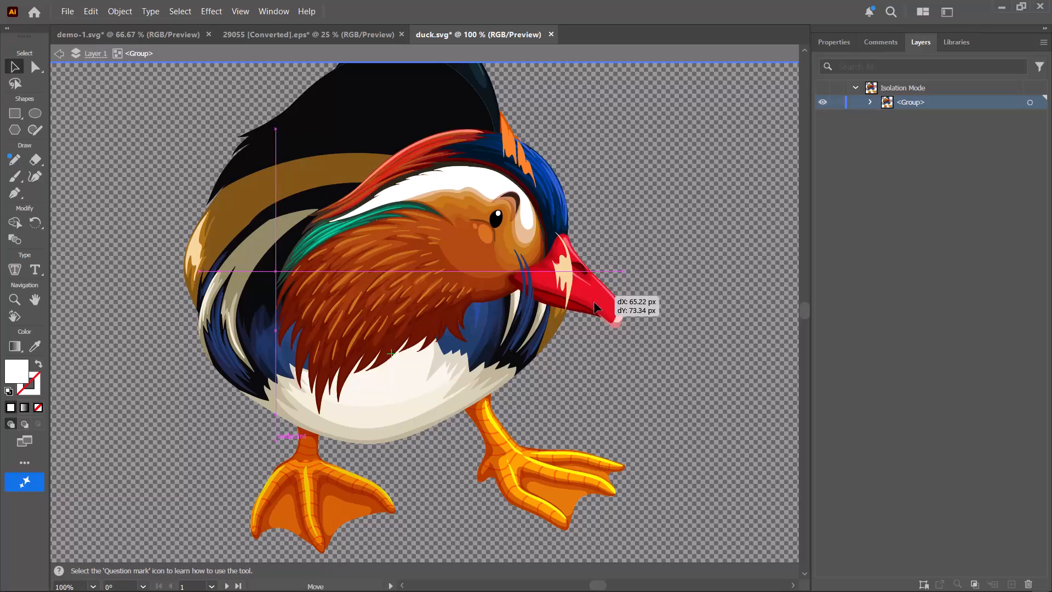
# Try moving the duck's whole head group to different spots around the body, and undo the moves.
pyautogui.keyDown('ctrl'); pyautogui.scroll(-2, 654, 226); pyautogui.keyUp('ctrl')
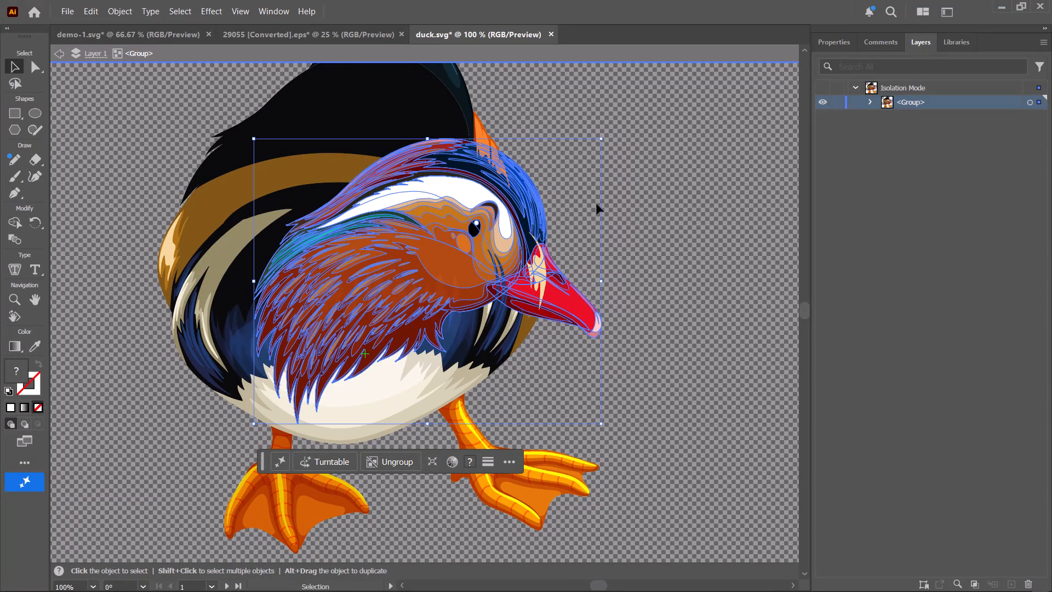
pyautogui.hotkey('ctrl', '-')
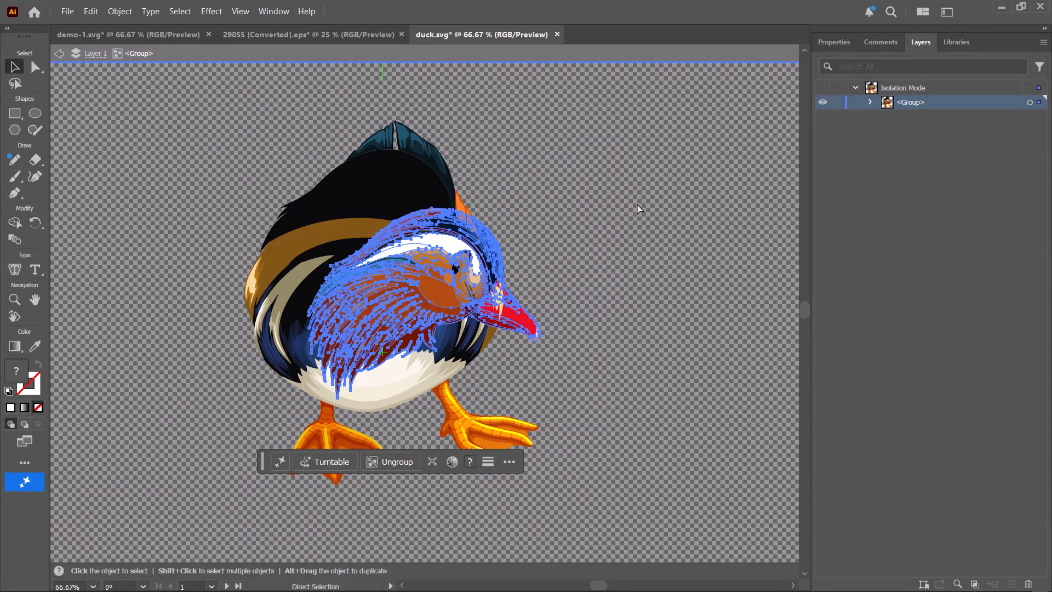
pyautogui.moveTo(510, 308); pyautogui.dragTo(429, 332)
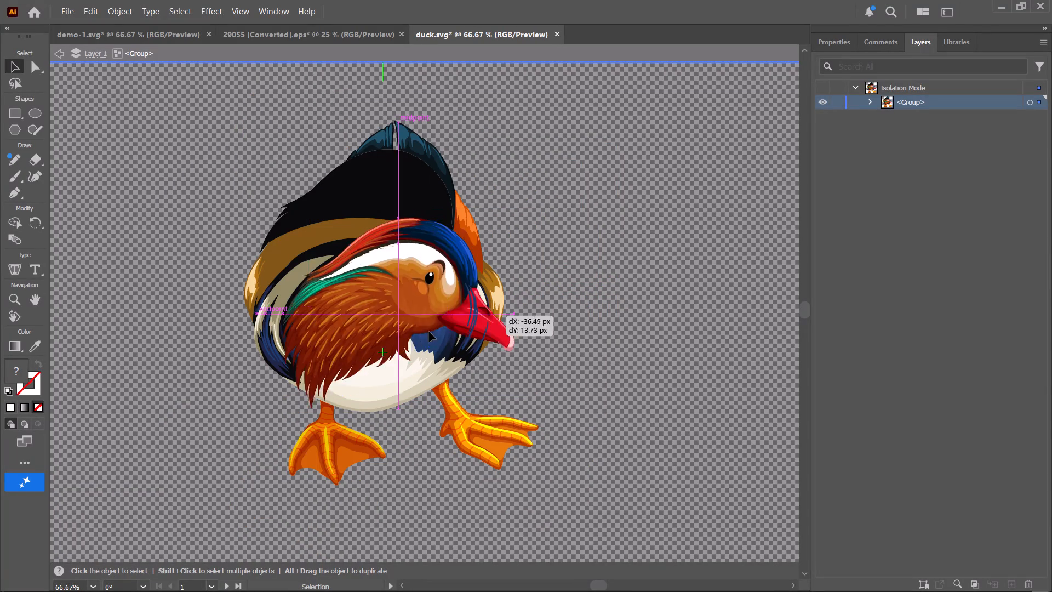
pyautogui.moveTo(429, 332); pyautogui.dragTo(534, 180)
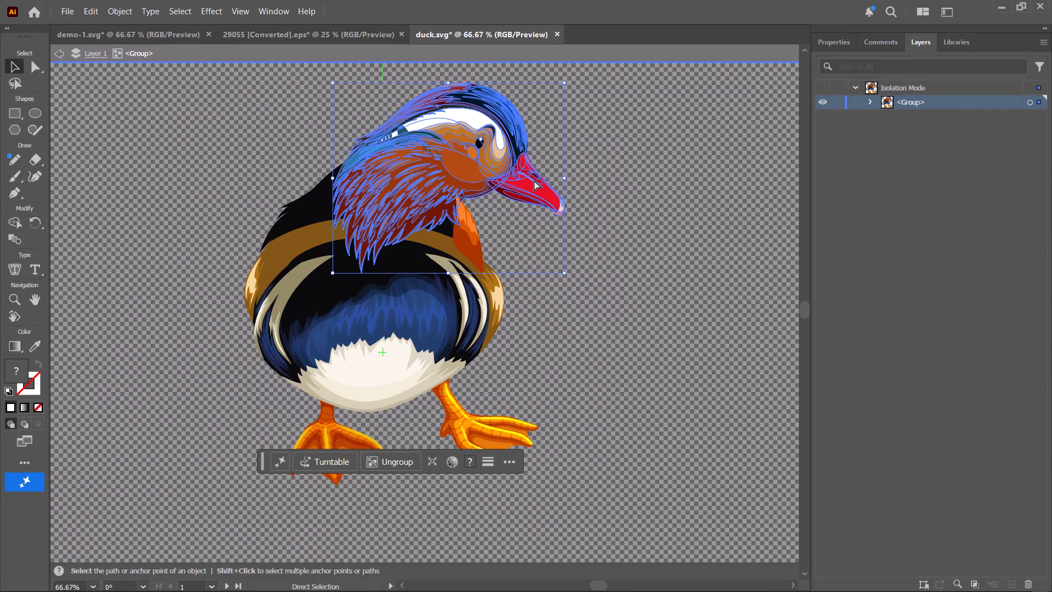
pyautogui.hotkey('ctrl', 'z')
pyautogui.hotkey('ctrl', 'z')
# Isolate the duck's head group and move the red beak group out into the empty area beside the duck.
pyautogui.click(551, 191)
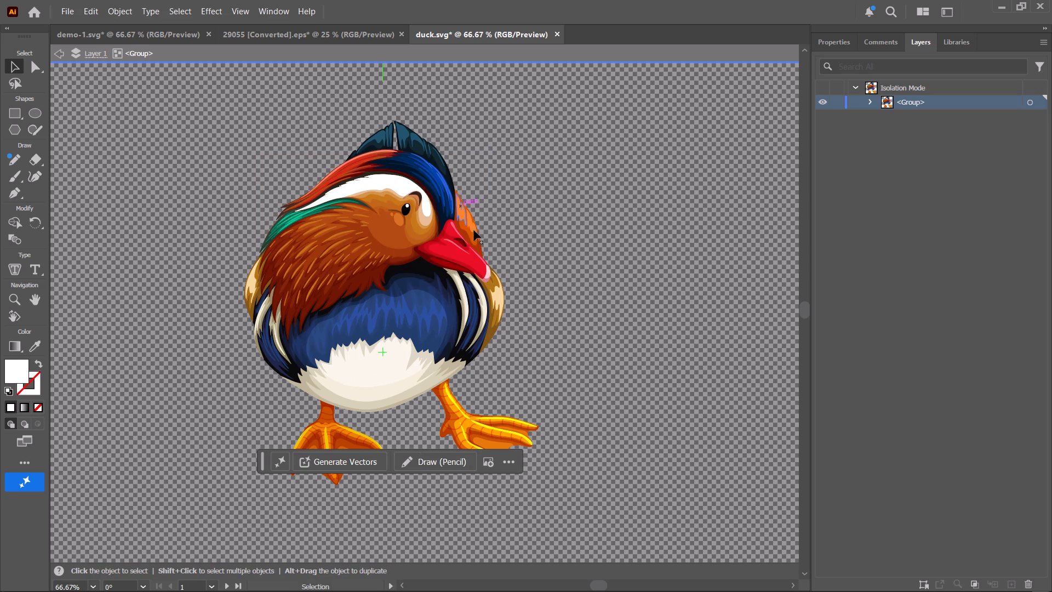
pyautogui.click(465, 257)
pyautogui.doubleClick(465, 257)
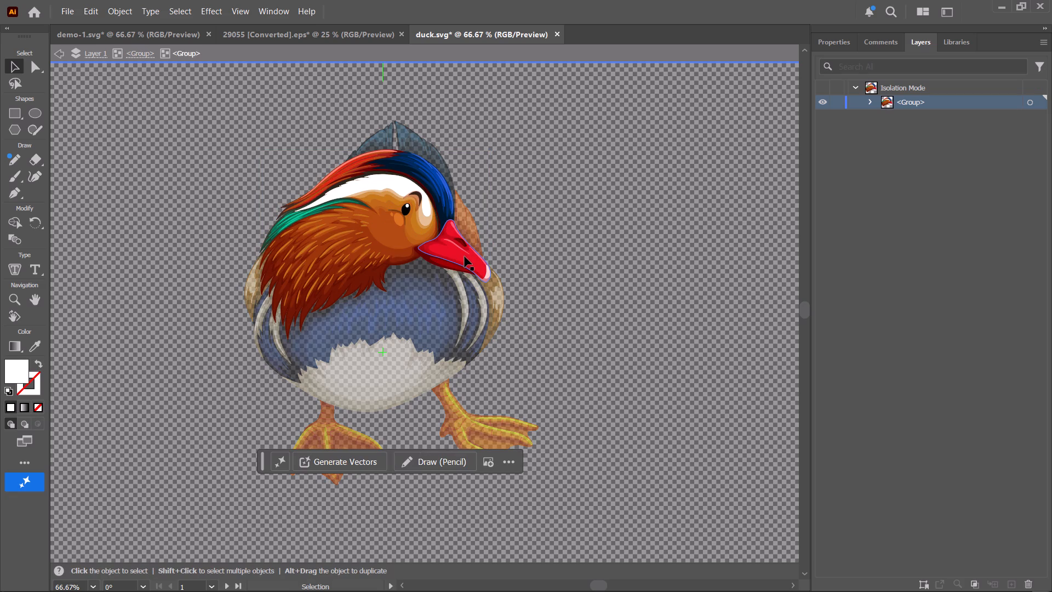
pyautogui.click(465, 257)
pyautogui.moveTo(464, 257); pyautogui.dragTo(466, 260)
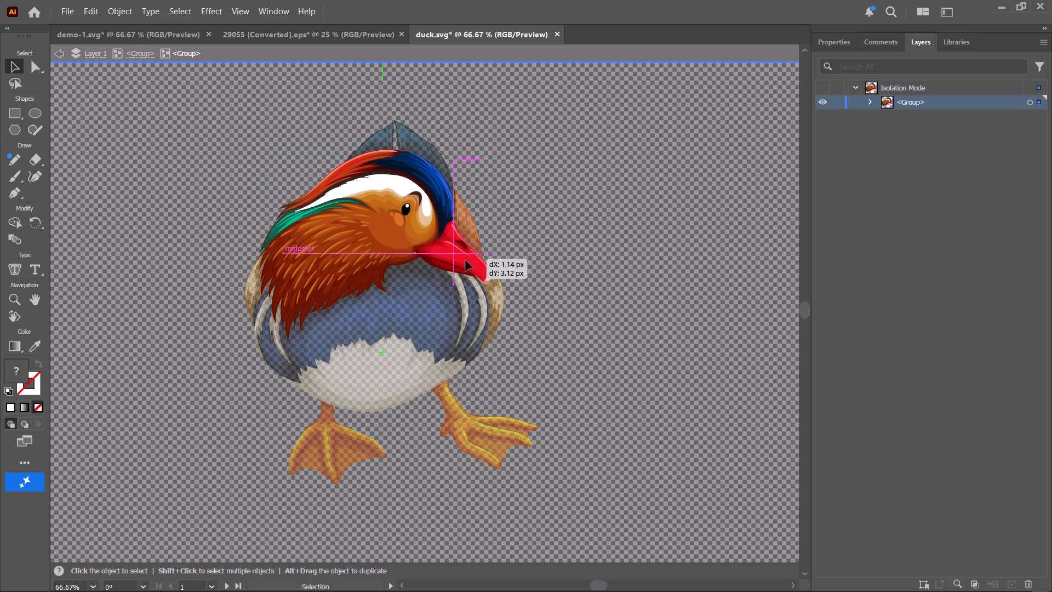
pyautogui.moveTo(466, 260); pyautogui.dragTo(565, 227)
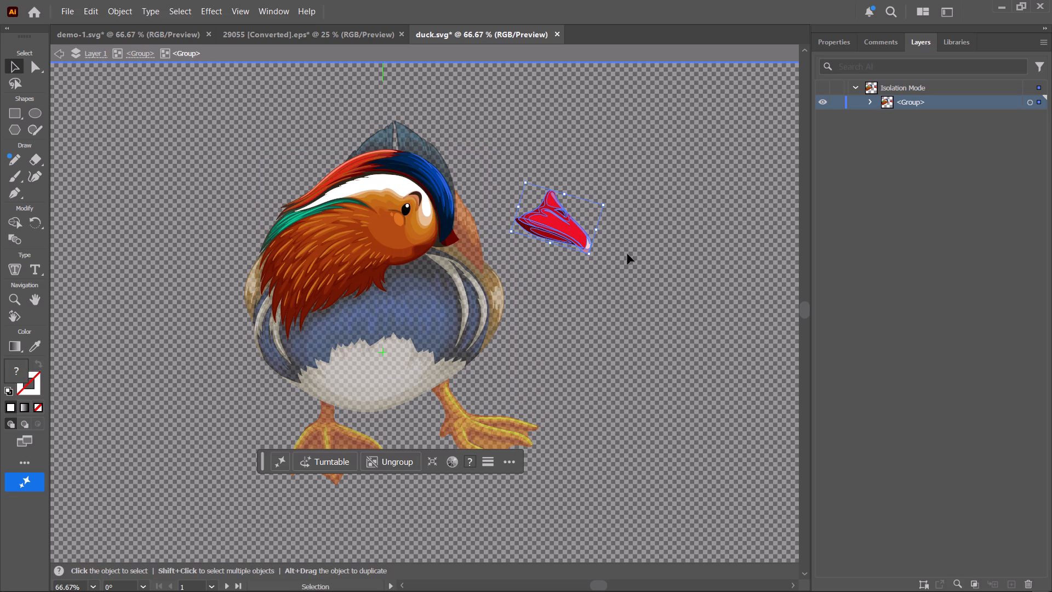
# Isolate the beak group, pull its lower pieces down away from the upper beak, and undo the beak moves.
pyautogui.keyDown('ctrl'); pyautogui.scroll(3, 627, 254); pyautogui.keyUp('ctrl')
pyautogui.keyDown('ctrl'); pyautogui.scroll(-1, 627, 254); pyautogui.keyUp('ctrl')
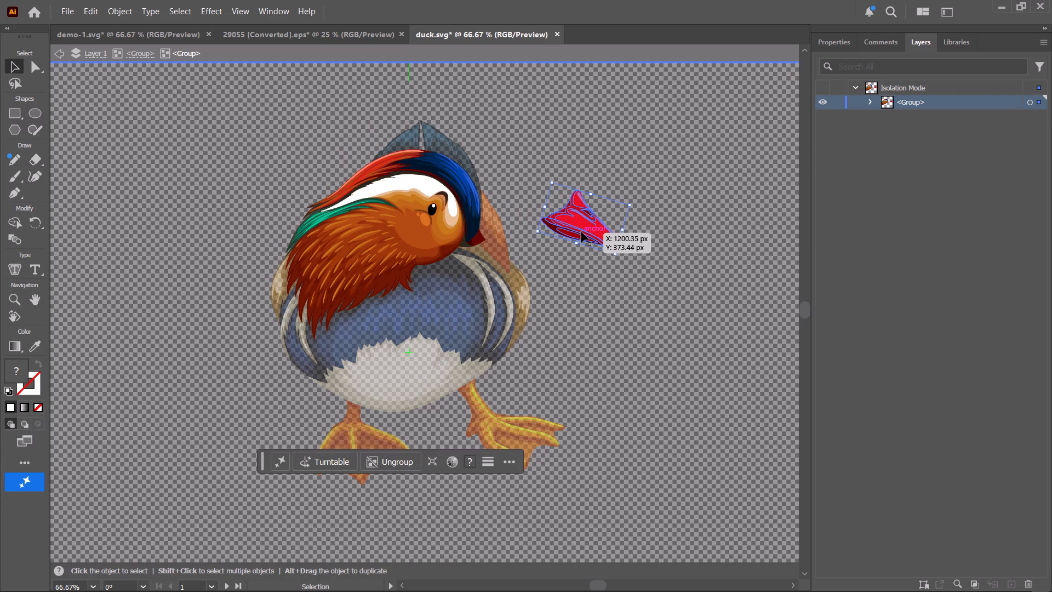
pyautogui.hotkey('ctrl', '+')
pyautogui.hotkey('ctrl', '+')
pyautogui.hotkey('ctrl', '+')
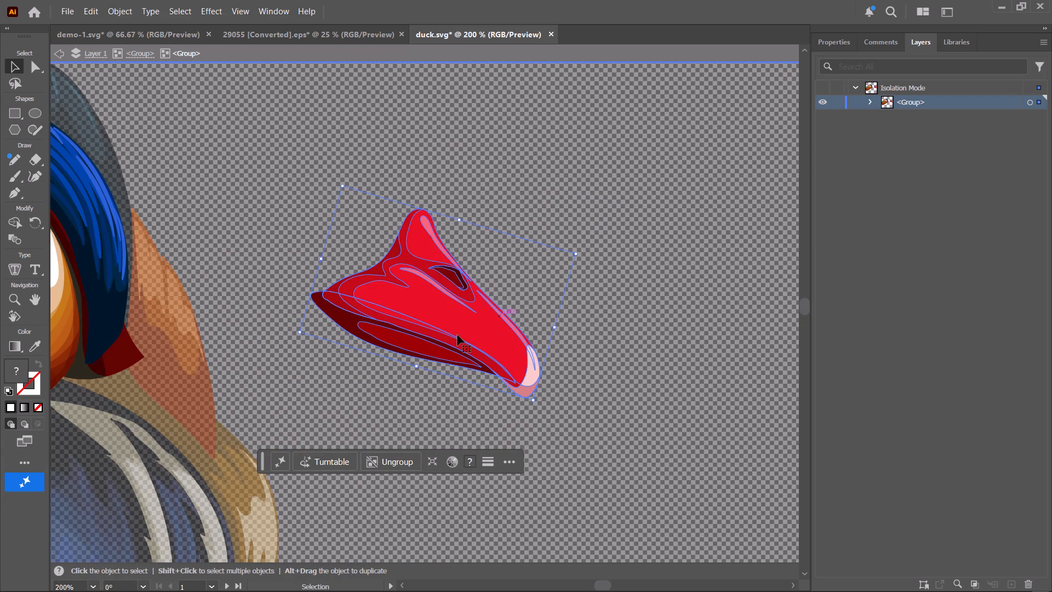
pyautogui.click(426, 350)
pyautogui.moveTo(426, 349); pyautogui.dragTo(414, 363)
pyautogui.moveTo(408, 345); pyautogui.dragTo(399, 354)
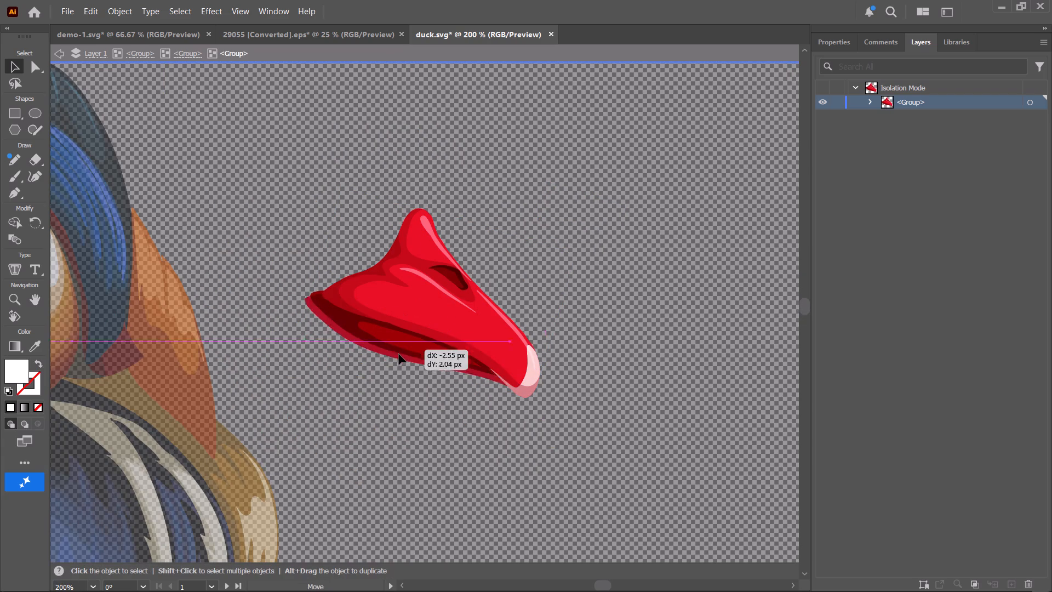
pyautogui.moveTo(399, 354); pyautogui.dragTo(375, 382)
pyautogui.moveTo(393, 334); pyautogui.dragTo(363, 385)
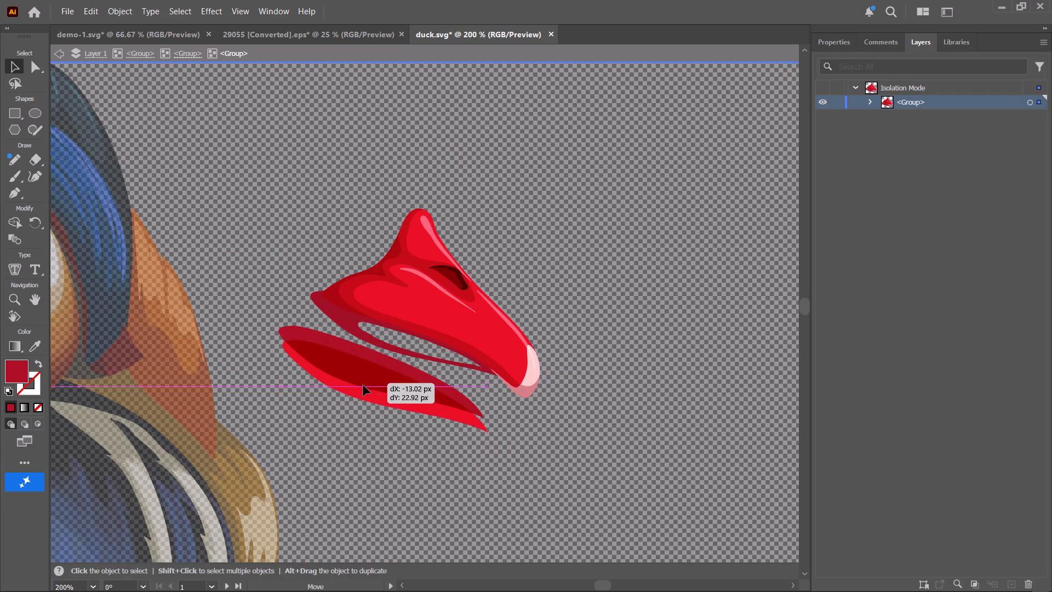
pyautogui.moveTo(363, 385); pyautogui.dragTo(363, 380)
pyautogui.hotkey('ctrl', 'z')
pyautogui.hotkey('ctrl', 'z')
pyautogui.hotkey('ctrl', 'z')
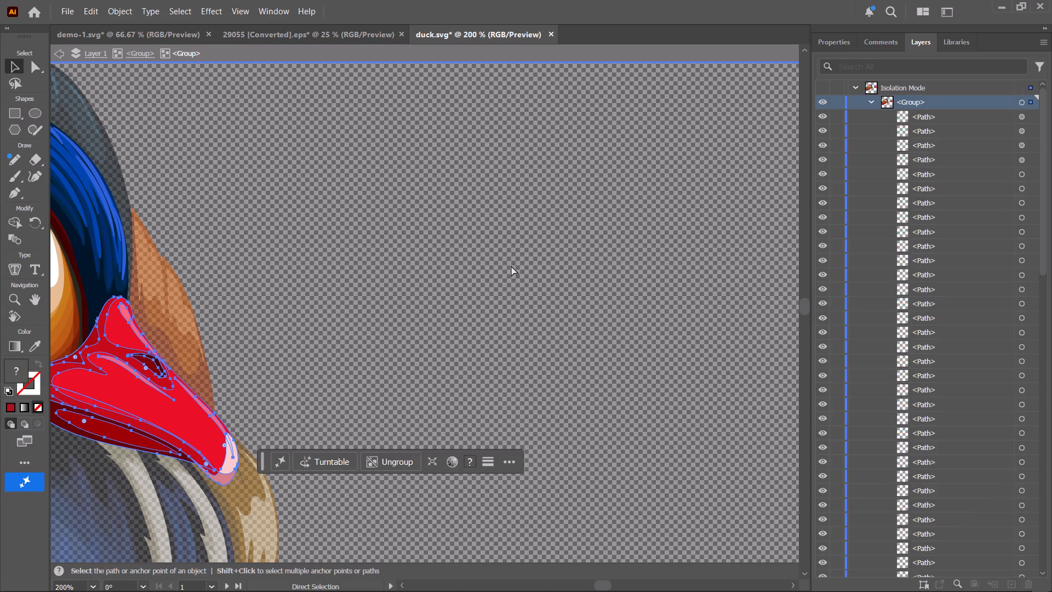
# Close the duck.svg document without saving its changes.
pyautogui.scroll(-4, 431, 240)
pyautogui.scroll(3, 454, 235)
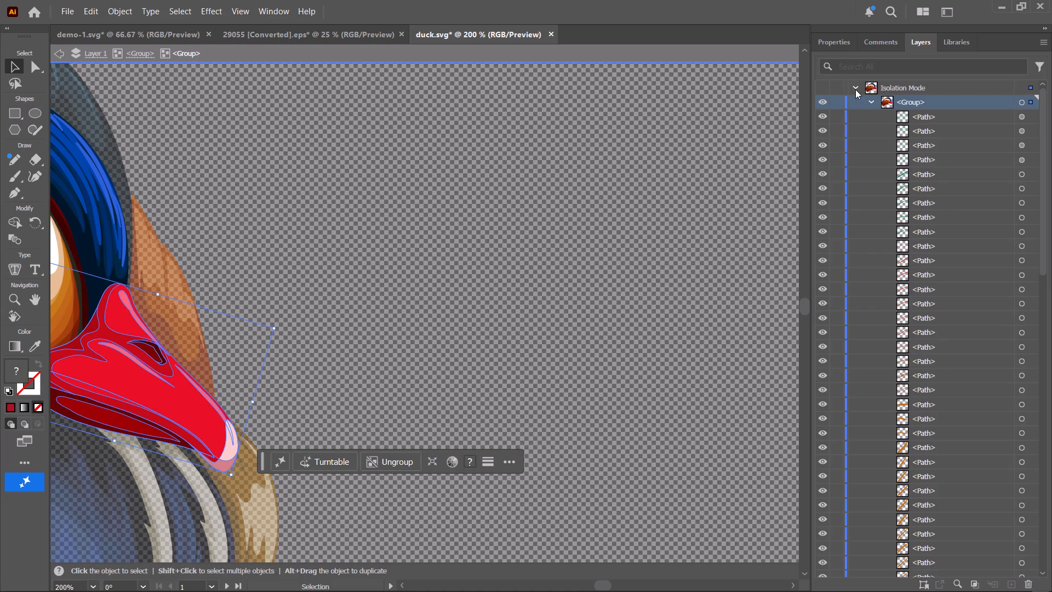
pyautogui.click(855, 89)
pyautogui.click(550, 33)
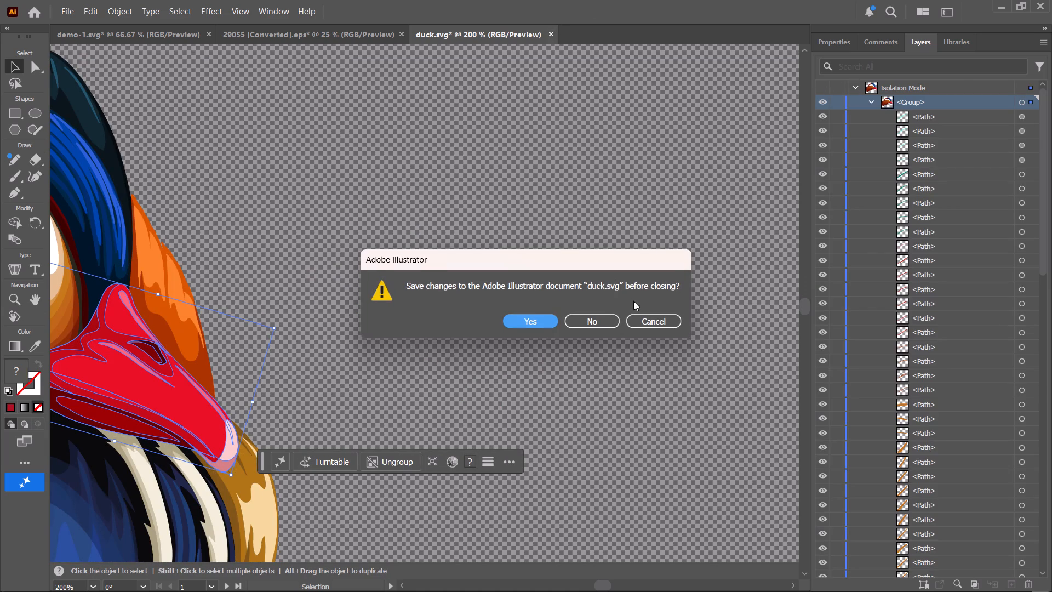
pyautogui.click(592, 318)
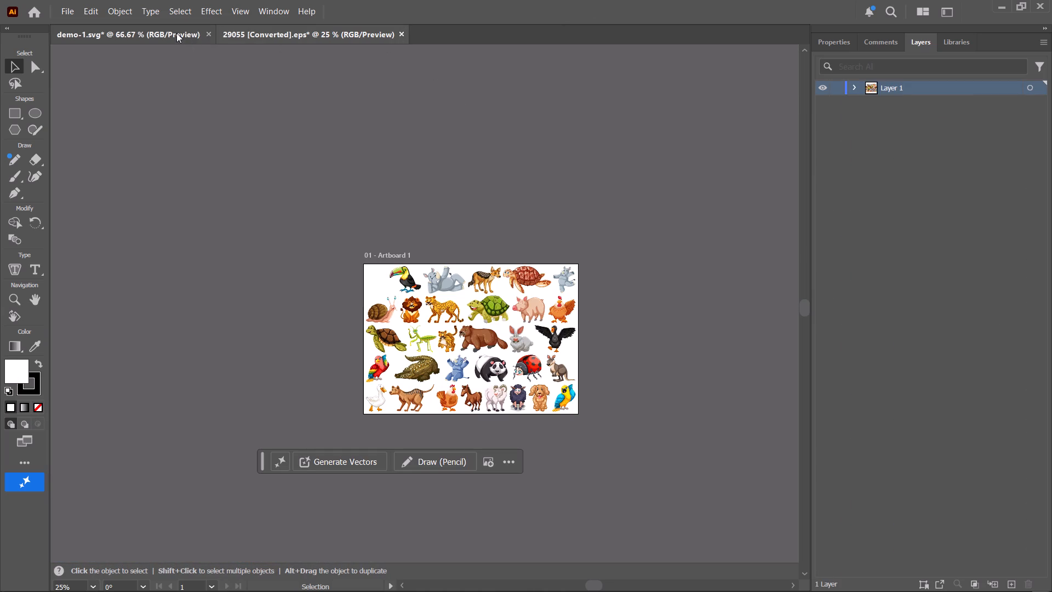
# Switch to the demo-1.svg document and clear the selection on the bear artwork.
pyautogui.click(176, 33)
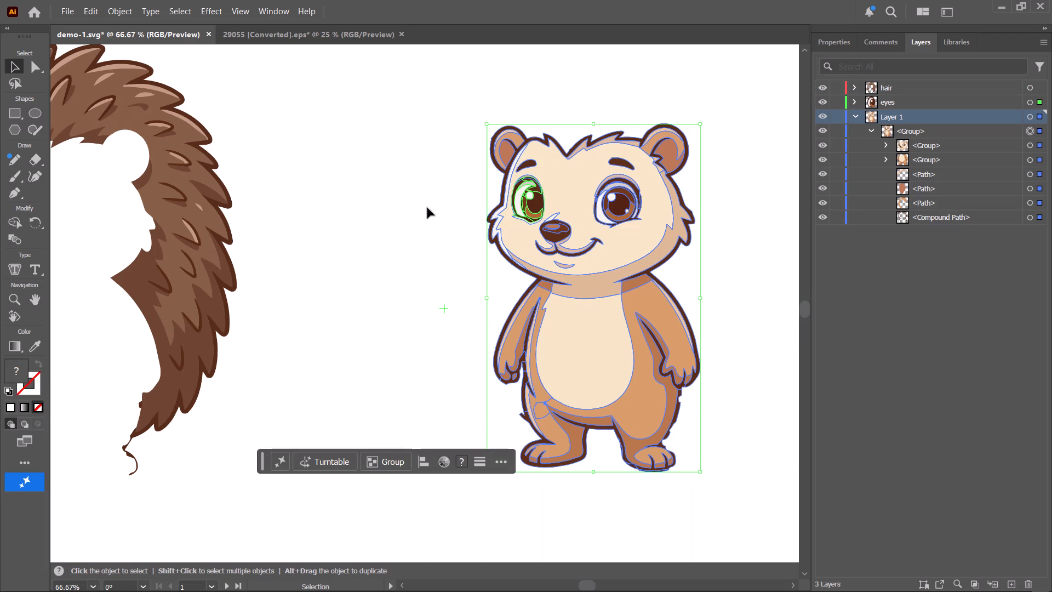
pyautogui.click(529, 96)
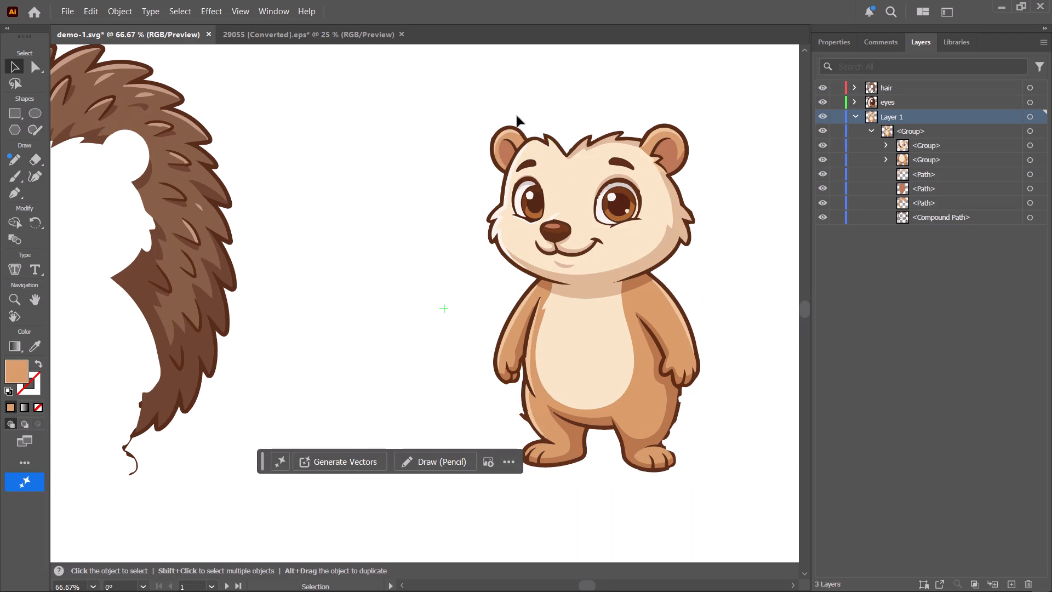
# Select the bear figure by its face to examine which of its shapes are grouped together.
pyautogui.click(652, 220)
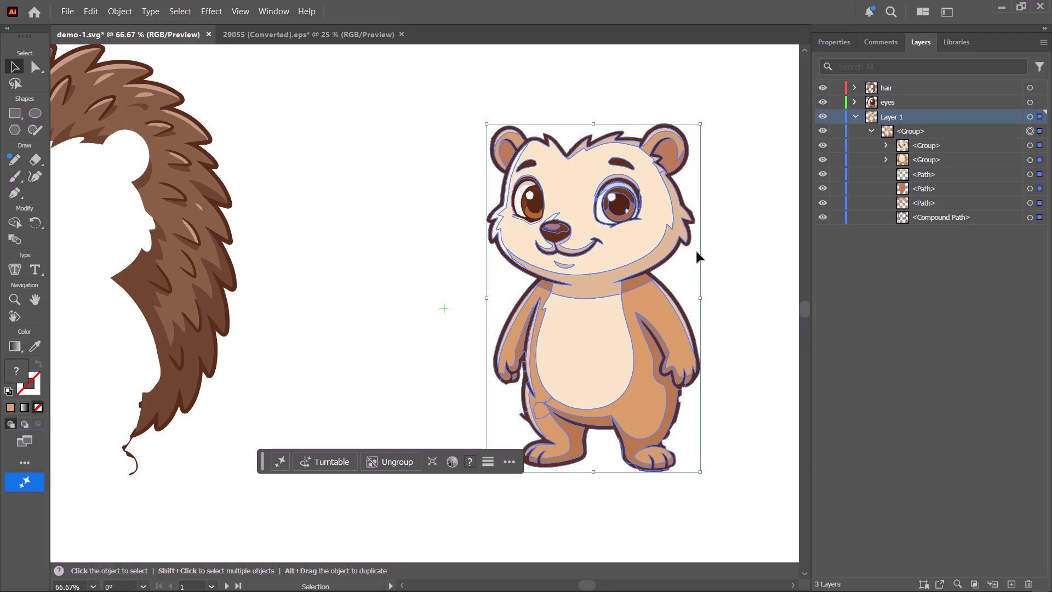
pyautogui.keyDown('shift'); pyautogui.click(665, 249); pyautogui.keyUp('shift')
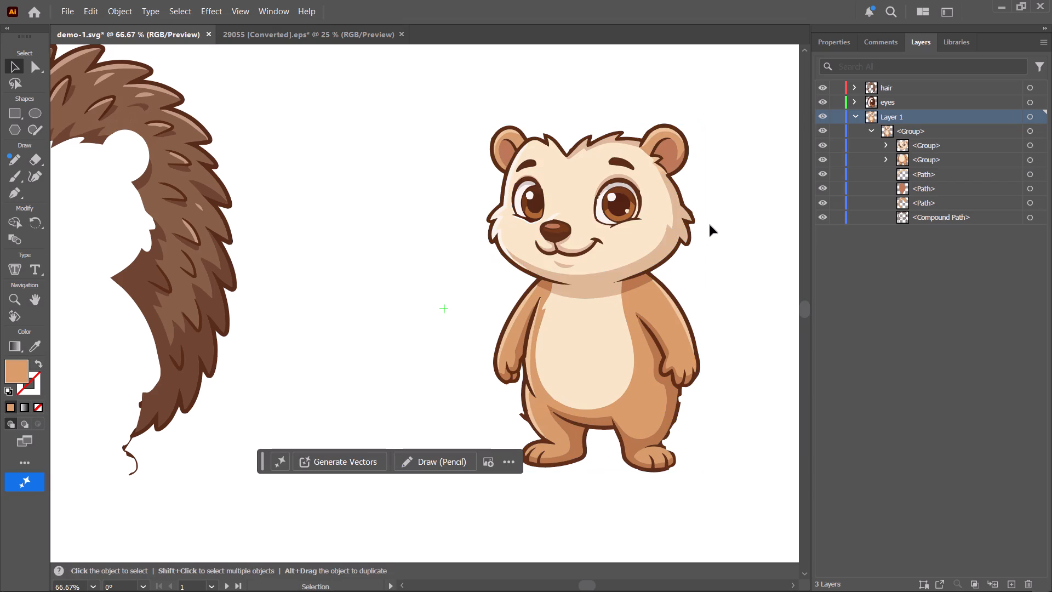
pyautogui.scroll(3, 710, 225)
pyautogui.keyDown('shift'); pyautogui.click(676, 282); pyautogui.keyUp('shift')
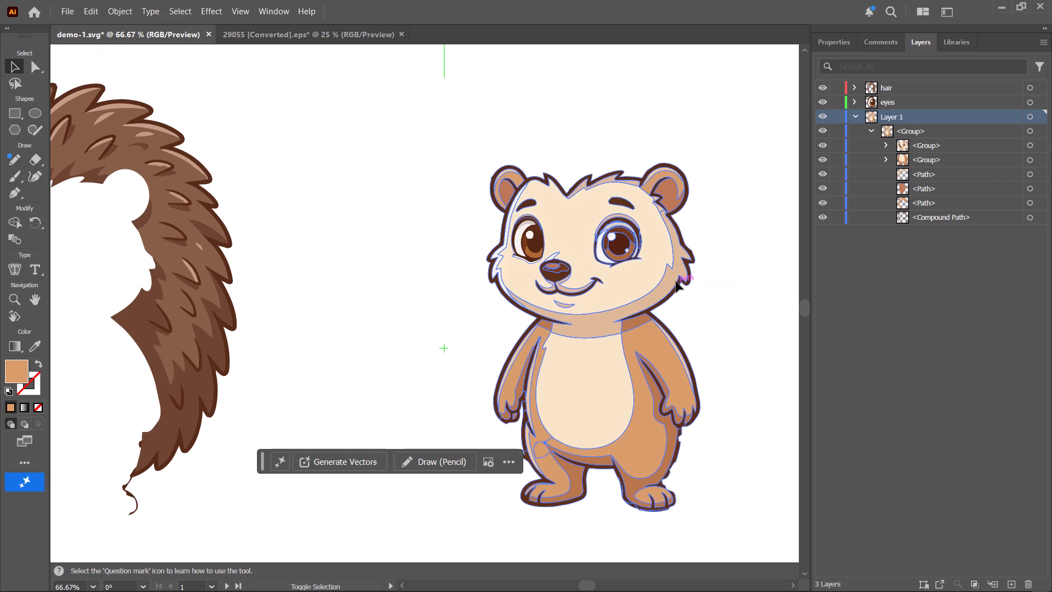
pyautogui.keyDown('shift'); pyautogui.click(647, 269); pyautogui.keyUp('shift')
pyautogui.keyDown('shift'); pyautogui.click(647, 268); pyautogui.keyUp('shift')
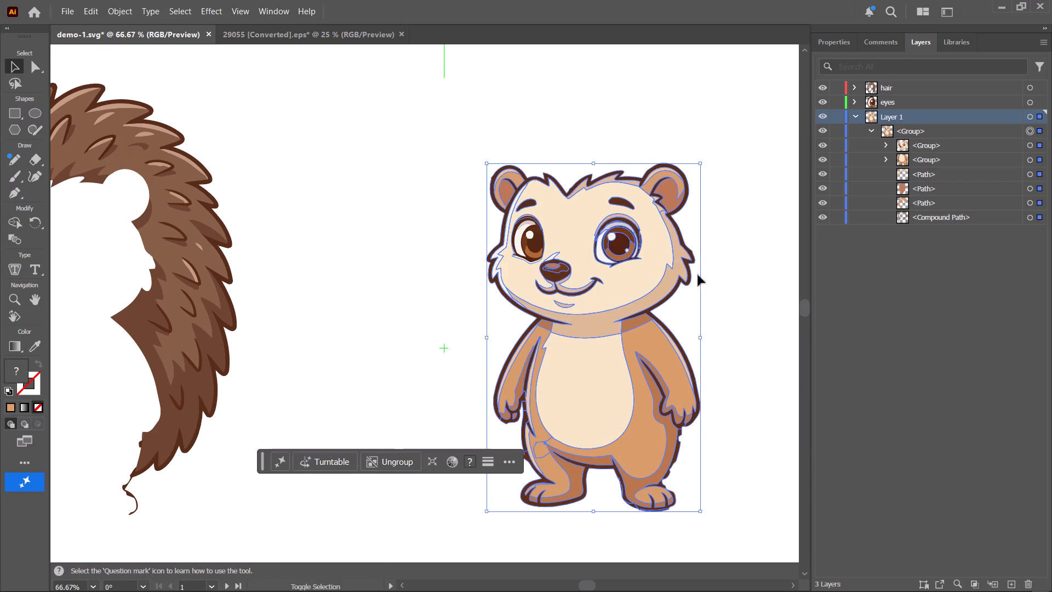
pyautogui.keyDown('ctrl'); pyautogui.scroll(2, 704, 241); pyautogui.keyUp('ctrl')
pyautogui.keyDown('ctrl'); pyautogui.scroll(-3, 704, 241); pyautogui.keyUp('ctrl')
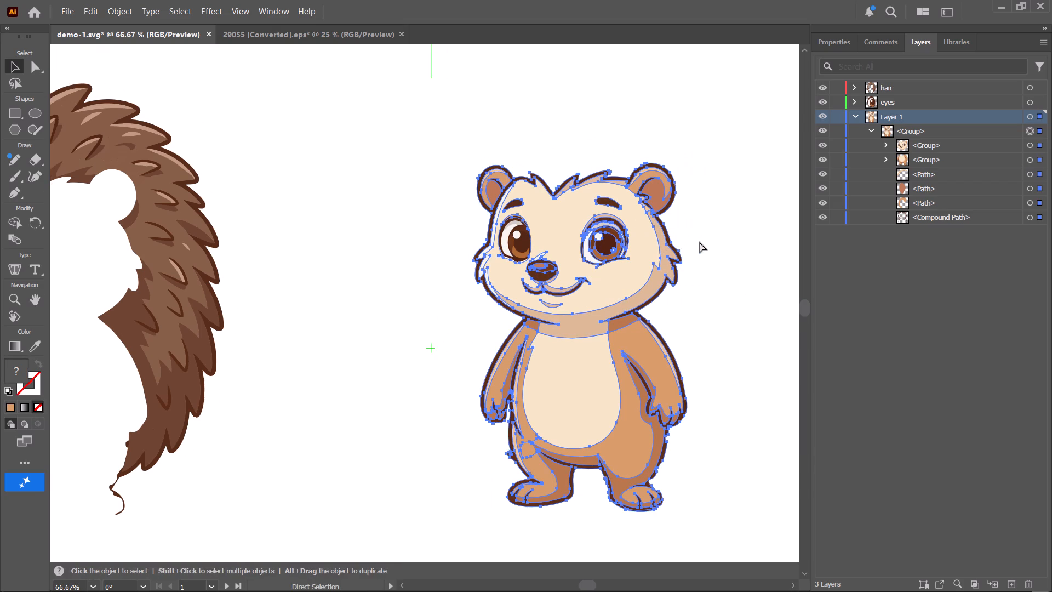
pyautogui.keyDown('ctrl'); pyautogui.scroll(-2, 677, 243); pyautogui.keyUp('ctrl')
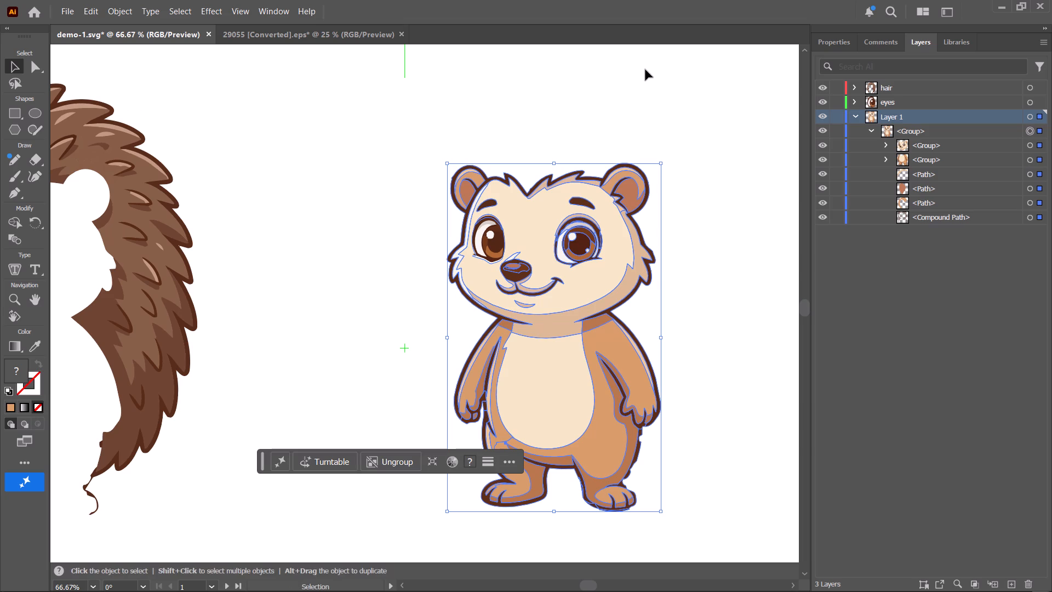
# Examine whether the bear's ear, head outline and large eye can be selected separately from the body.
pyautogui.hotkey('ctrl', '+')
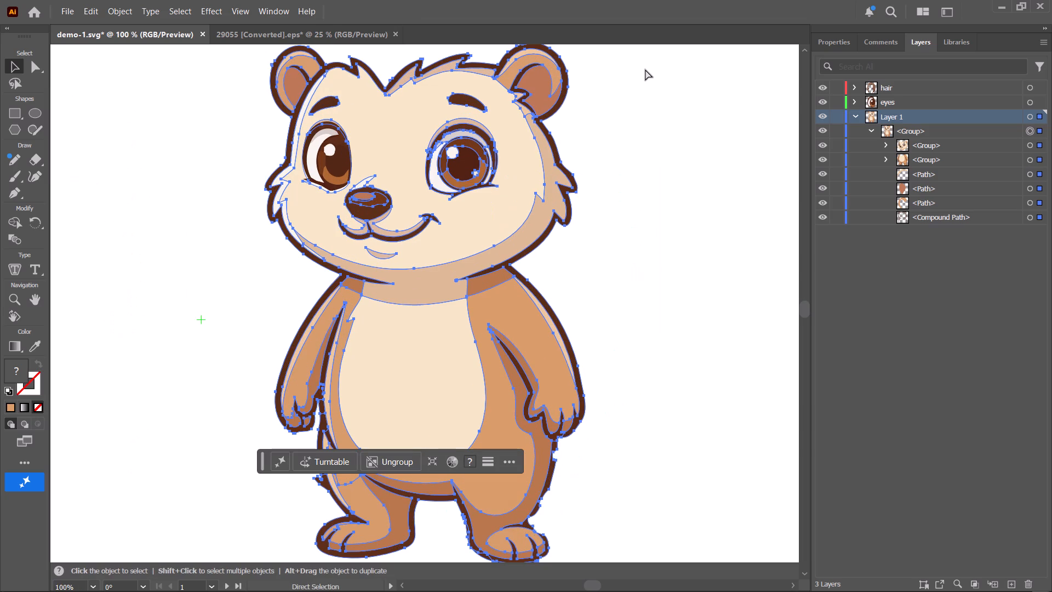
pyautogui.scroll(3, 627, 204)
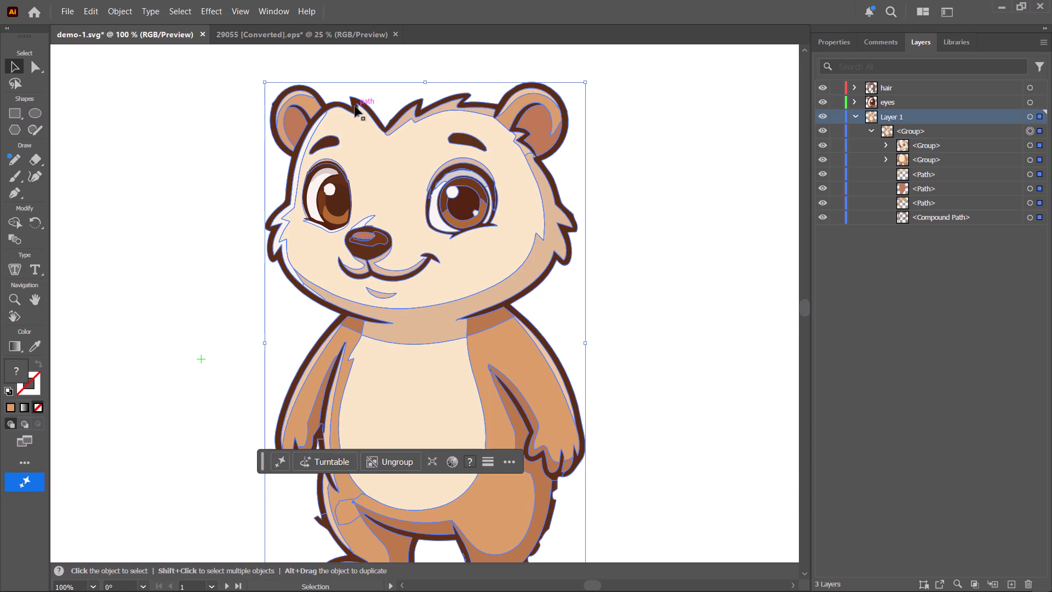
pyautogui.click(532, 92)
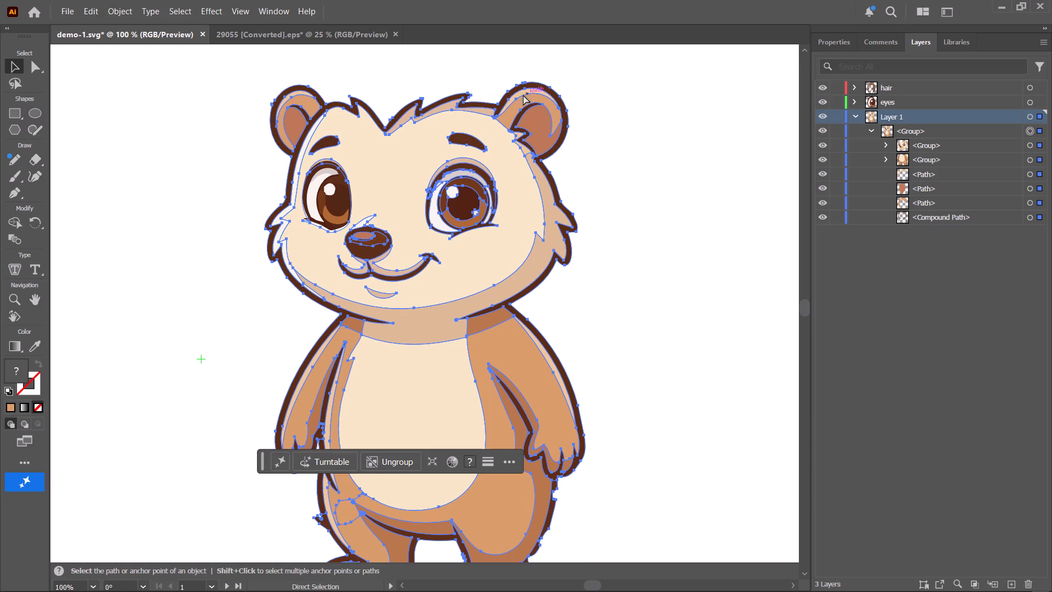
pyautogui.keyDown('ctrl'); pyautogui.click(518, 89); pyautogui.keyUp('ctrl')
pyautogui.keyDown('ctrl'); pyautogui.click(531, 106); pyautogui.keyUp('ctrl')
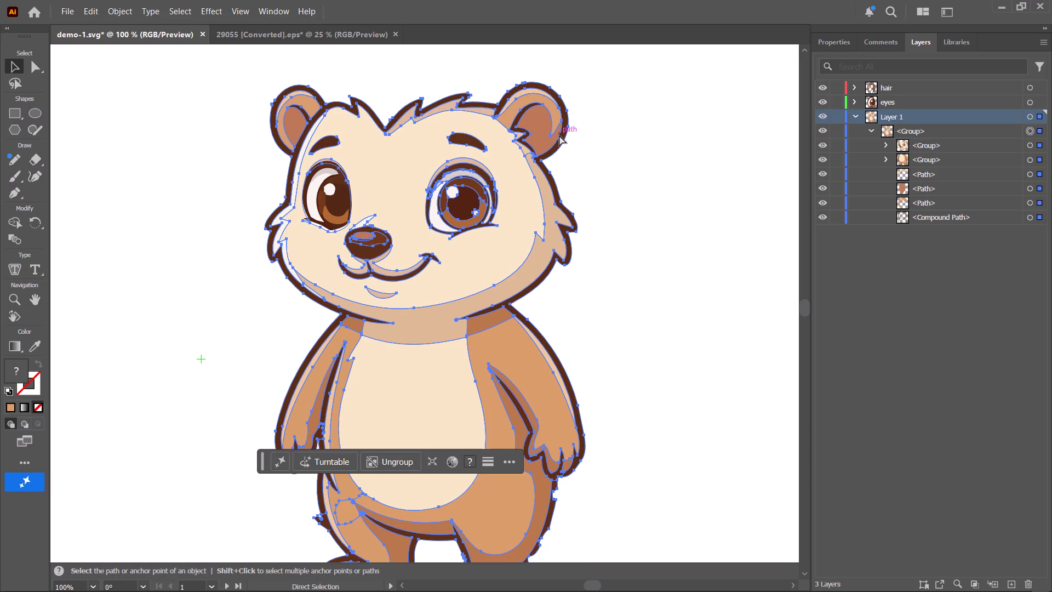
pyautogui.keyDown('ctrl'); pyautogui.click(559, 136); pyautogui.keyUp('ctrl')
pyautogui.click(670, 183)
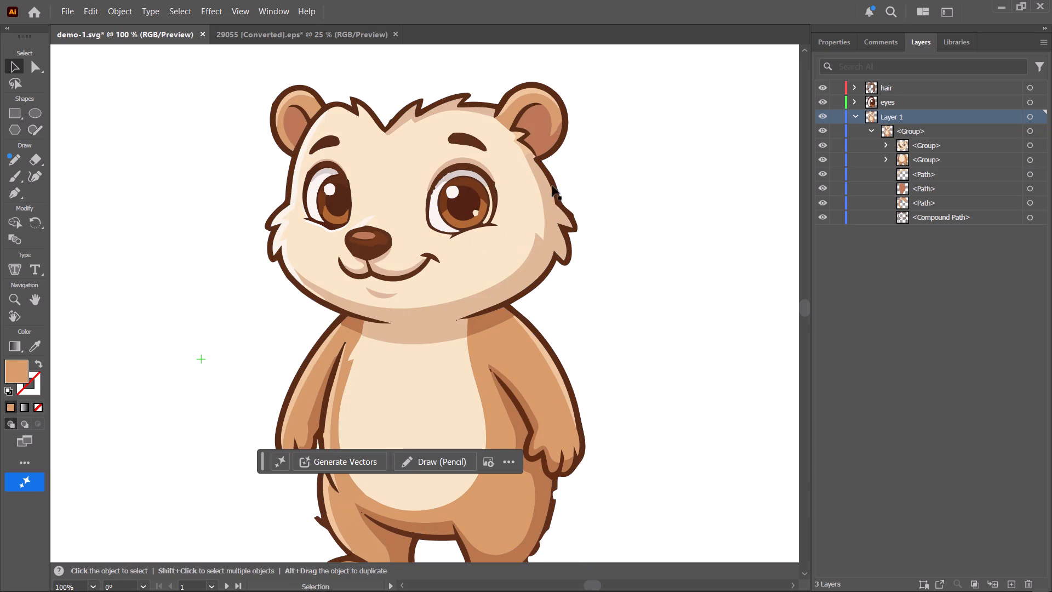
pyautogui.click(552, 189)
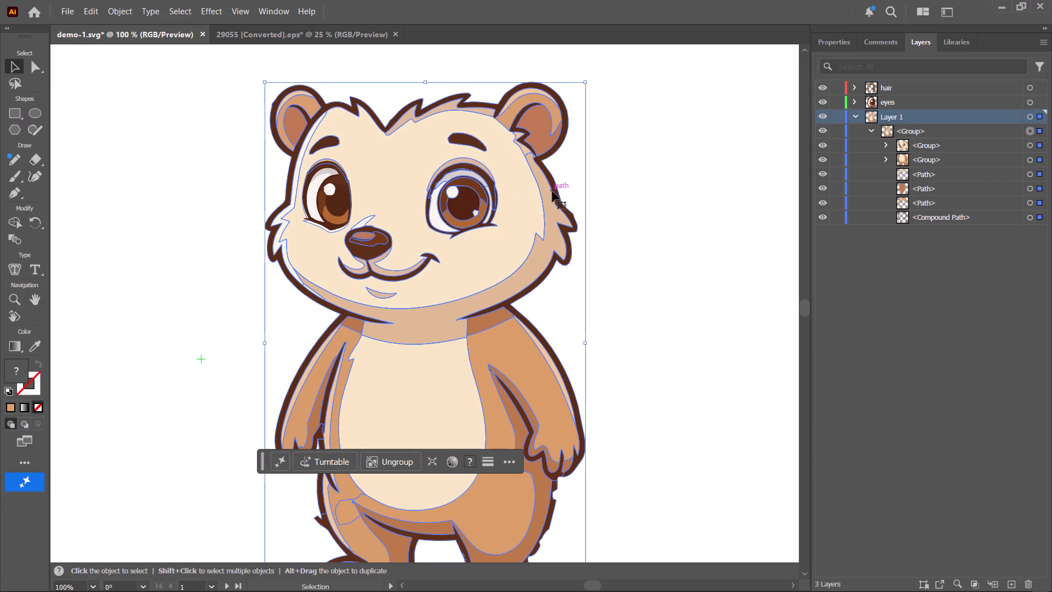
pyautogui.click(539, 118)
pyautogui.click(533, 94)
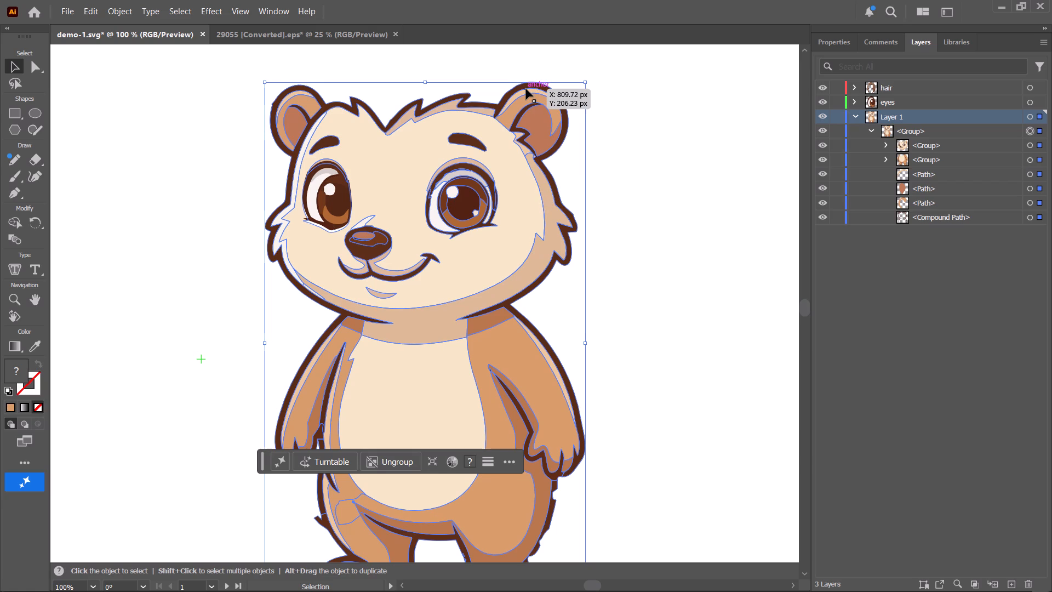
pyautogui.keyDown('shift'); pyautogui.click(526, 89); pyautogui.keyUp('shift')
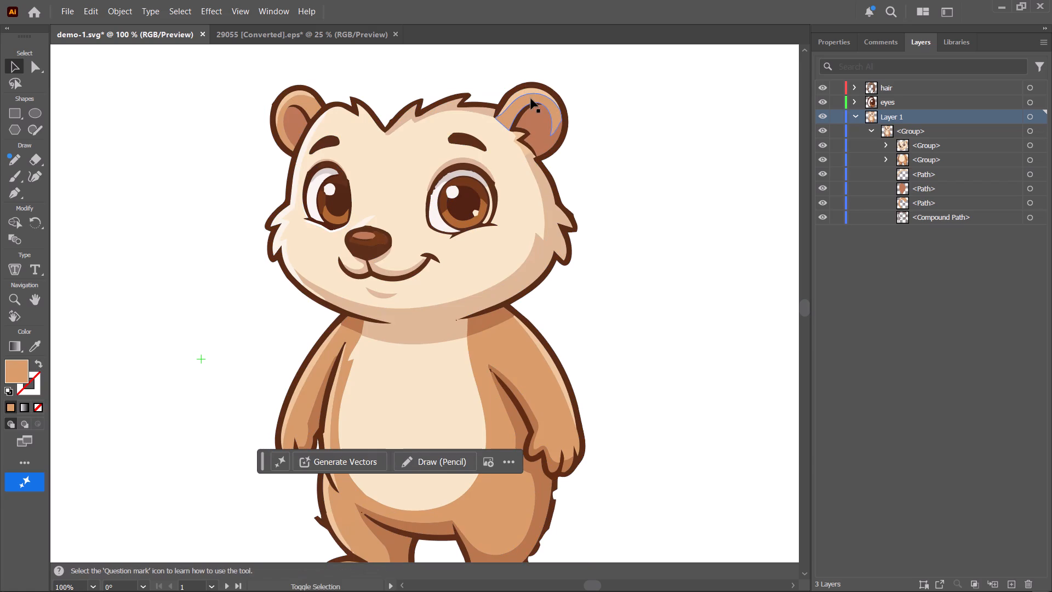
pyautogui.keyDown('shift'); pyautogui.click(531, 99); pyautogui.keyUp('shift')
pyautogui.keyDown('shift'); pyautogui.click(556, 160); pyautogui.keyUp('shift')
pyautogui.keyDown('shift'); pyautogui.click(564, 228); pyautogui.keyUp('shift')
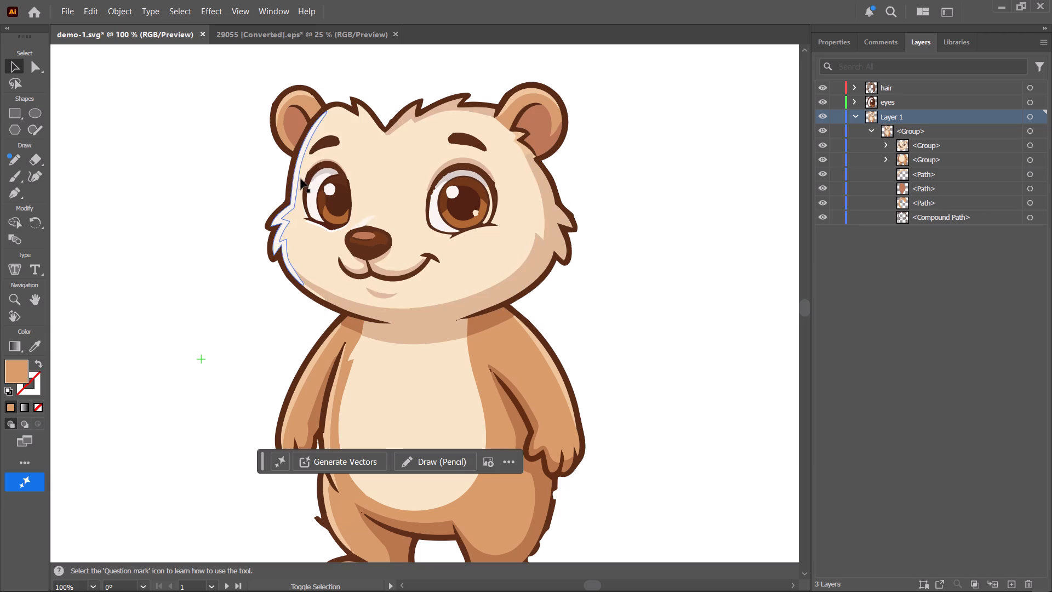
pyautogui.keyDown('shift'); pyautogui.click(467, 200); pyautogui.keyUp('shift')
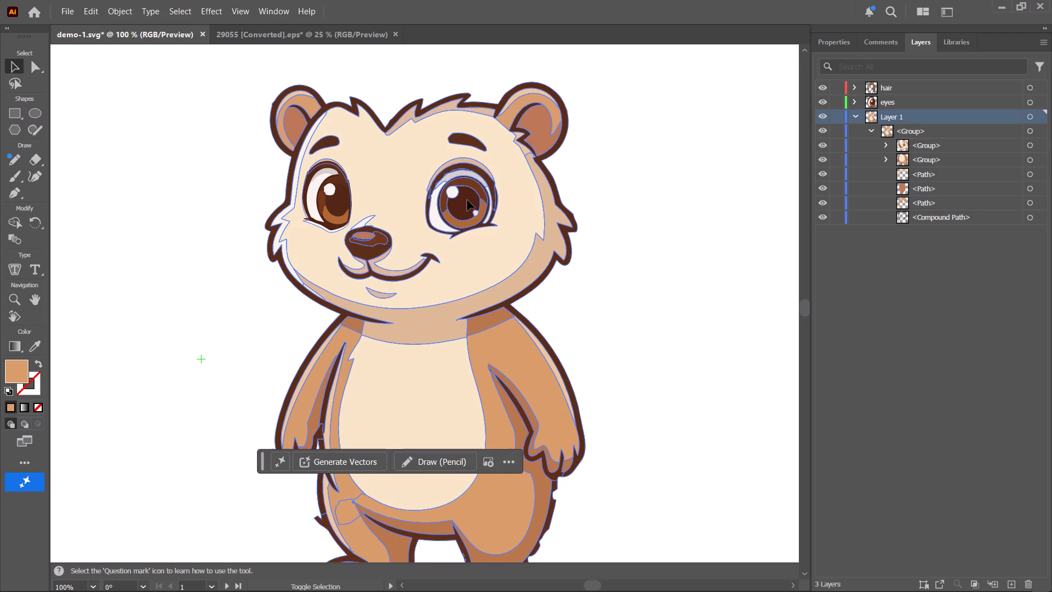
pyautogui.keyDown('shift'); pyautogui.click(466, 175); pyautogui.keyUp('shift')
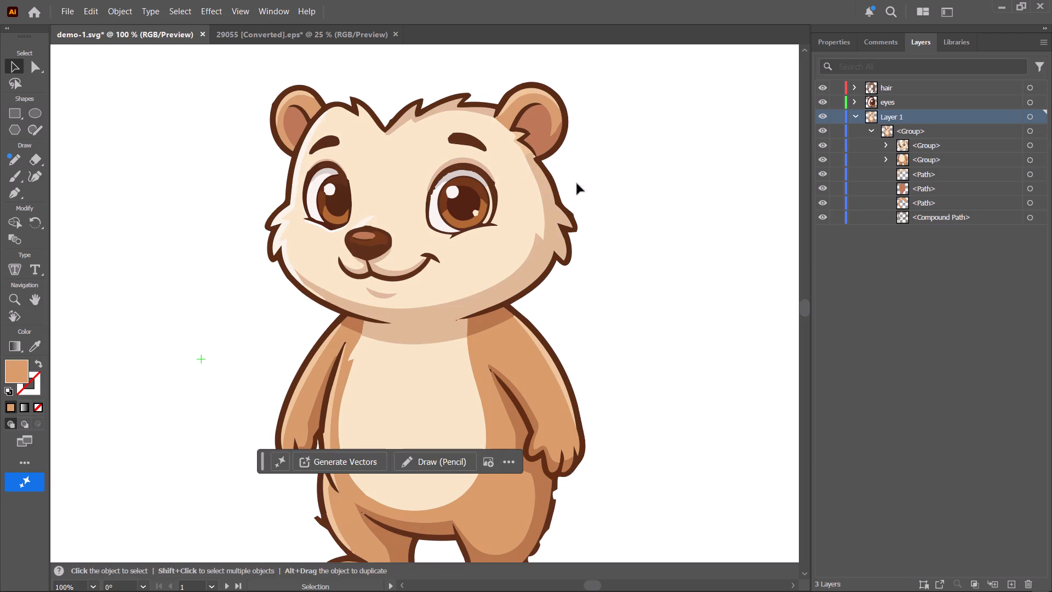
# Examine the bear's arm and body shapes by isolating the main bear group.
pyautogui.rightClick(586, 314)
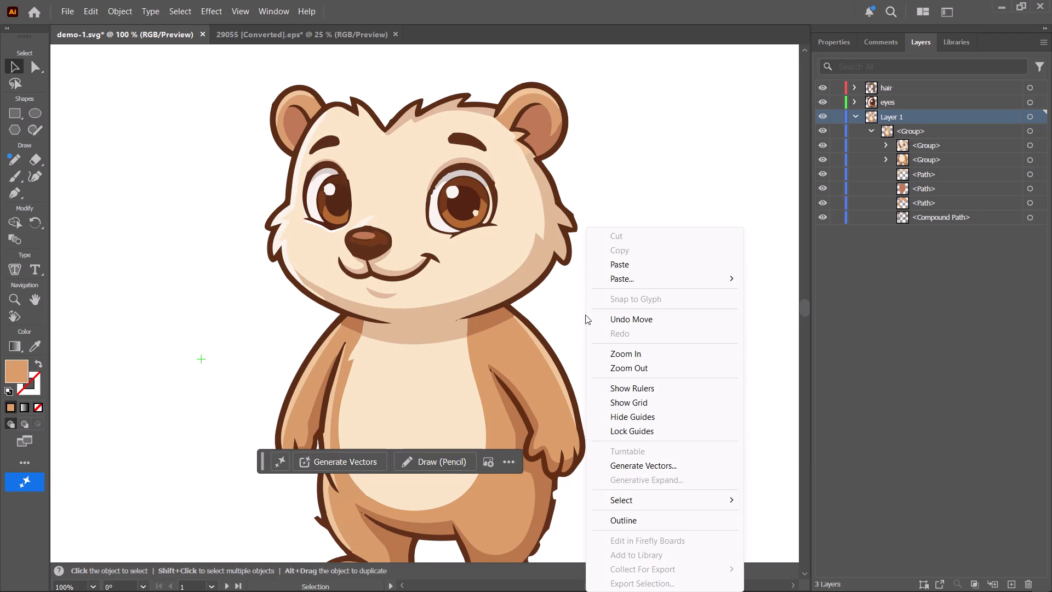
pyautogui.click(547, 286)
pyautogui.scroll(-4, 534, 408)
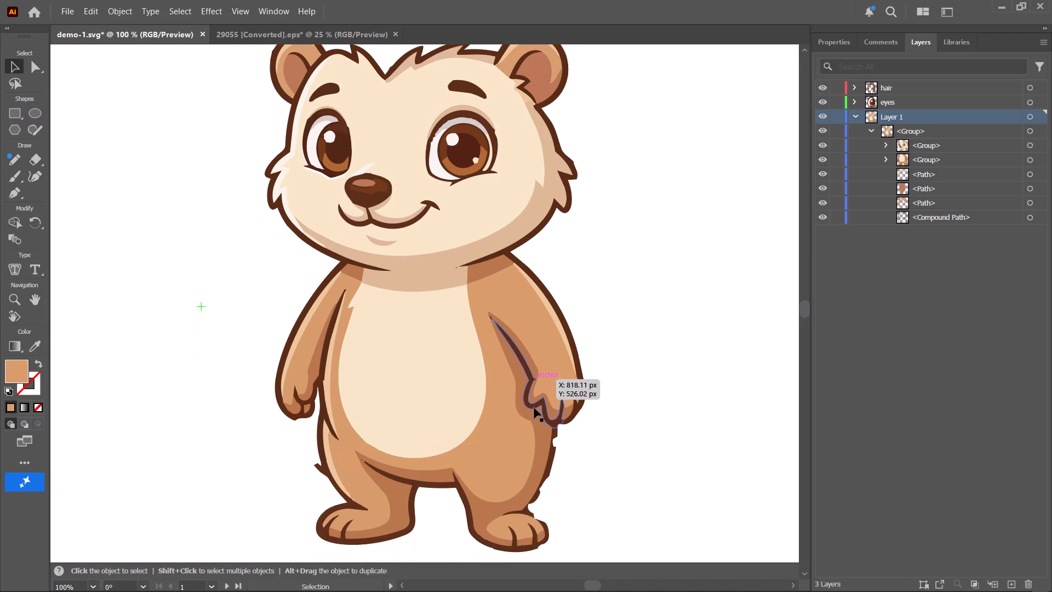
pyautogui.scroll(5, 534, 408)
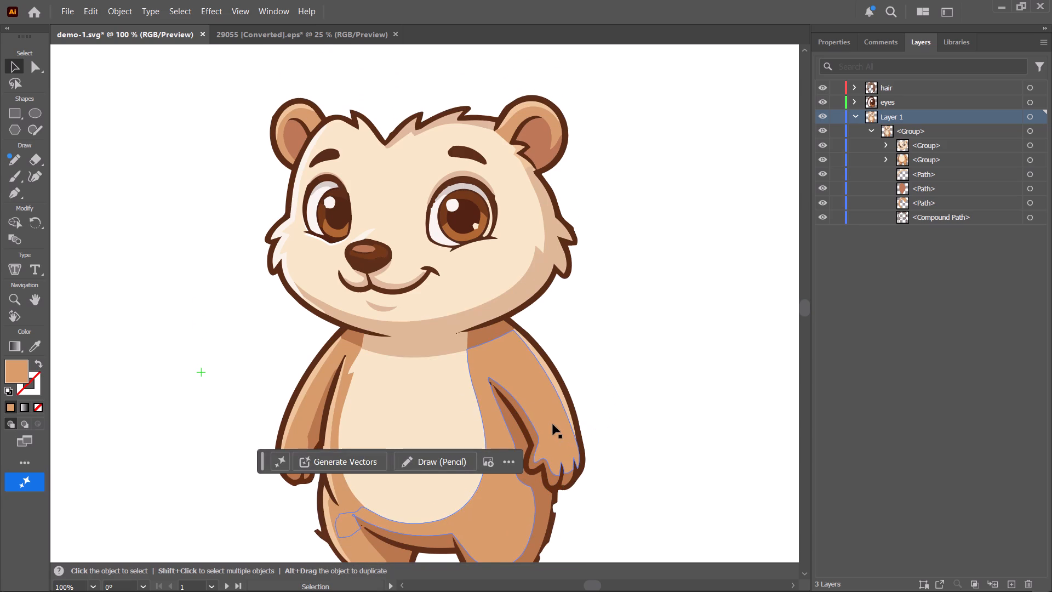
pyautogui.click(553, 424)
pyautogui.moveTo(552, 424); pyautogui.dragTo(591, 372)
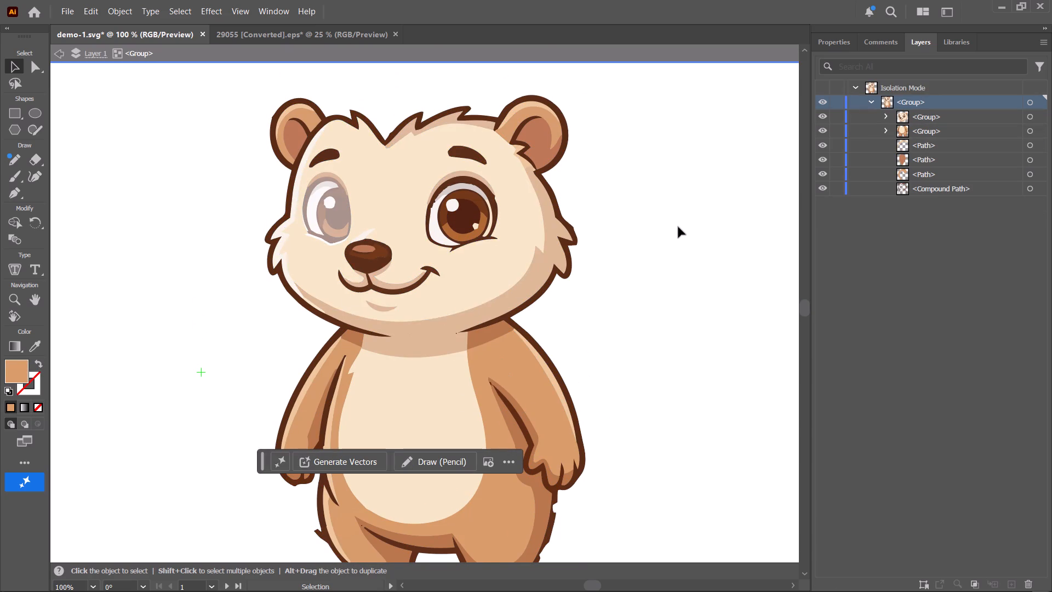
pyautogui.scroll(-4, 678, 227)
pyautogui.click(679, 234)
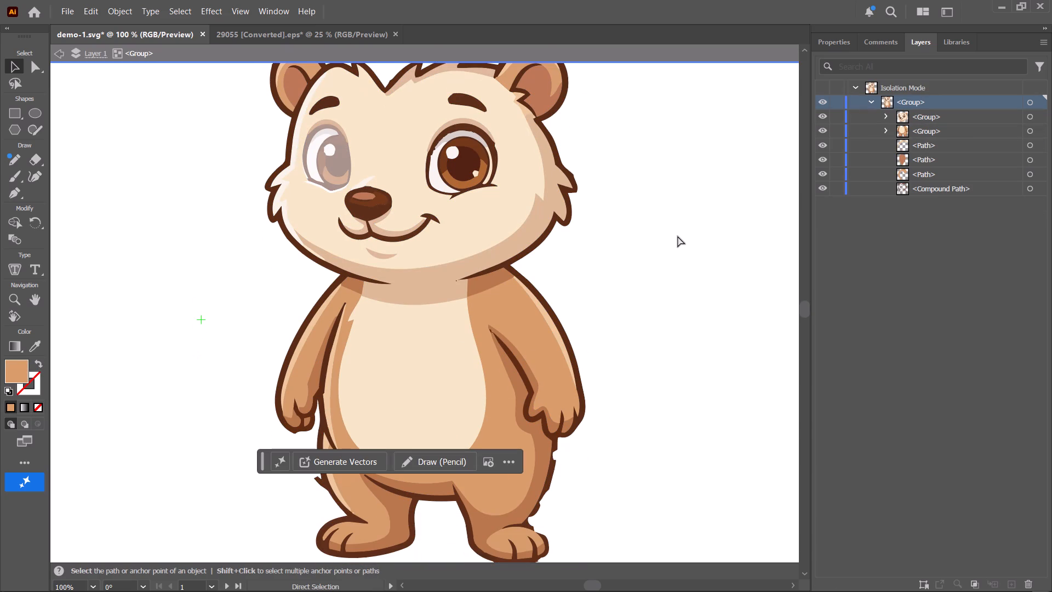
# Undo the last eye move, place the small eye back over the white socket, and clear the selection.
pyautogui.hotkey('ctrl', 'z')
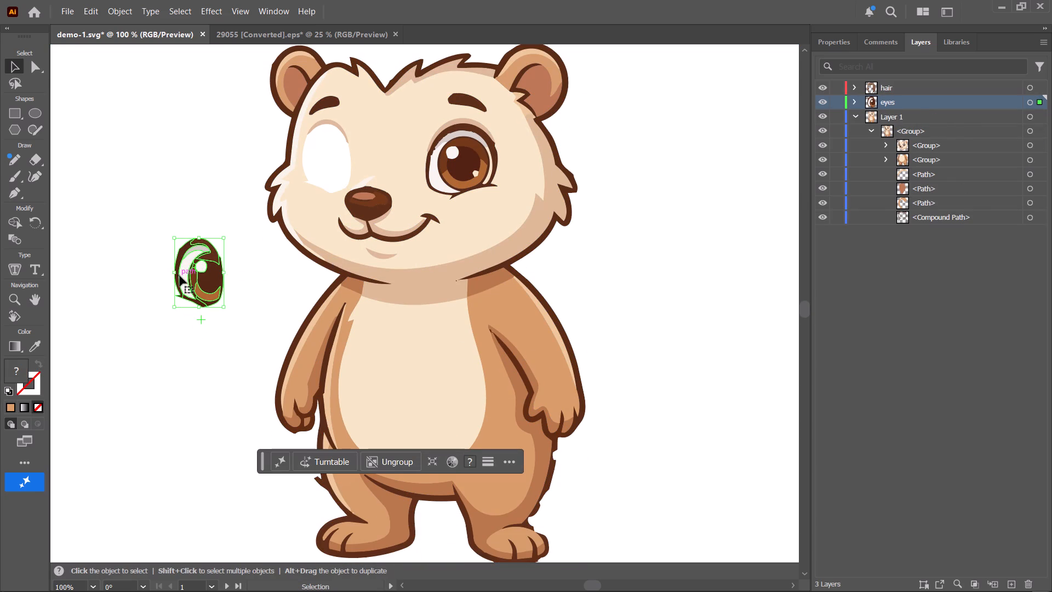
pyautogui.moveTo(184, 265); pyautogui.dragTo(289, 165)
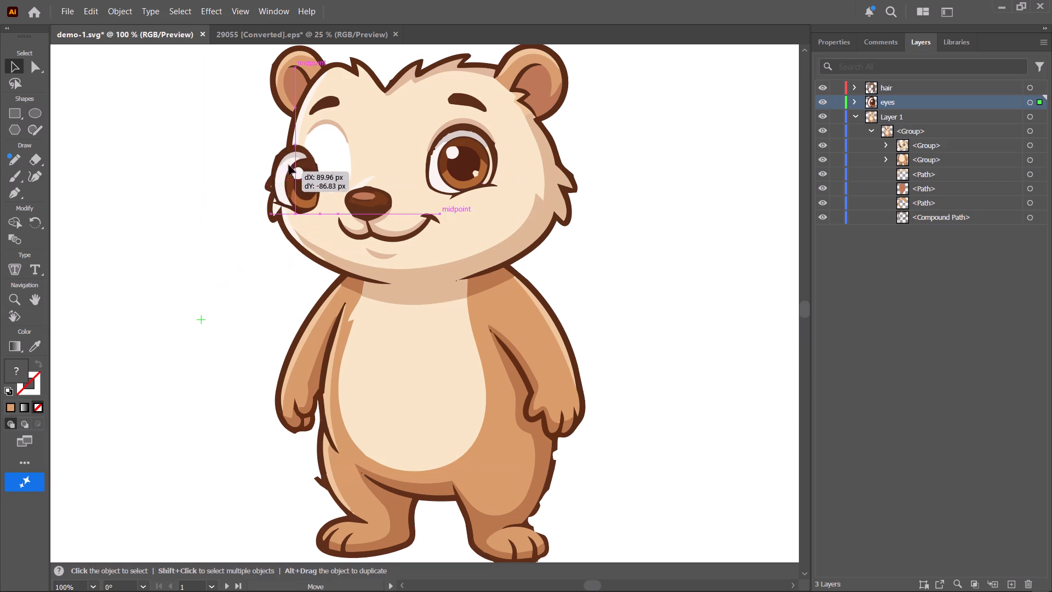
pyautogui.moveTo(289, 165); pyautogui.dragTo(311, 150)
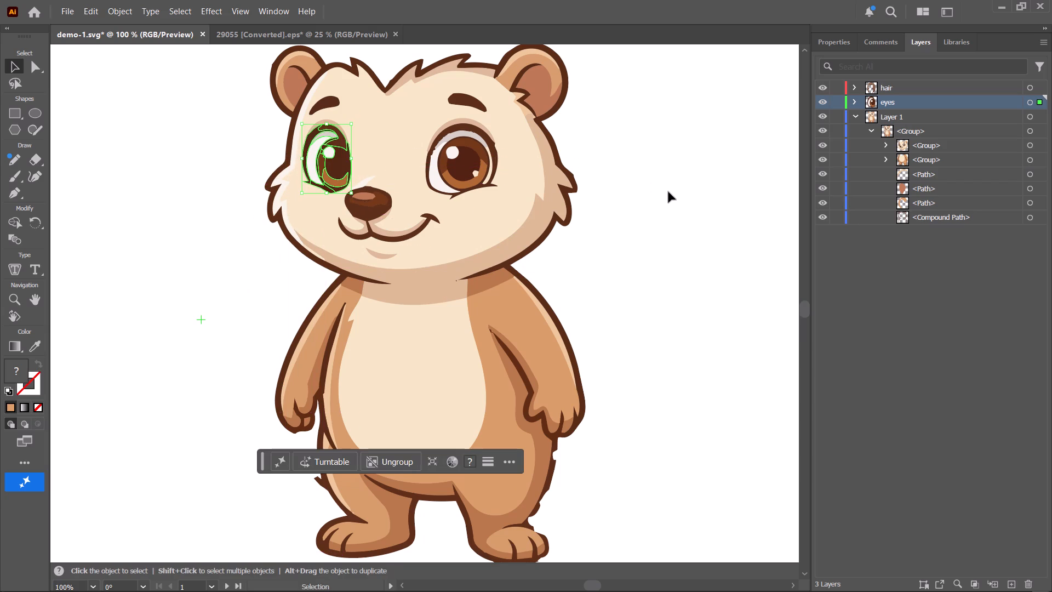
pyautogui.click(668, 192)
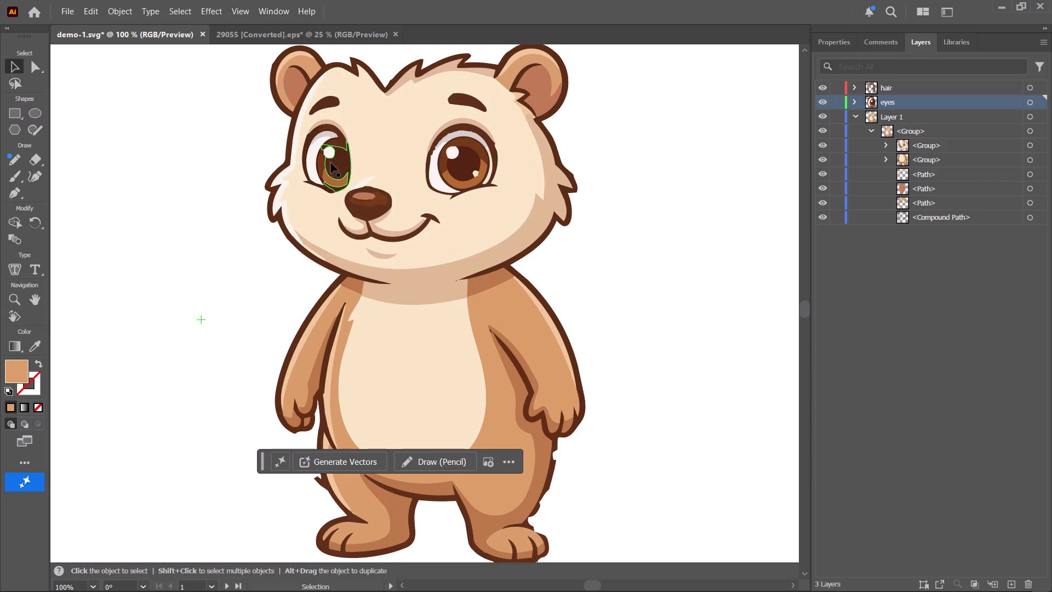
# Select the bear's small eye and hide the eyes layer that contains it.
pyautogui.click(324, 127)
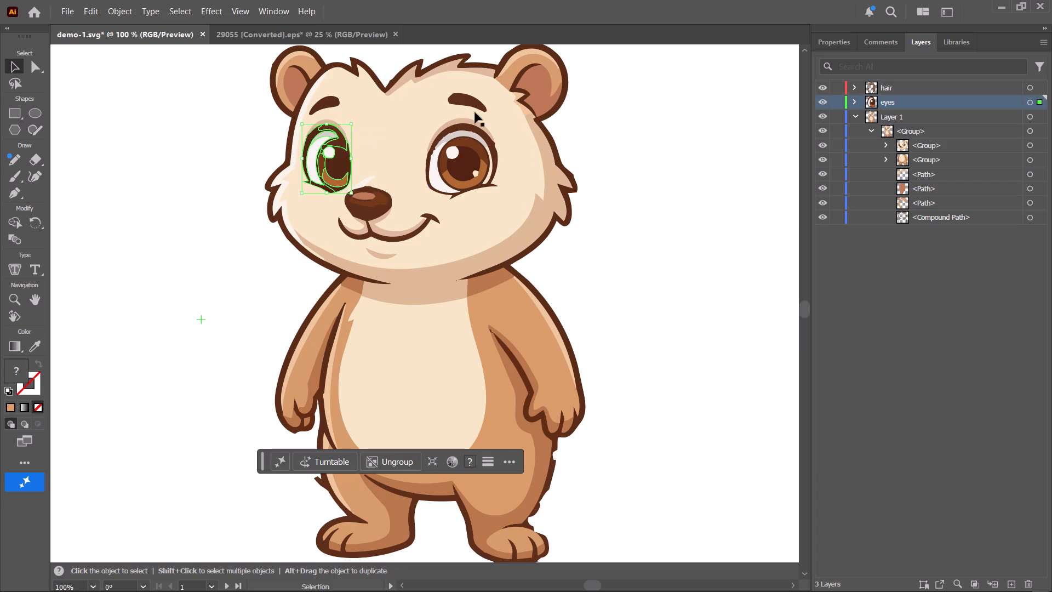
pyautogui.click(821, 102)
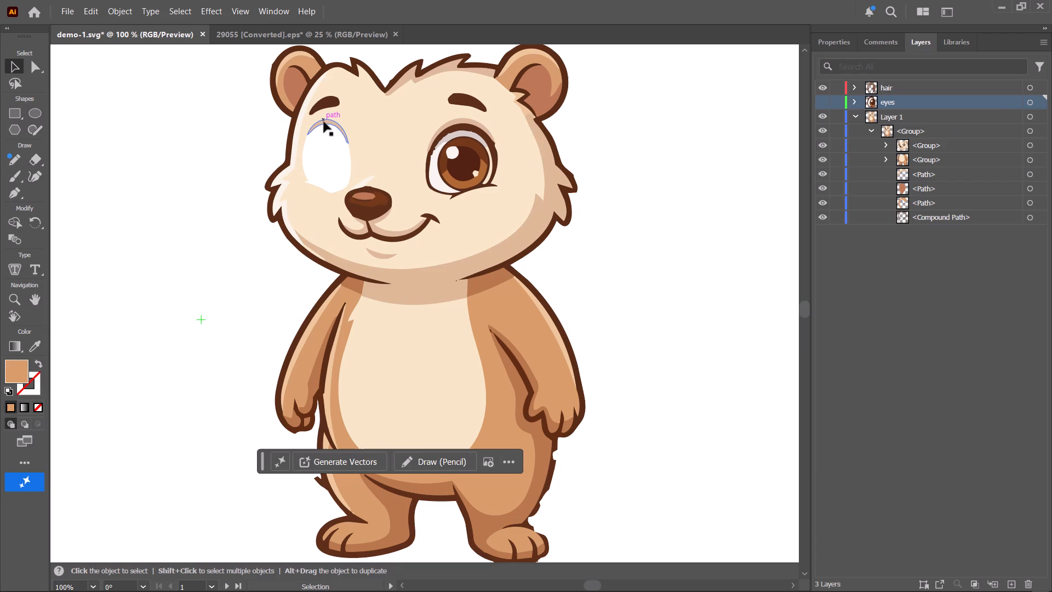
# Select the bear group by the shadow above the empty eye socket and shift it down about 7 px.
pyautogui.click(324, 122)
pyautogui.moveTo(324, 122); pyautogui.dragTo(322, 127)
pyautogui.click(322, 127)
pyautogui.click(321, 127)
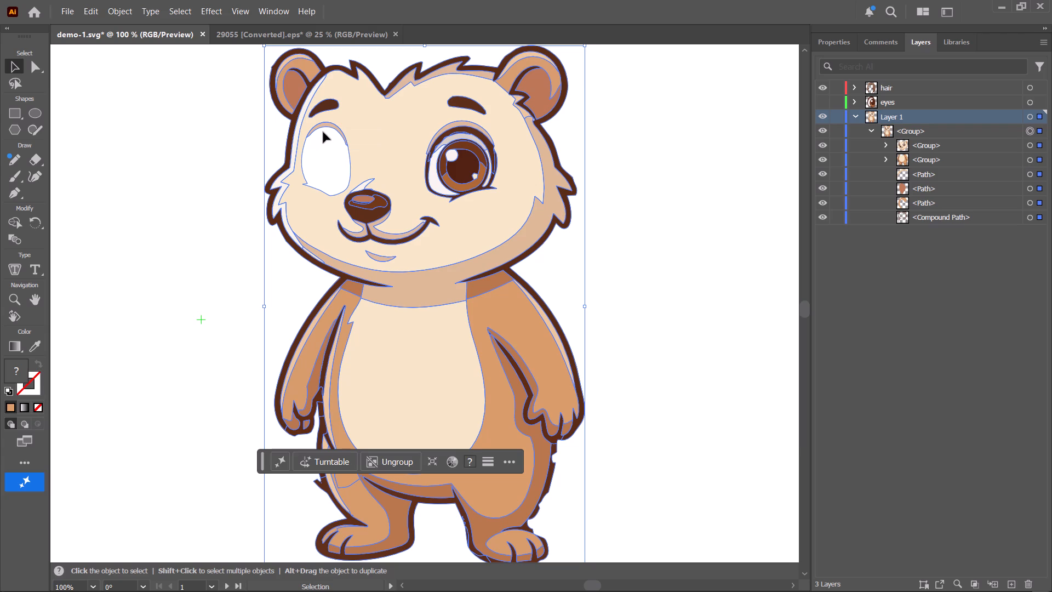
pyautogui.keyDown('ctrl'); pyautogui.moveTo(321, 127); pyautogui.dragTo(320, 136); pyautogui.keyUp('ctrl')
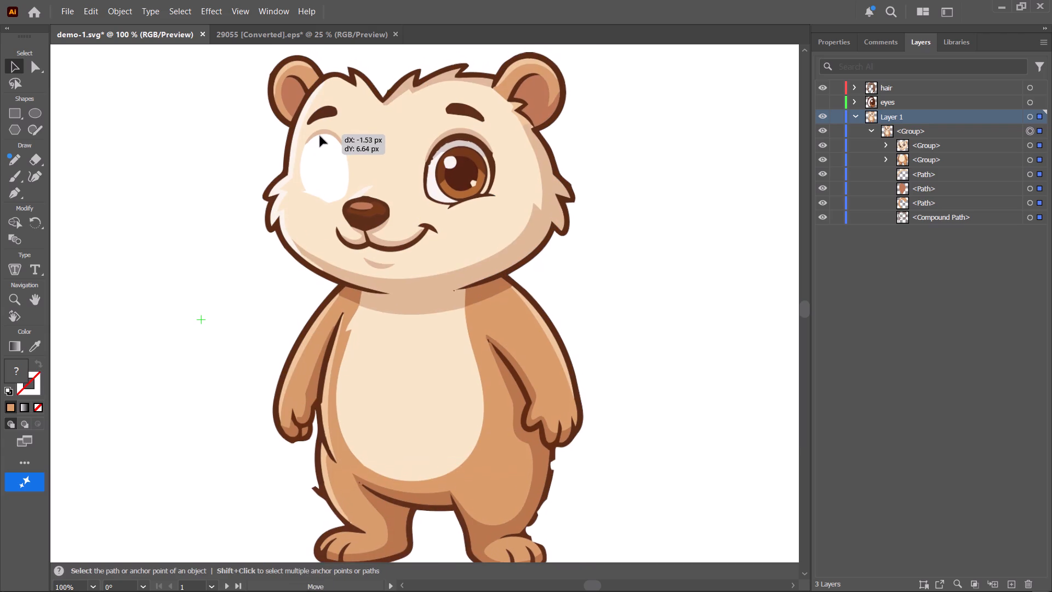
pyautogui.keyDown('ctrl'); pyautogui.moveTo(320, 136); pyautogui.dragTo(320, 135); pyautogui.keyUp('ctrl')
# Reshape the tan shadow path above the empty socket with Direct Selection, extending its anchors down the nose side.
pyautogui.keyDown('ctrl'); pyautogui.click(320, 134); pyautogui.keyUp('ctrl')
pyautogui.keyDown('ctrl'); pyautogui.moveTo(320, 134); pyautogui.dragTo(325, 201); pyautogui.keyUp('ctrl')
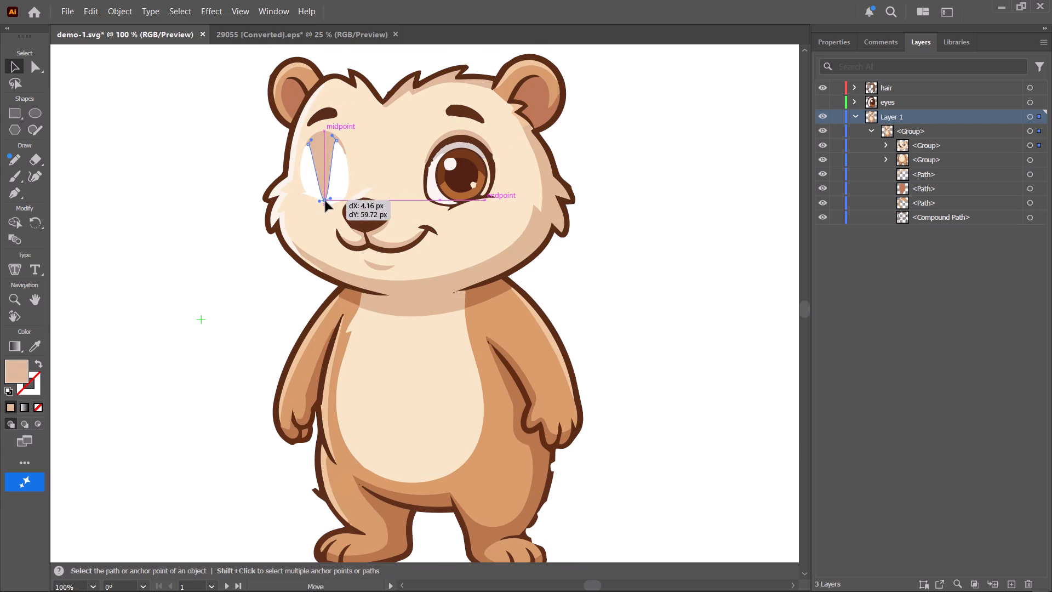
pyautogui.keyDown('ctrl'); pyautogui.moveTo(325, 201); pyautogui.dragTo(327, 207); pyautogui.keyUp('ctrl')
pyautogui.keyDown('ctrl'); pyautogui.moveTo(335, 139); pyautogui.dragTo(336, 167); pyautogui.keyUp('ctrl')
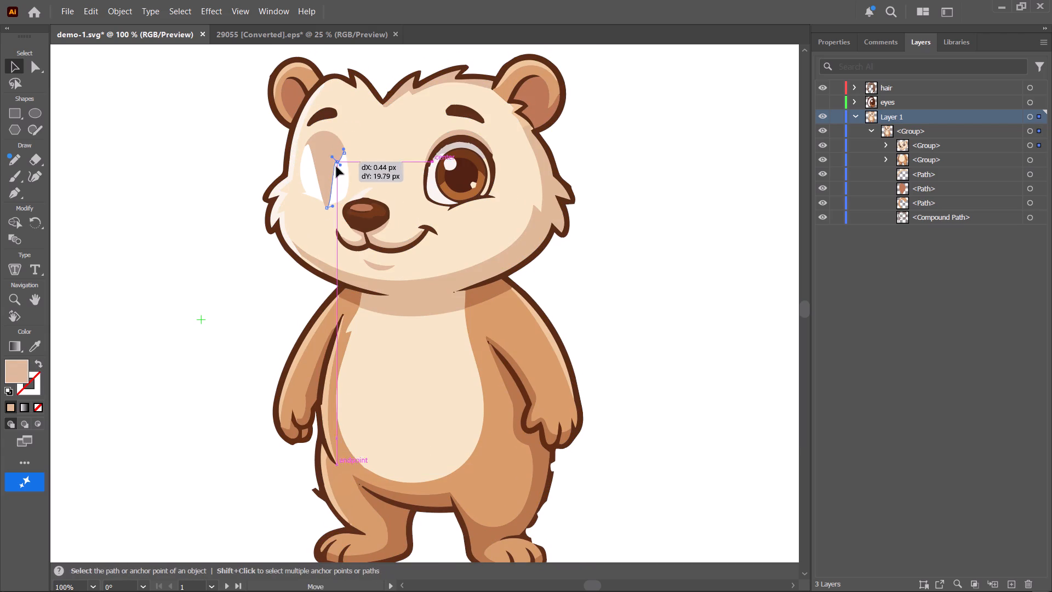
pyautogui.keyDown('ctrl'); pyautogui.moveTo(336, 167); pyautogui.dragTo(347, 200); pyautogui.keyUp('ctrl')
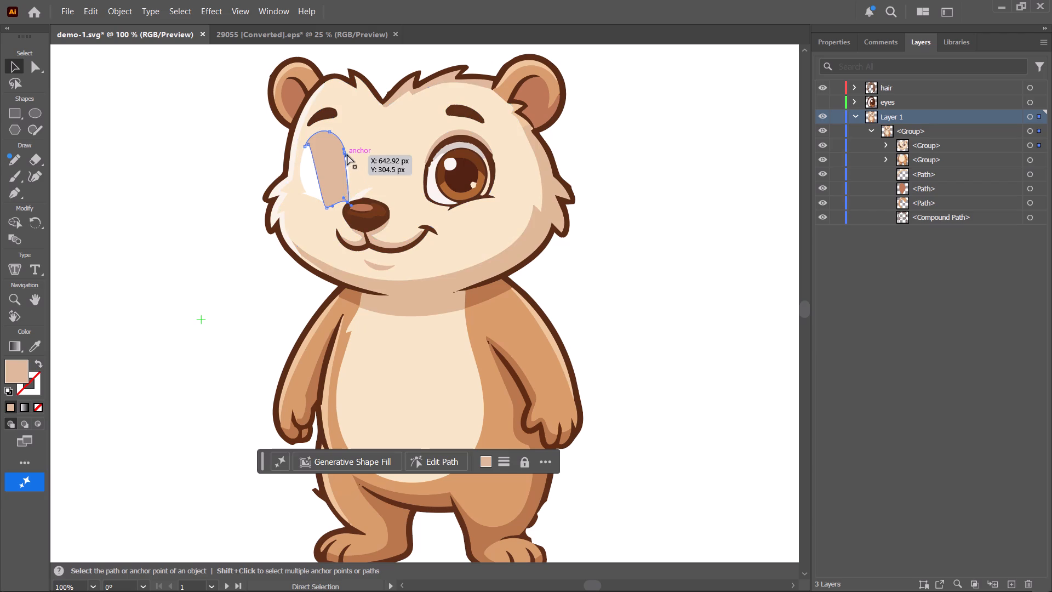
pyautogui.keyDown('ctrl'); pyautogui.moveTo(345, 152); pyautogui.dragTo(348, 185); pyautogui.keyUp('ctrl')
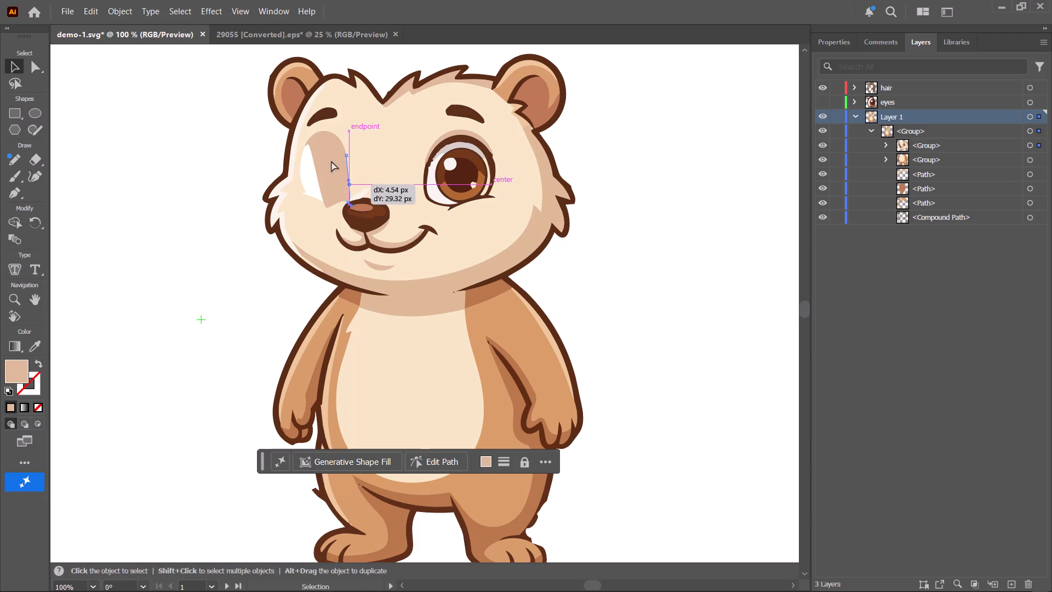
# Reposition the tan shadow path's outer and bottom anchors along the socket's outer edge.
pyautogui.keyDown('ctrl'); pyautogui.moveTo(304, 146); pyautogui.dragTo(301, 166); pyautogui.keyUp('ctrl')
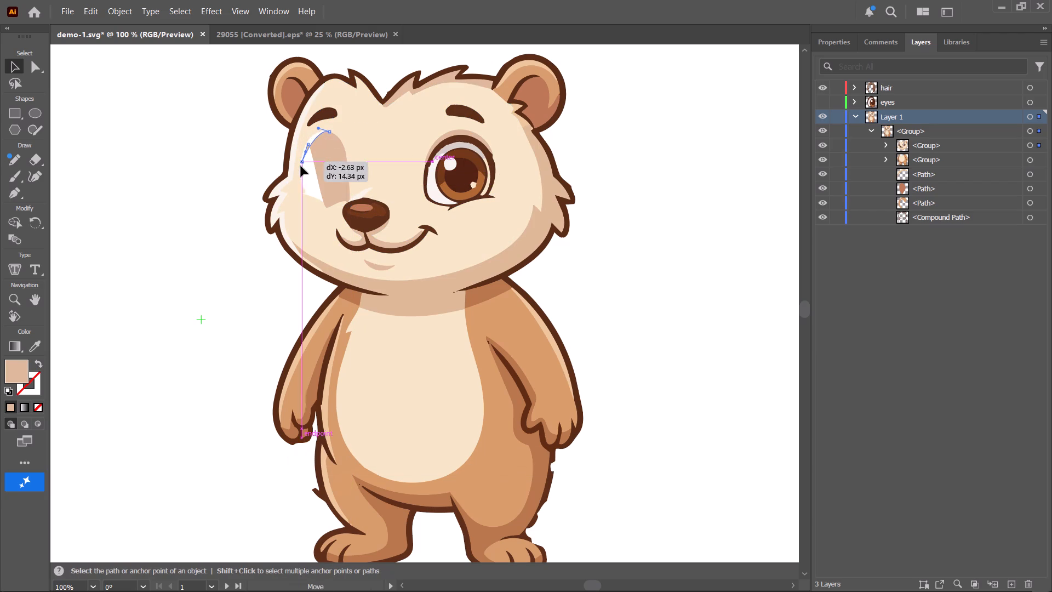
pyautogui.keyDown('ctrl'); pyautogui.moveTo(301, 166); pyautogui.dragTo(308, 144); pyautogui.keyUp('ctrl')
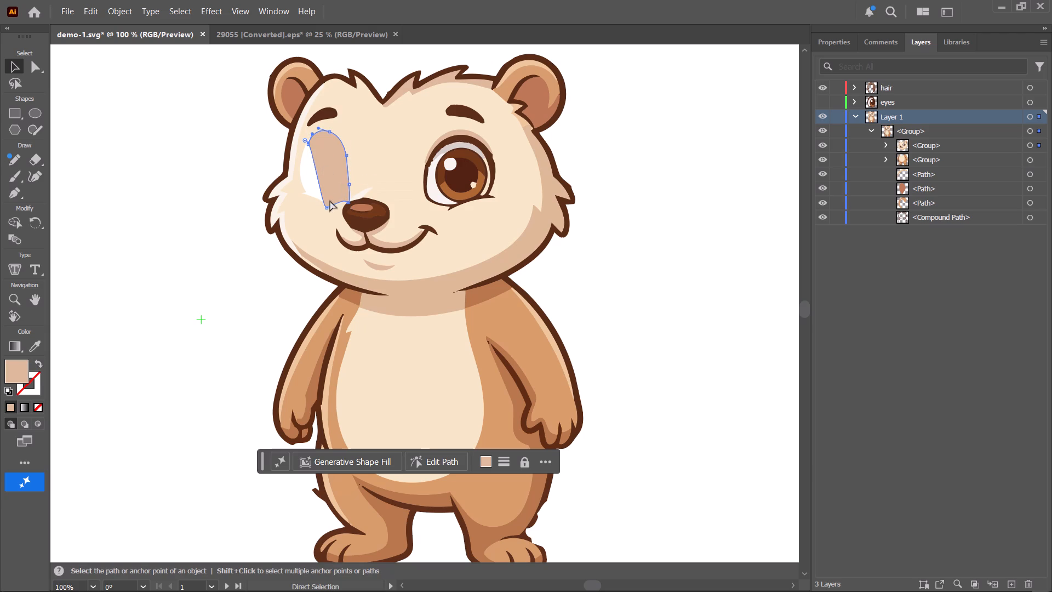
pyautogui.keyDown('ctrl'); pyautogui.moveTo(327, 207); pyautogui.dragTo(303, 195); pyautogui.keyUp('ctrl')
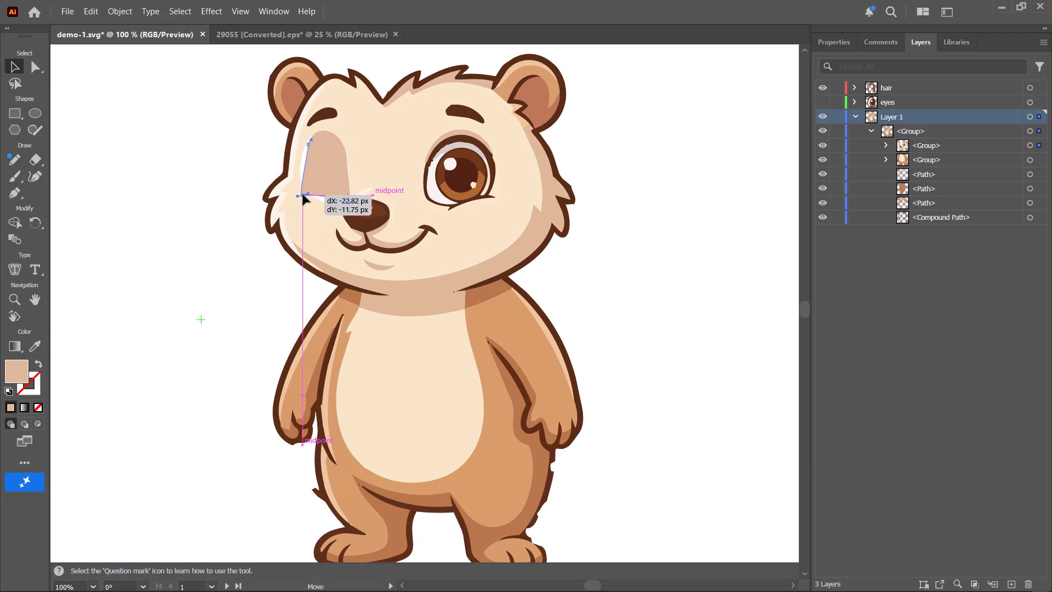
pyautogui.keyDown('ctrl'); pyautogui.moveTo(303, 195); pyautogui.dragTo(300, 160); pyautogui.keyUp('ctrl')
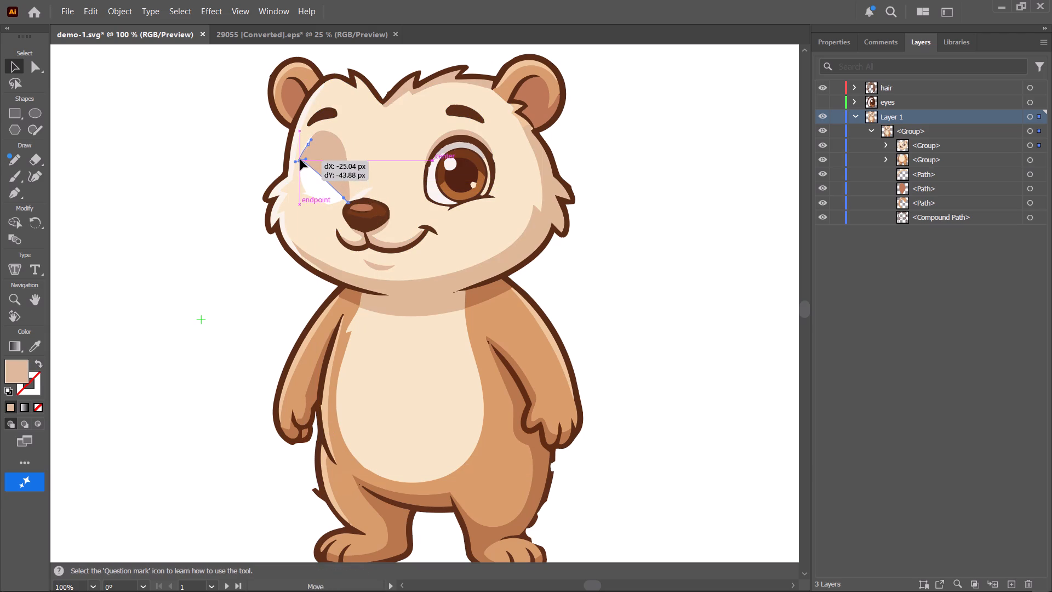
pyautogui.keyDown('ctrl'); pyautogui.moveTo(300, 160); pyautogui.dragTo(302, 157); pyautogui.keyUp('ctrl')
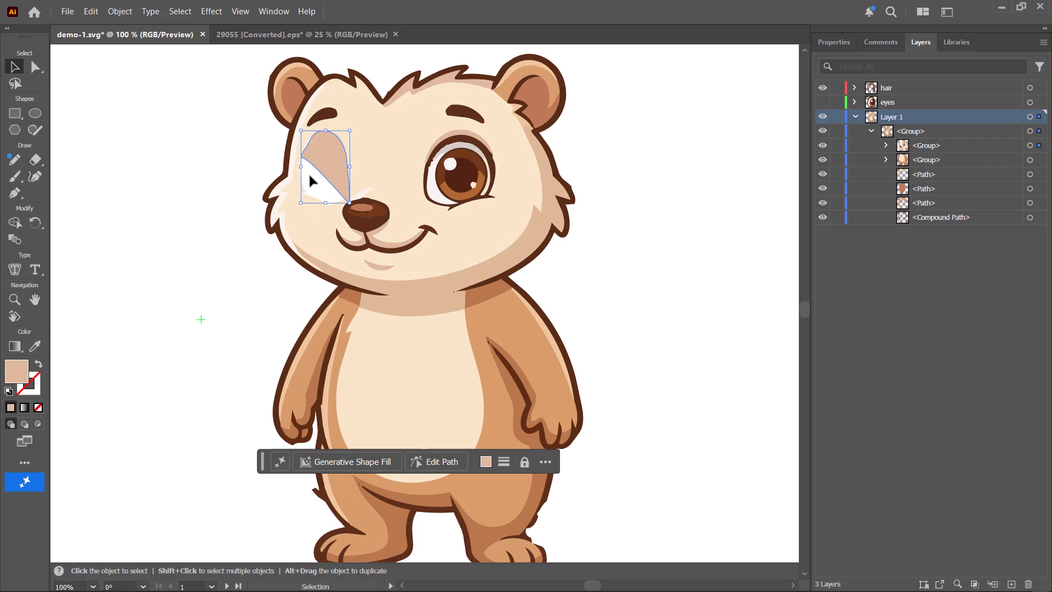
# Nudge the tan shadow shape and adjust its nose-side anchors to follow the socket's inner edge.
pyautogui.keyDown('ctrl'); pyautogui.click(310, 156); pyautogui.keyUp('ctrl')
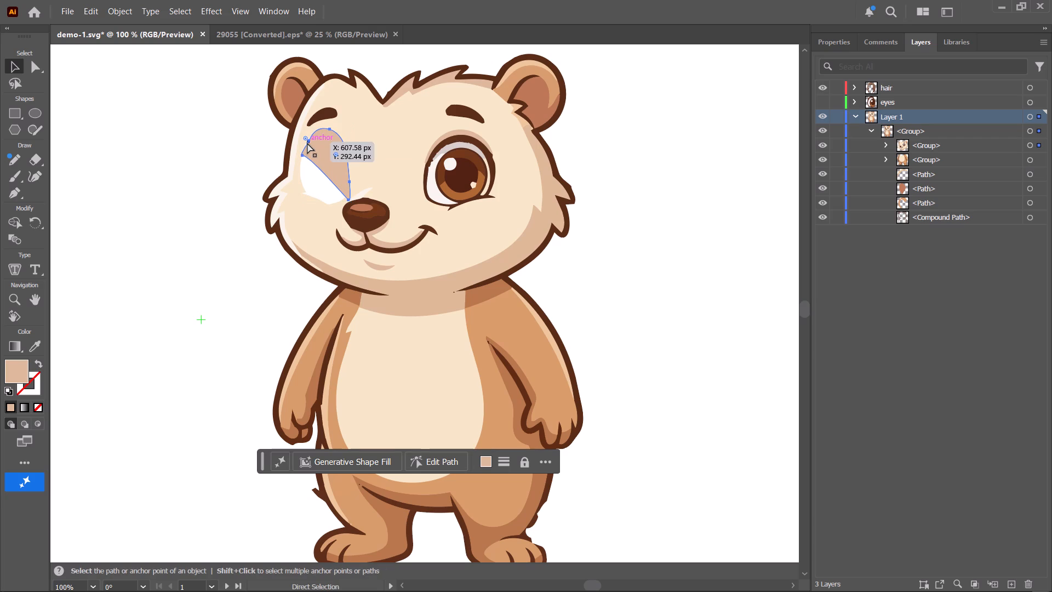
pyautogui.keyDown('ctrl'); pyautogui.click(307, 143); pyautogui.keyUp('ctrl')
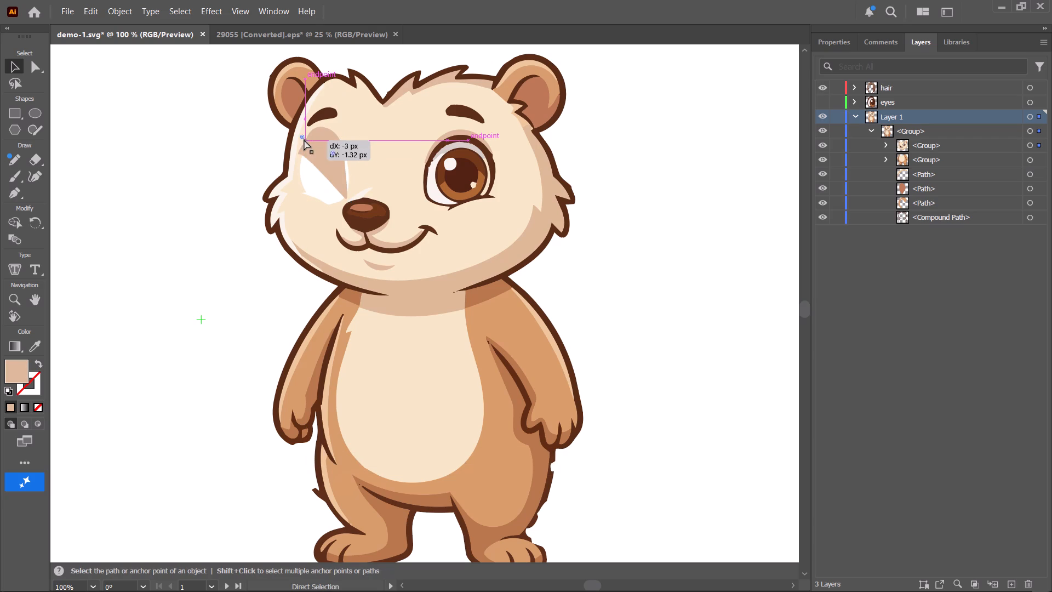
pyautogui.keyDown('ctrl'); pyautogui.click(348, 179); pyautogui.keyUp('ctrl')
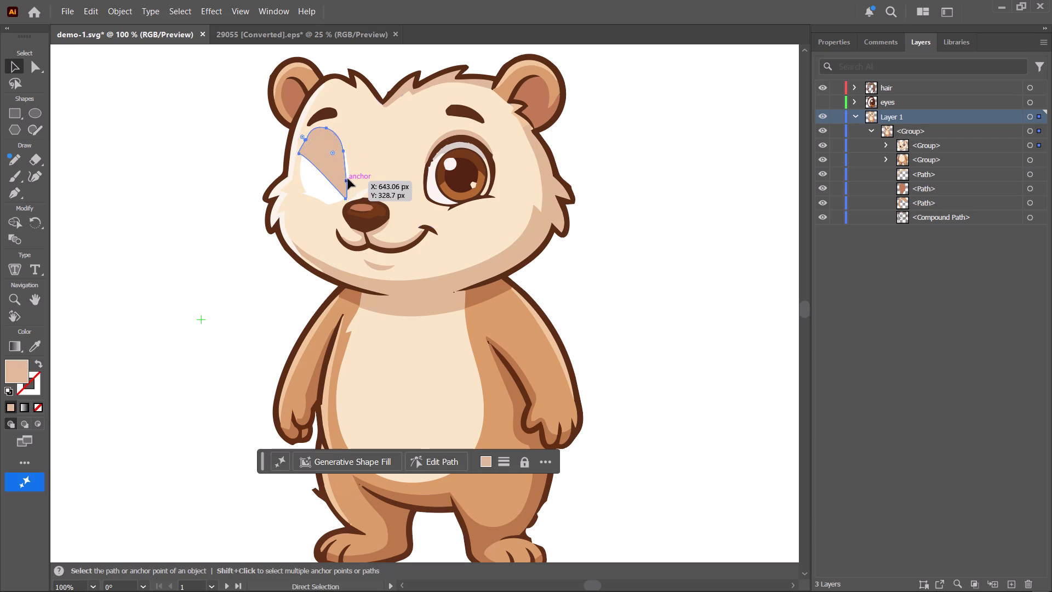
pyautogui.keyDown('ctrl'); pyautogui.moveTo(347, 178); pyautogui.dragTo(353, 179); pyautogui.keyUp('ctrl')
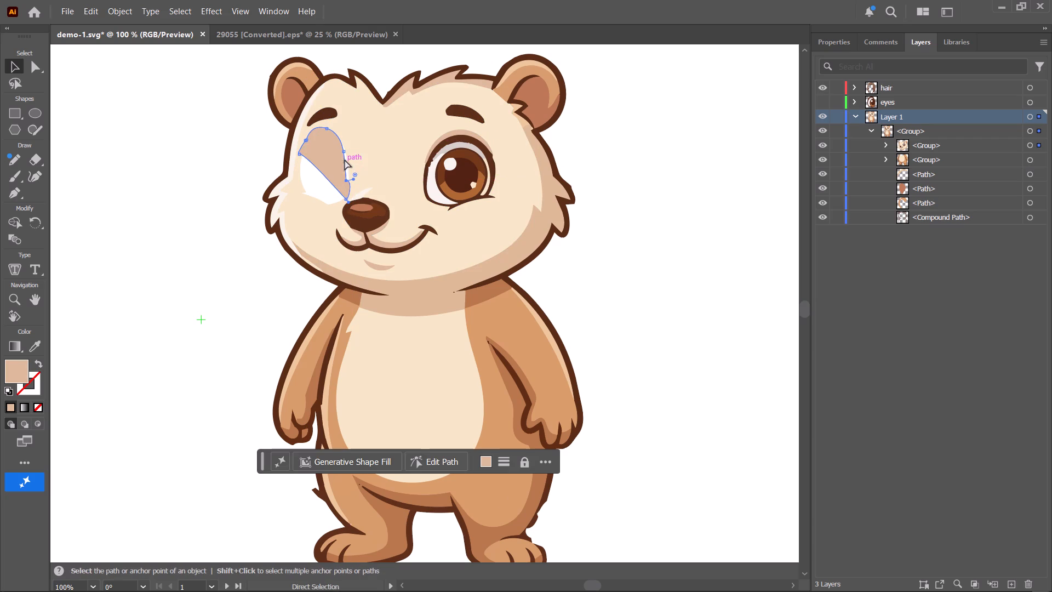
pyautogui.keyDown('ctrl'); pyautogui.click(344, 152); pyautogui.keyUp('ctrl')
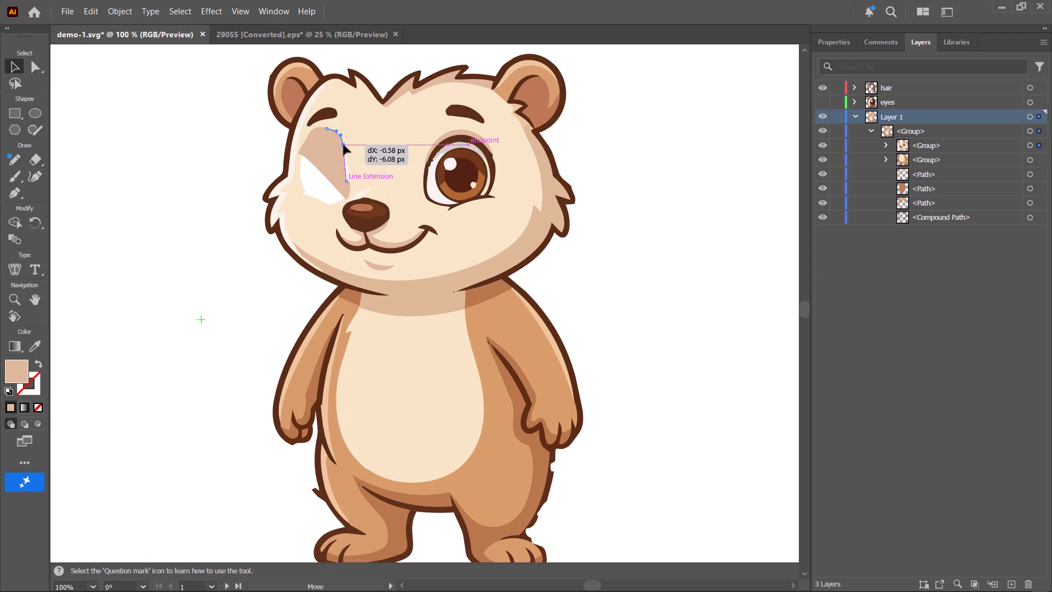
pyautogui.keyDown('ctrl'); pyautogui.moveTo(346, 183); pyautogui.dragTo(351, 183); pyautogui.keyUp('ctrl')
# Move the tan shape's bottom anchor and curve its lower and outer edges to cover the remaining white socket.
pyautogui.keyDown('ctrl'); pyautogui.moveTo(346, 198); pyautogui.dragTo(325, 204); pyautogui.keyUp('ctrl')
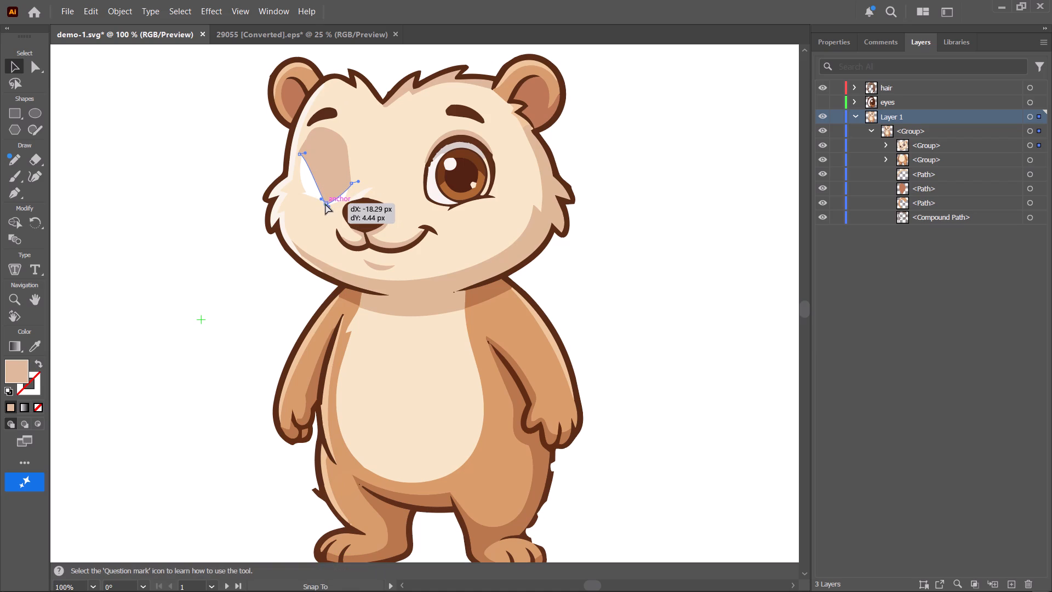
pyautogui.keyDown('ctrl'); pyautogui.moveTo(325, 204); pyautogui.dragTo(336, 202); pyautogui.keyUp('ctrl')
pyautogui.keyDown('ctrl'); pyautogui.moveTo(332, 197); pyautogui.dragTo(319, 206); pyautogui.keyUp('ctrl')
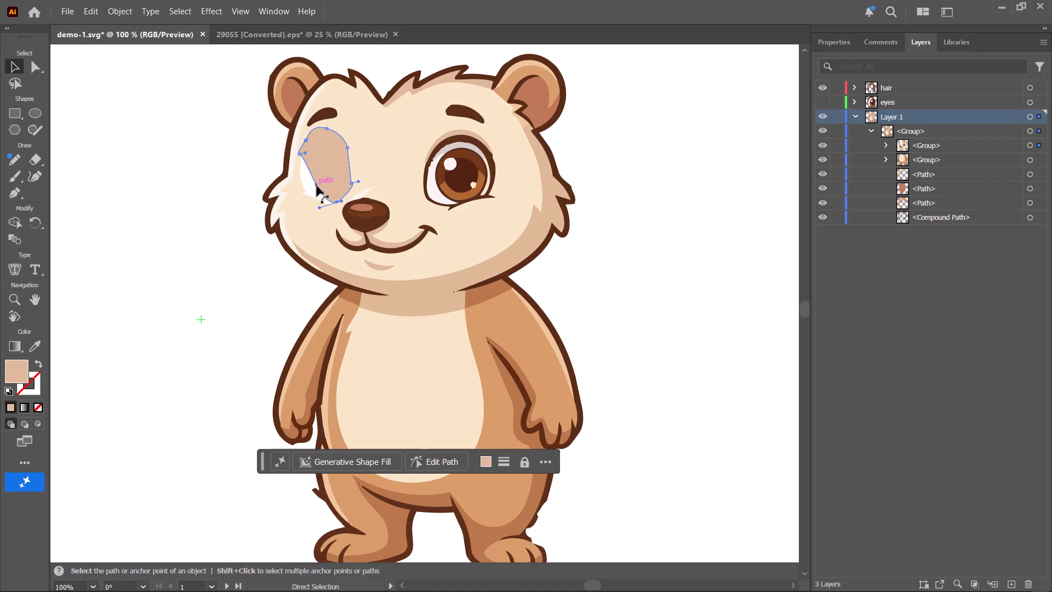
pyautogui.keyDown('ctrl'); pyautogui.moveTo(306, 153); pyautogui.dragTo(305, 162); pyautogui.keyUp('ctrl')
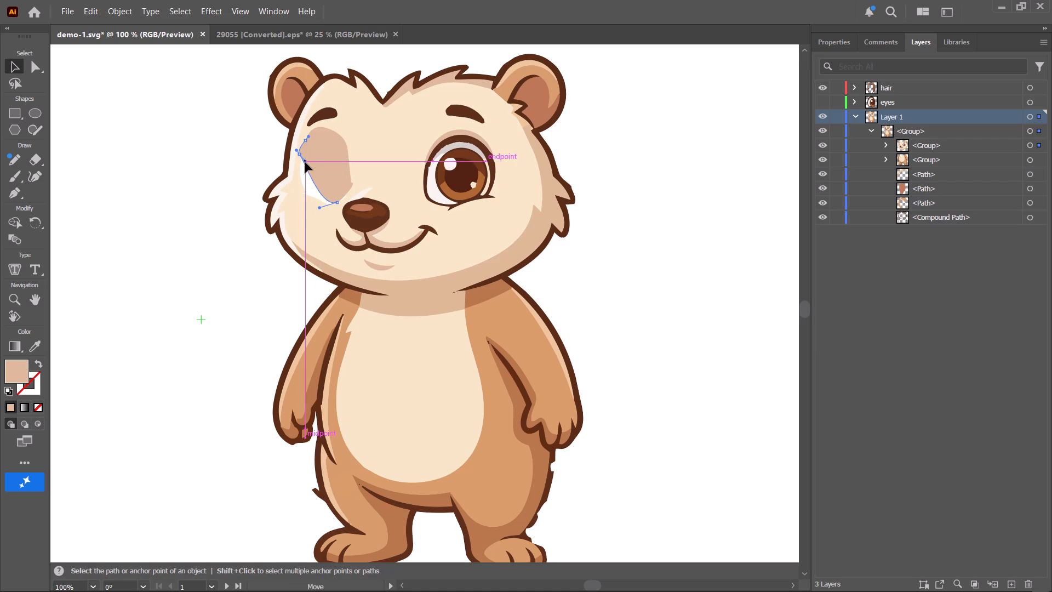
pyautogui.keyDown('ctrl'); pyautogui.moveTo(305, 162); pyautogui.dragTo(300, 175); pyautogui.keyUp('ctrl')
pyautogui.keyDown('ctrl'); pyautogui.moveTo(310, 184); pyautogui.dragTo(308, 186); pyautogui.keyUp('ctrl')
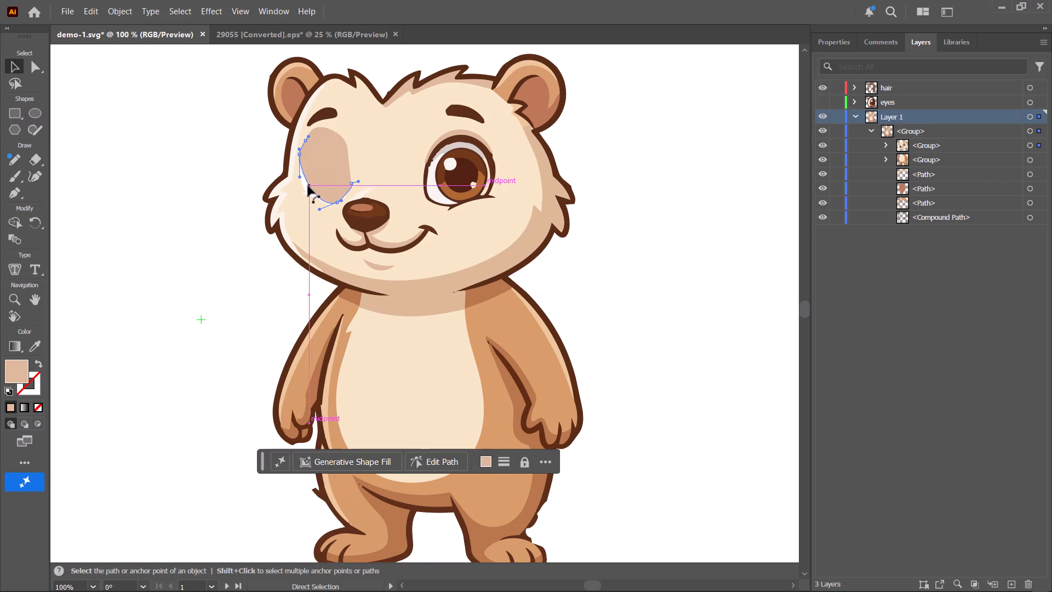
pyautogui.keyDown('ctrl'); pyautogui.moveTo(308, 186); pyautogui.dragTo(304, 189); pyautogui.keyUp('ctrl')
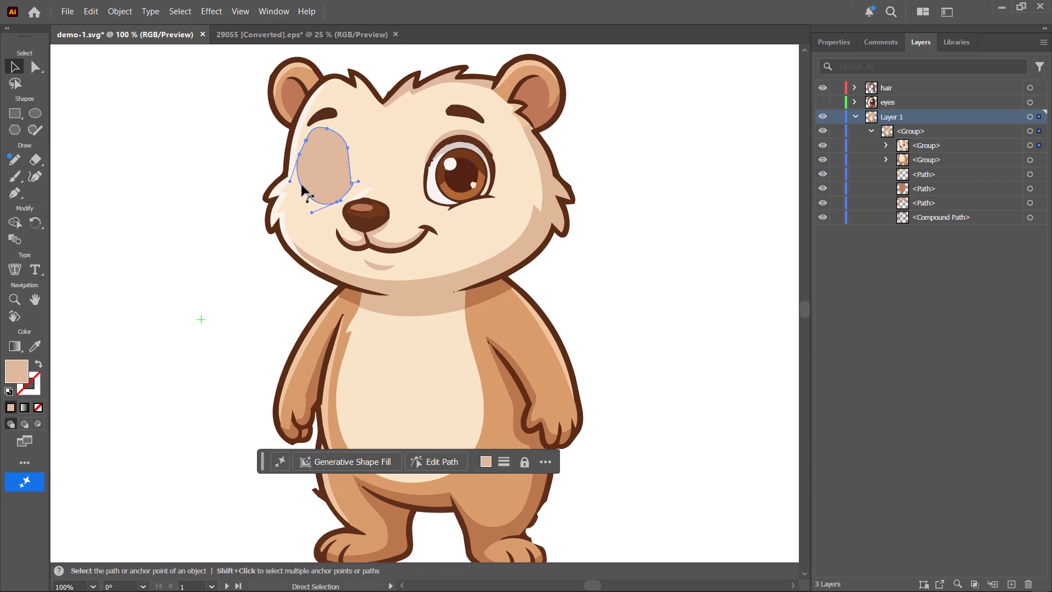
# Deselect the tan eye shape and shift the whole bear group slightly down and to the right on the artboard.
pyautogui.keyDown('ctrl'); pyautogui.click(393, 145); pyautogui.keyUp('ctrl')
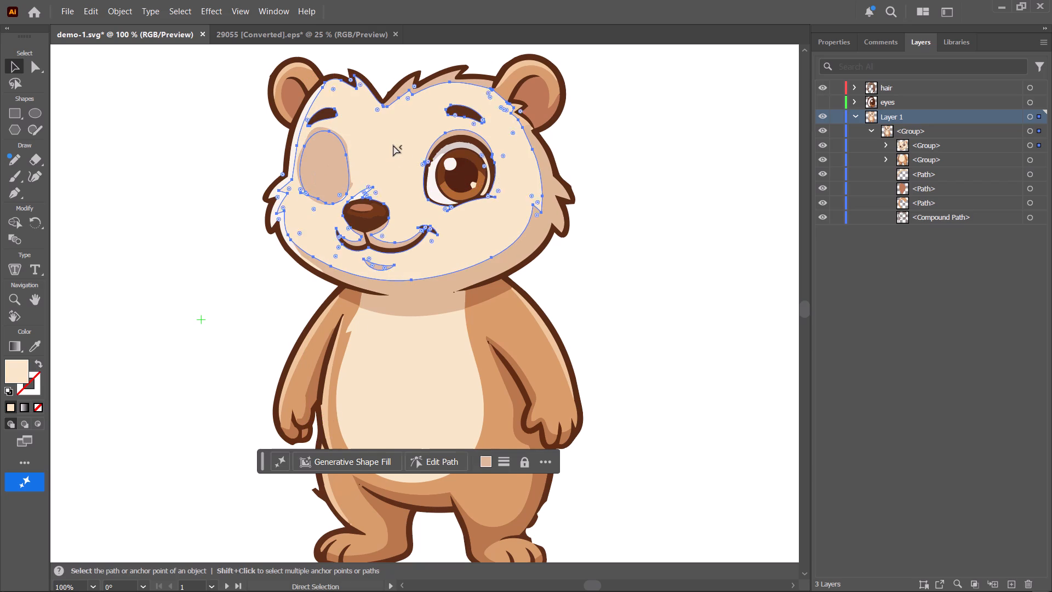
pyautogui.click(667, 152)
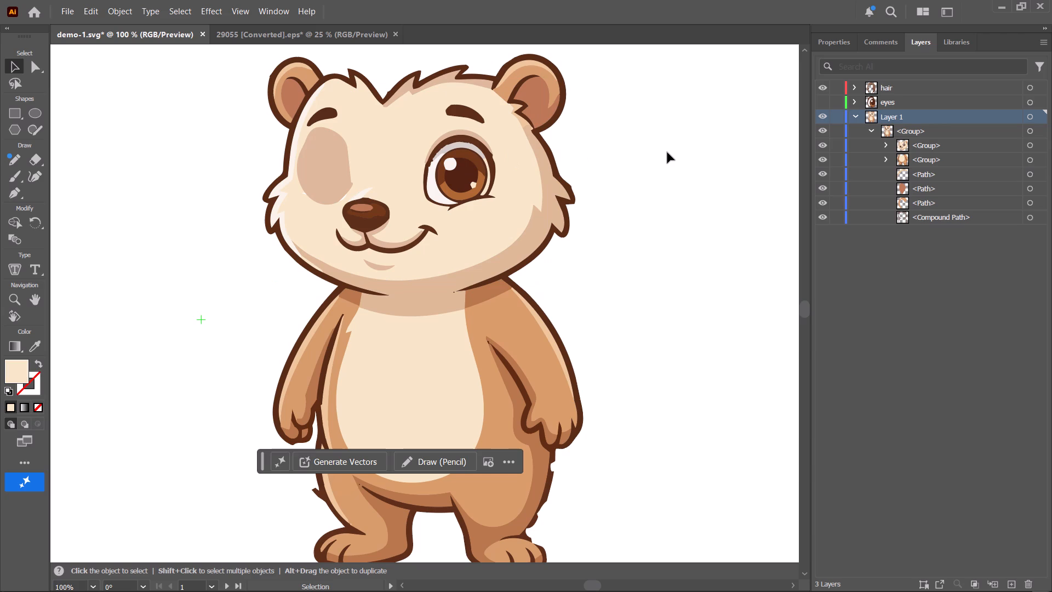
pyautogui.click(319, 147)
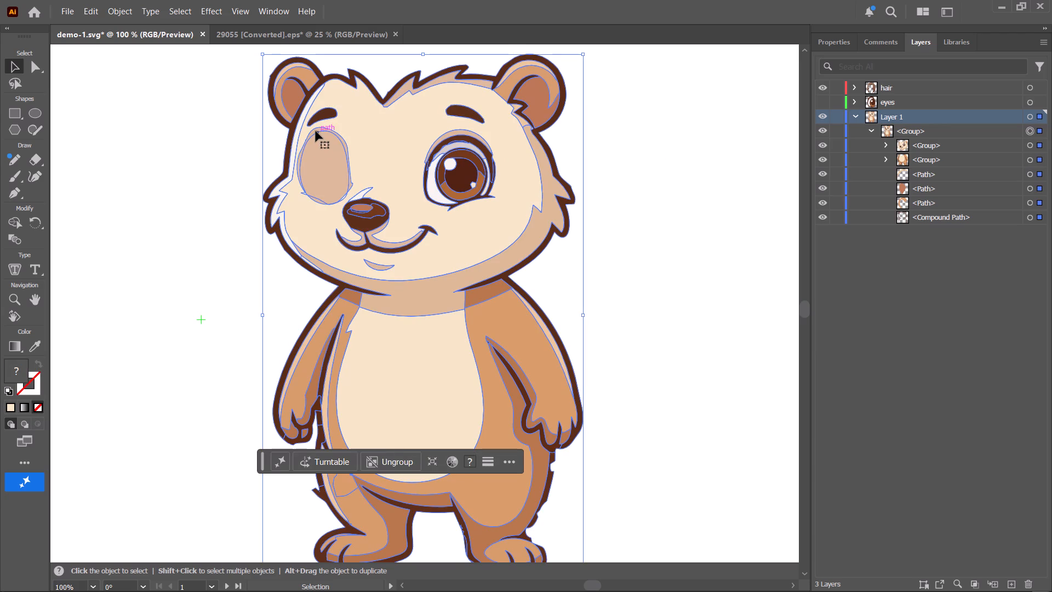
pyautogui.click(315, 130)
pyautogui.click(464, 122)
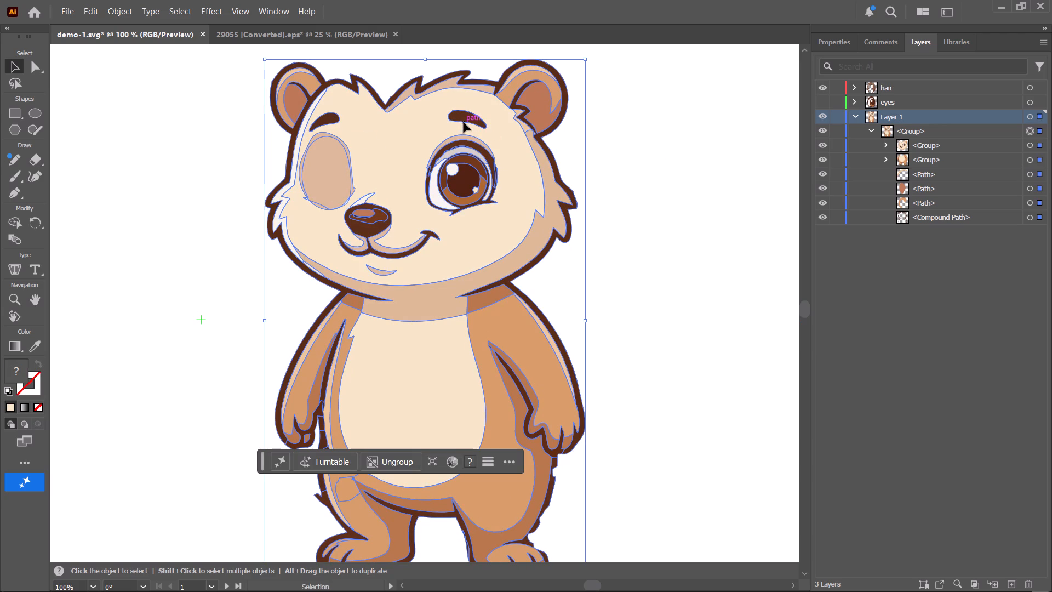
pyautogui.click(464, 117)
pyautogui.moveTo(465, 116); pyautogui.dragTo(477, 128)
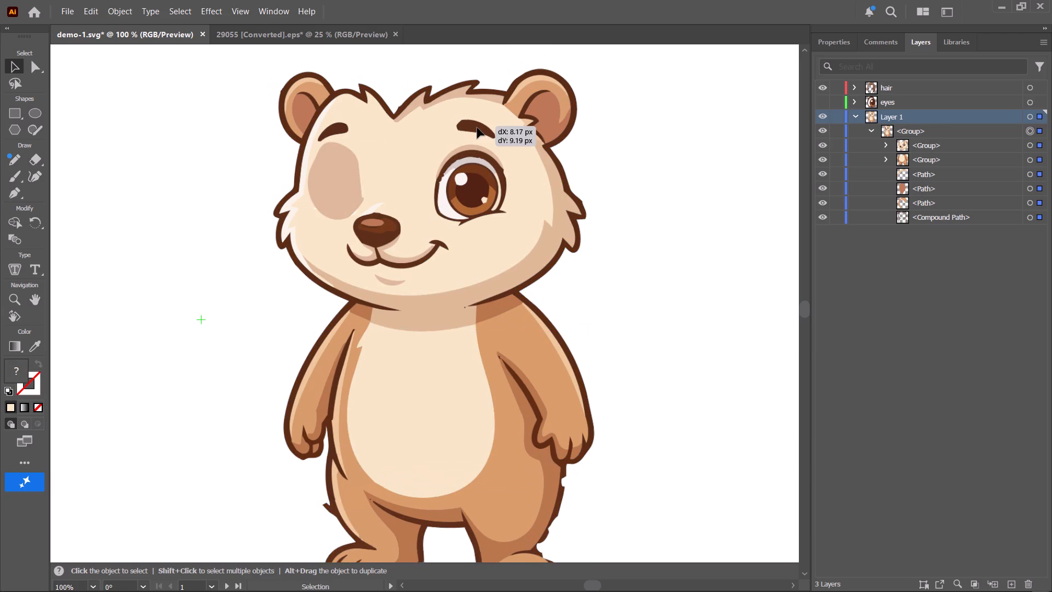
pyautogui.moveTo(477, 128); pyautogui.dragTo(479, 128)
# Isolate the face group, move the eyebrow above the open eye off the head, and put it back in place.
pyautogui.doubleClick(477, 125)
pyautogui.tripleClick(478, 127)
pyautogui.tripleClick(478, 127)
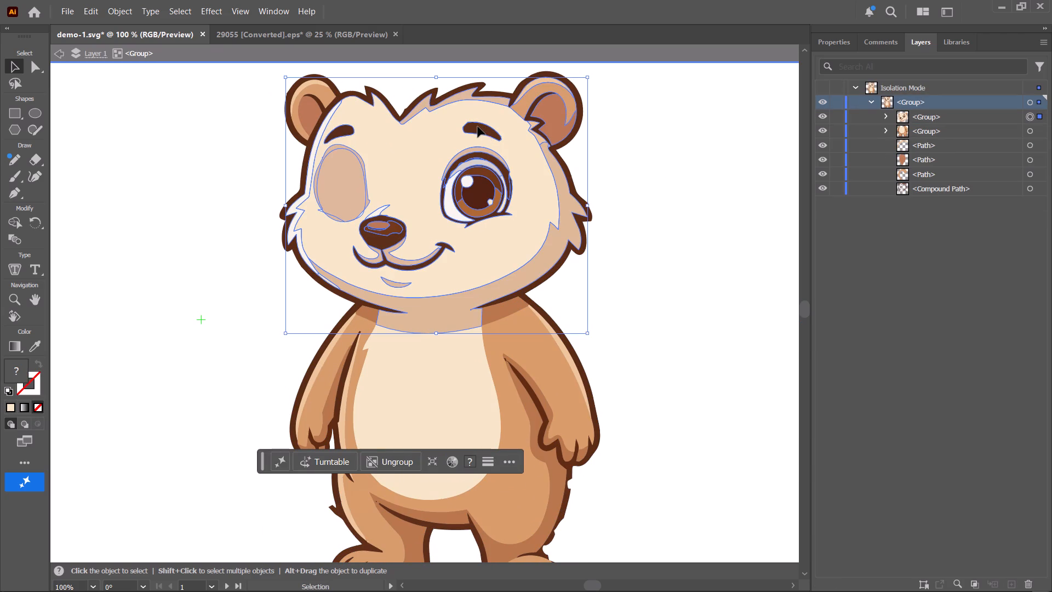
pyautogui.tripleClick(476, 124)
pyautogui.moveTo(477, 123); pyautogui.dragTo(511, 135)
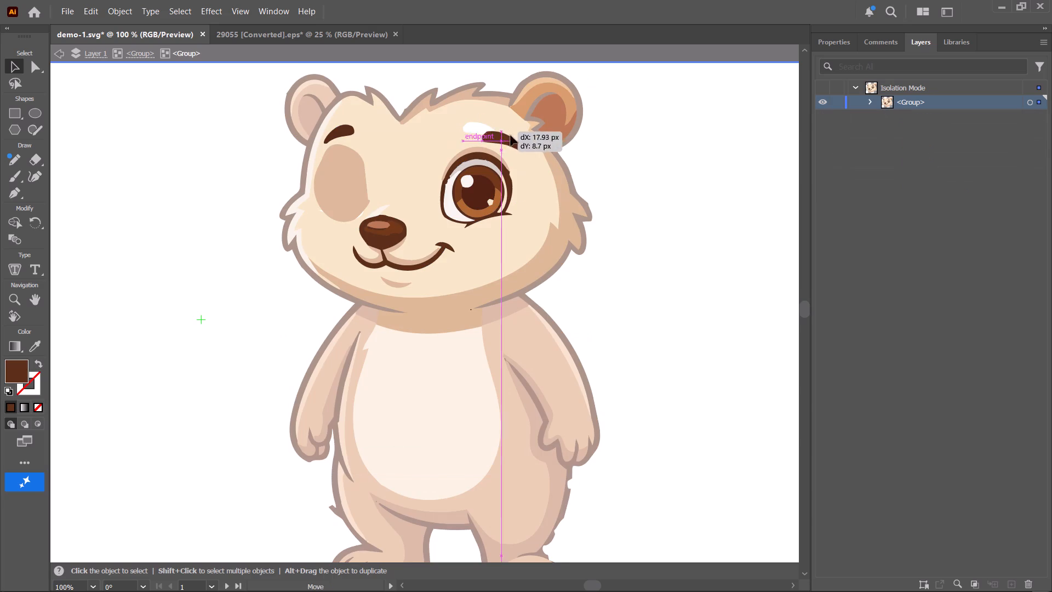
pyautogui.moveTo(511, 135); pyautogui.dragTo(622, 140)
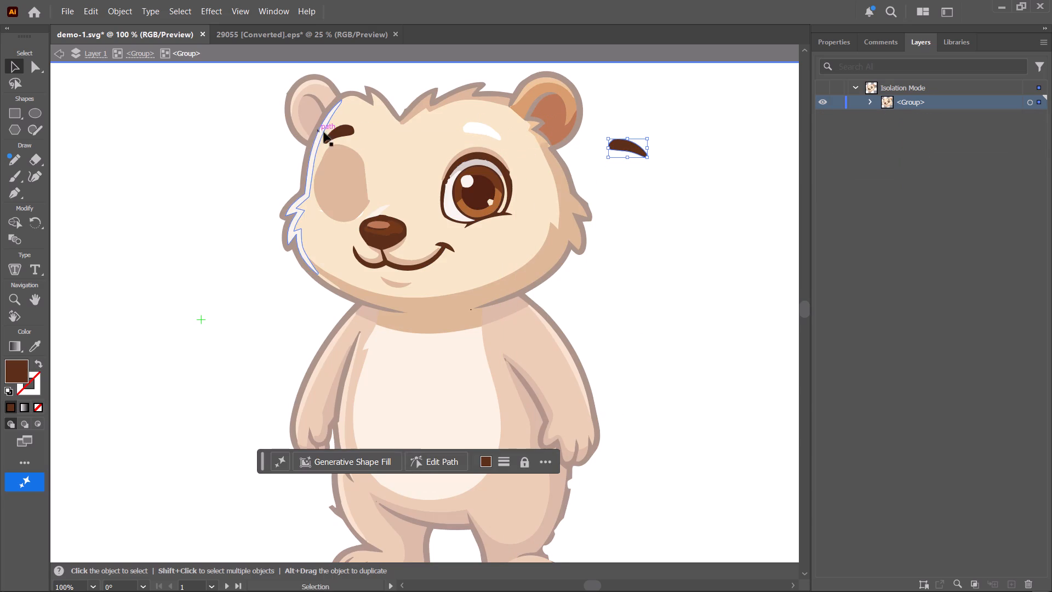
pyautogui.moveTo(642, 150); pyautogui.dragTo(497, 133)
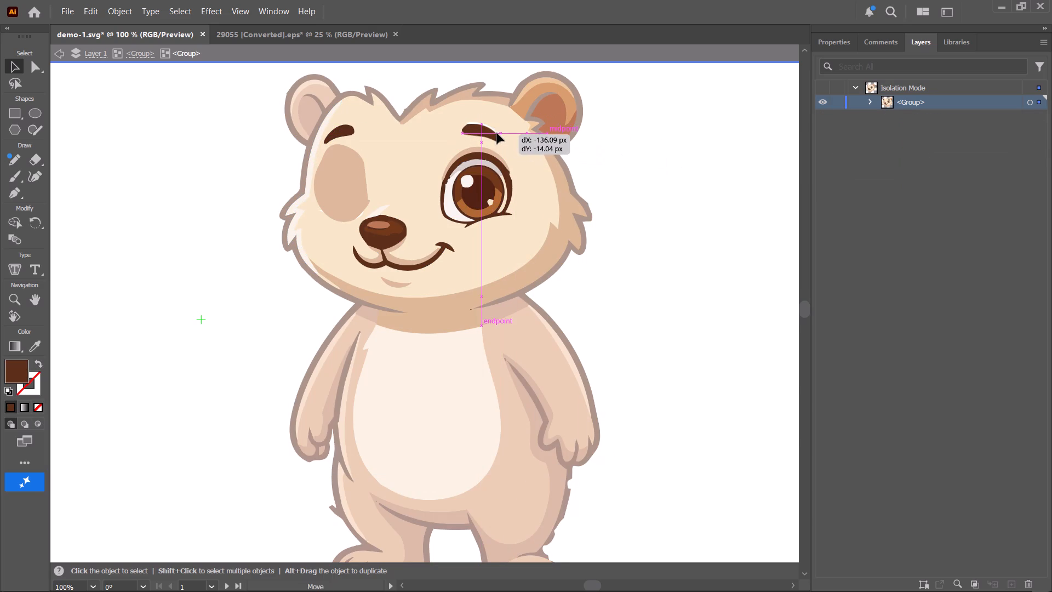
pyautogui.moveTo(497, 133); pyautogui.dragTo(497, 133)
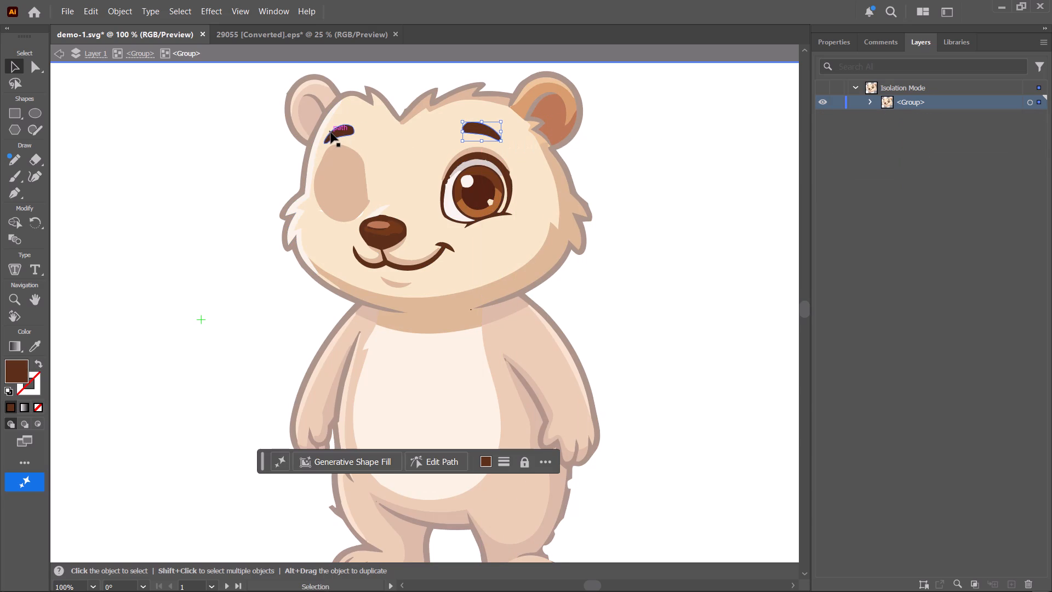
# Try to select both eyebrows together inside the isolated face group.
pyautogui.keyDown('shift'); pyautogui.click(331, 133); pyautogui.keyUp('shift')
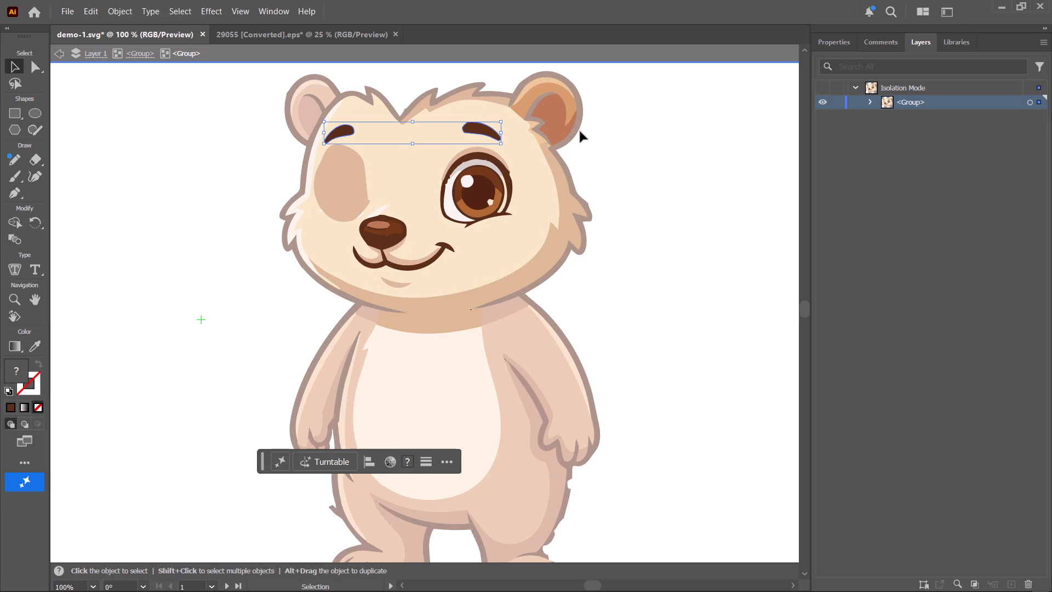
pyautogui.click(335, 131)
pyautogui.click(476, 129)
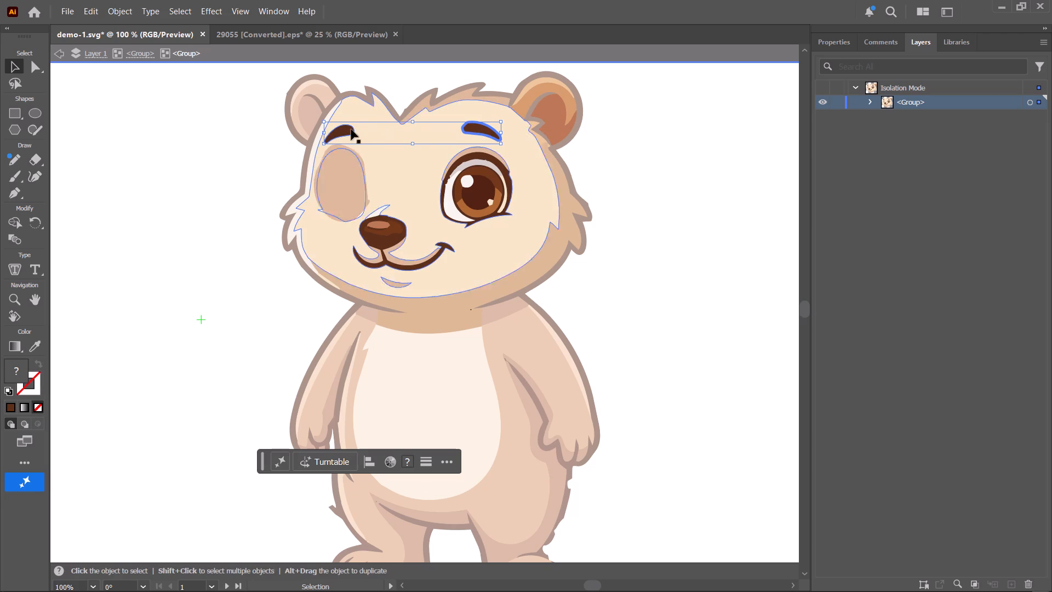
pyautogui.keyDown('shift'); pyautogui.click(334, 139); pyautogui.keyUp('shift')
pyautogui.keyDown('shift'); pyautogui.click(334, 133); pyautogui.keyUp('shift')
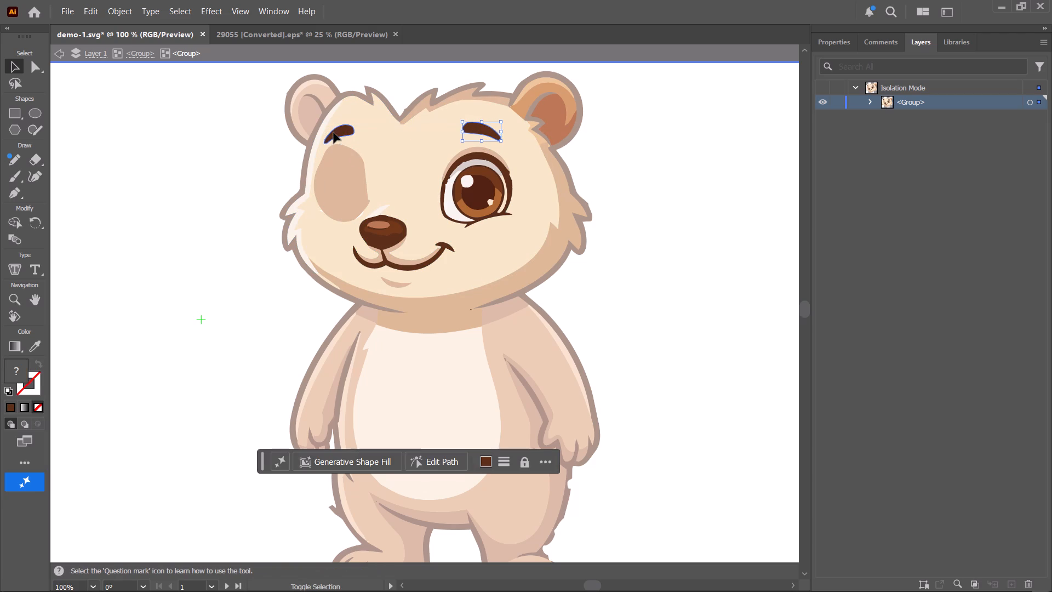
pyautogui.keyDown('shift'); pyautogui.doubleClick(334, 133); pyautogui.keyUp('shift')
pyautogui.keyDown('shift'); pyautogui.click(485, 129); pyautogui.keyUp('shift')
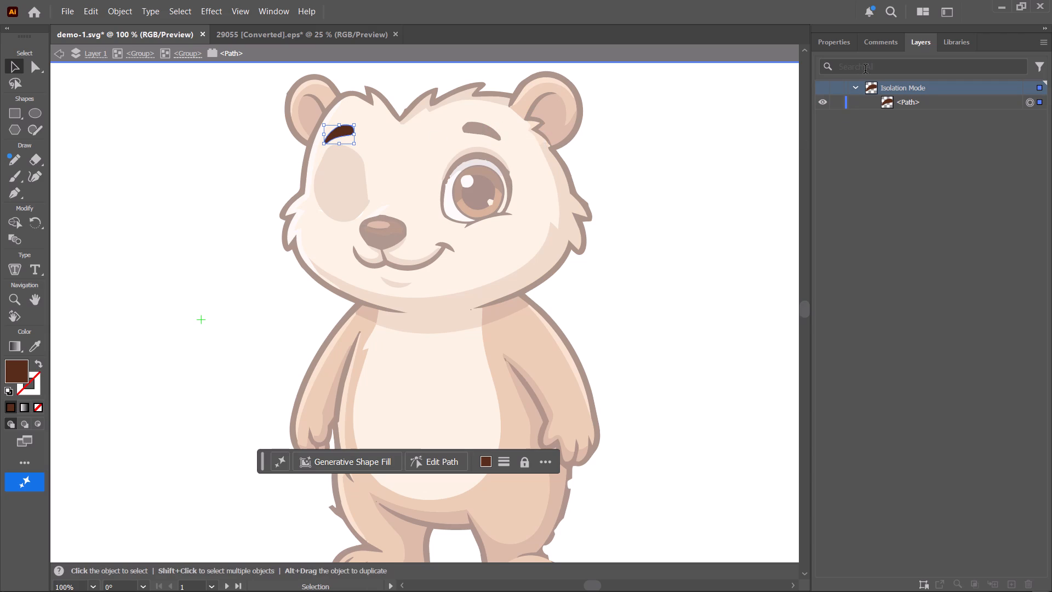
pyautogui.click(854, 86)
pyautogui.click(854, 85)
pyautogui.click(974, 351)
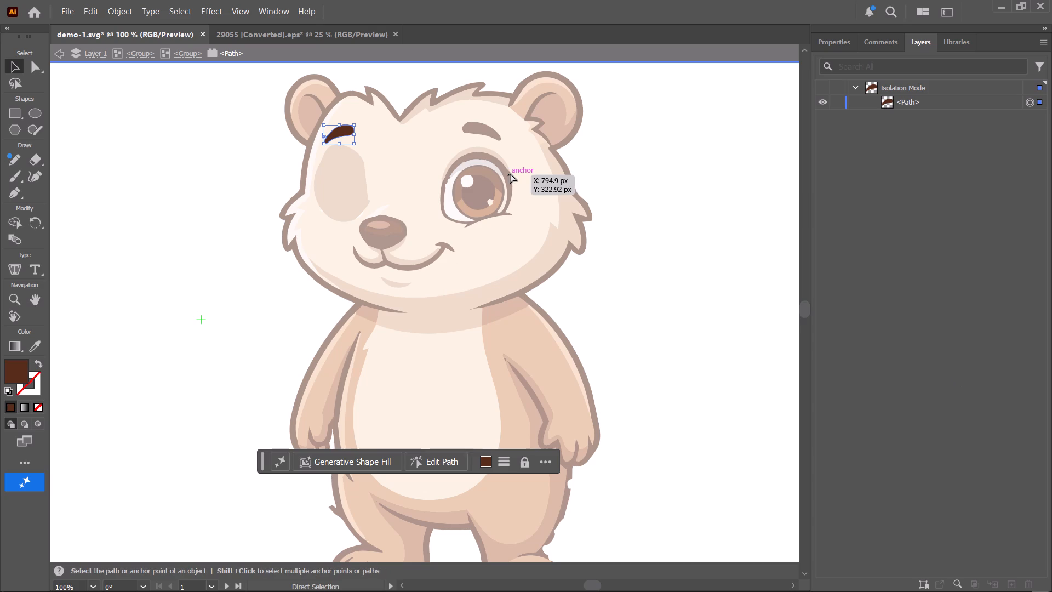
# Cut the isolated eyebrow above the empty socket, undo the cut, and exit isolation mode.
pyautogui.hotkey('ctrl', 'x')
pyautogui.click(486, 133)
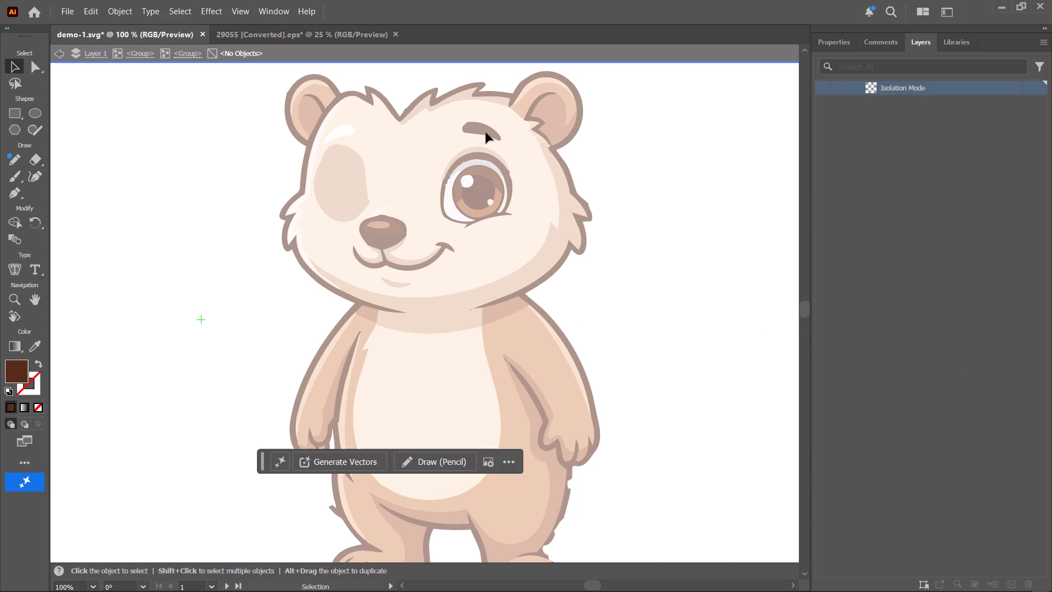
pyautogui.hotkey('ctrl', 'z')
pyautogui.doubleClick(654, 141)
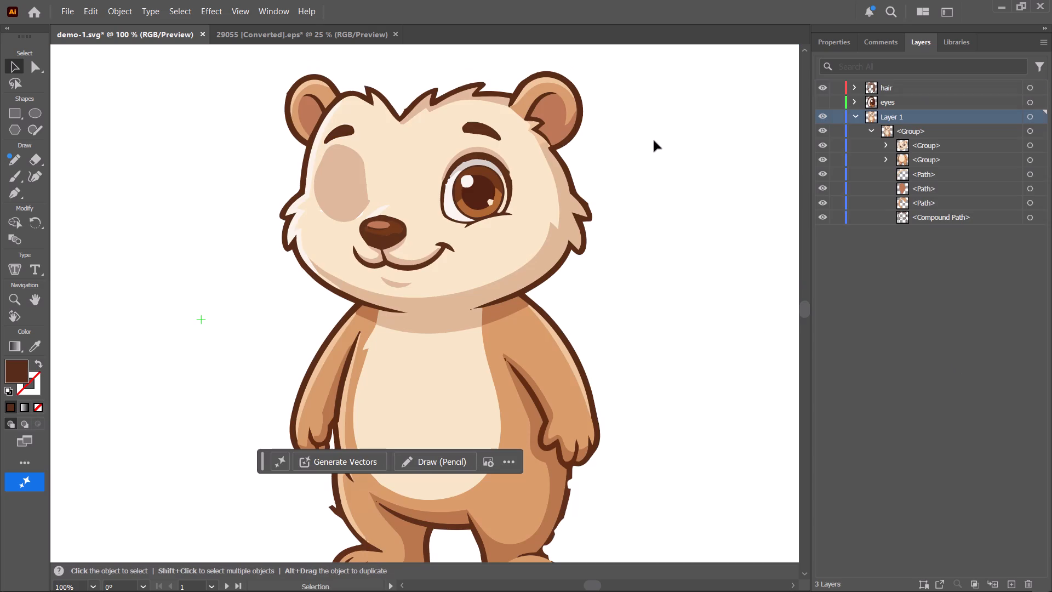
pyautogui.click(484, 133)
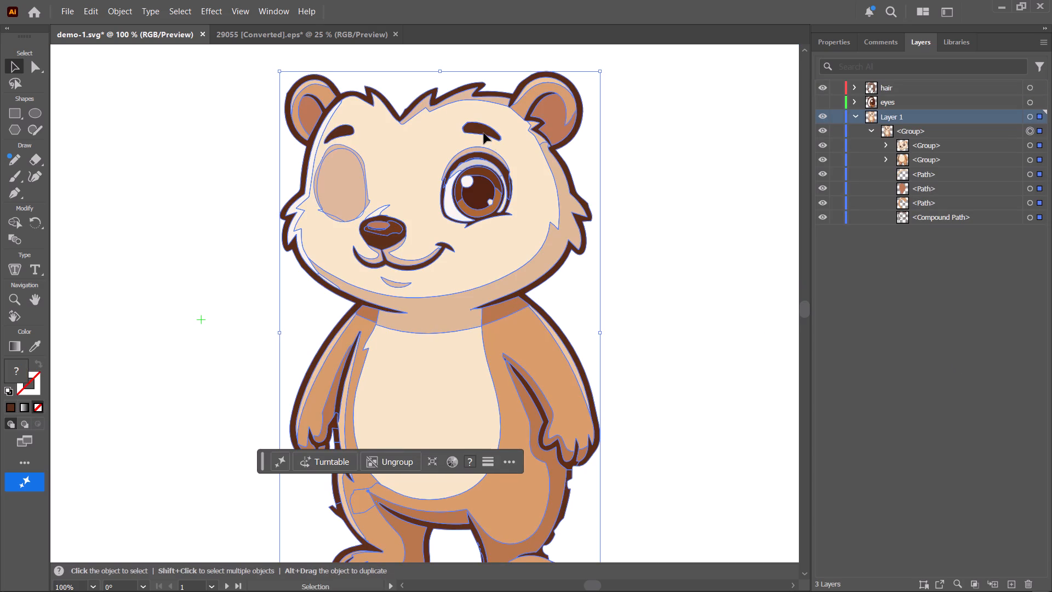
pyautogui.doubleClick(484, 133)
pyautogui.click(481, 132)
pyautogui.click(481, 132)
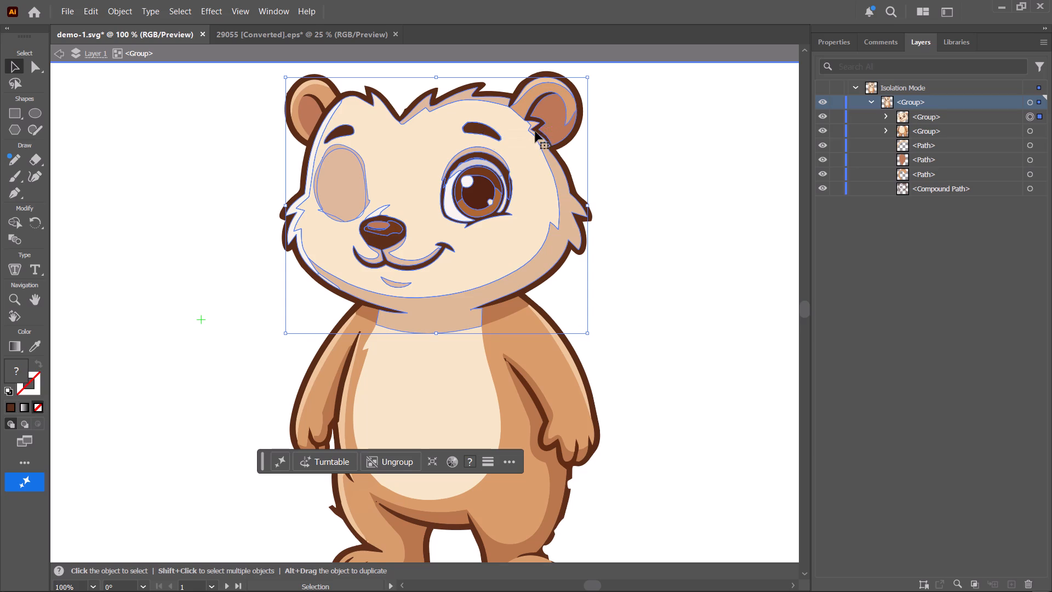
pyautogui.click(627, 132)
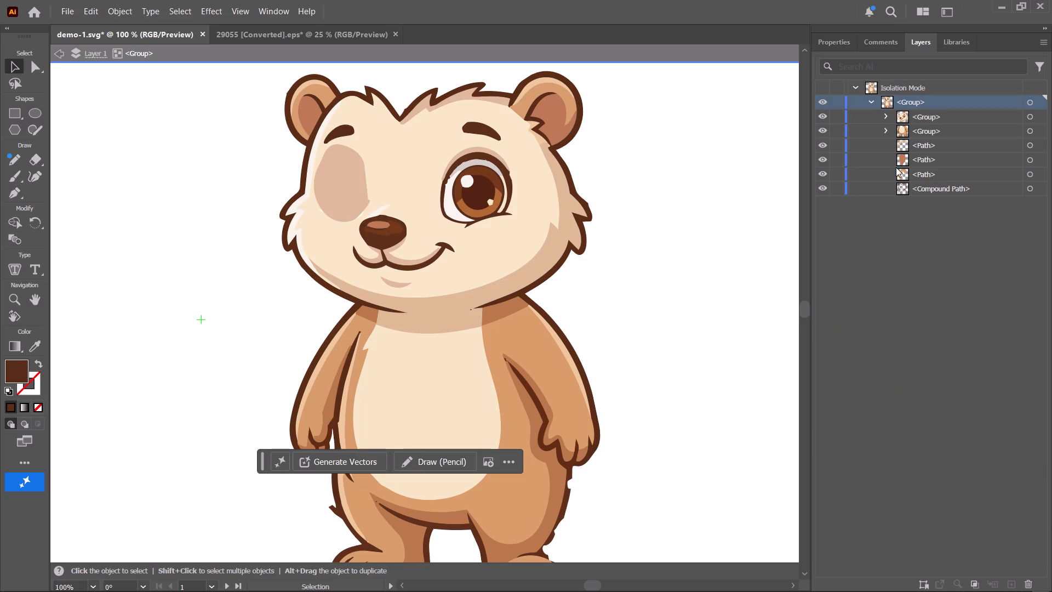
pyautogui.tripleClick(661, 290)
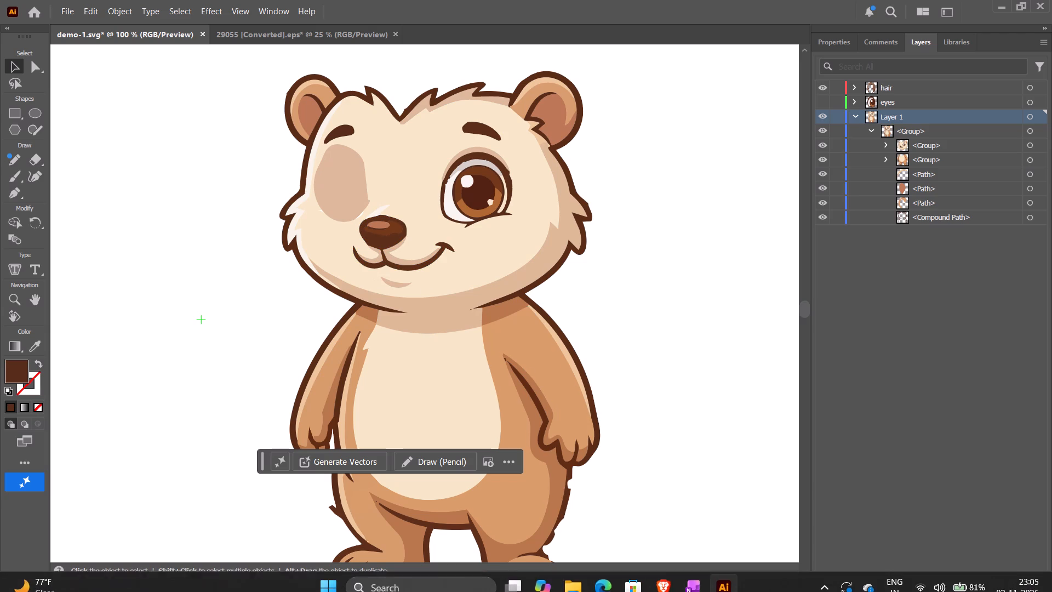
# Create a new layer between the eyes layer and Layer 1 and name it eye brows.
pyautogui.click(942, 436)
pyautogui.click(1011, 586)
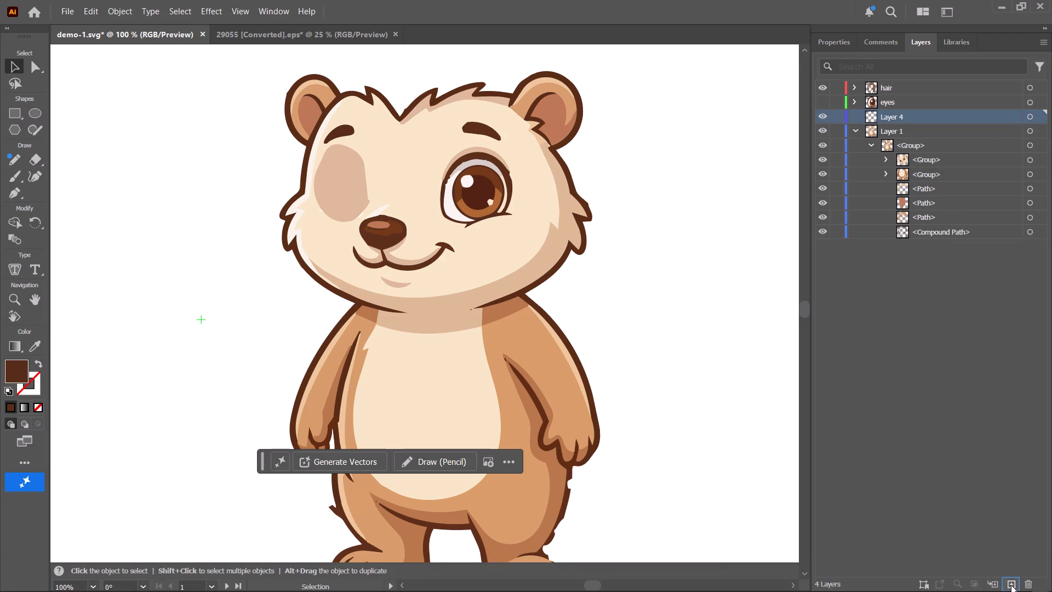
pyautogui.click(856, 100)
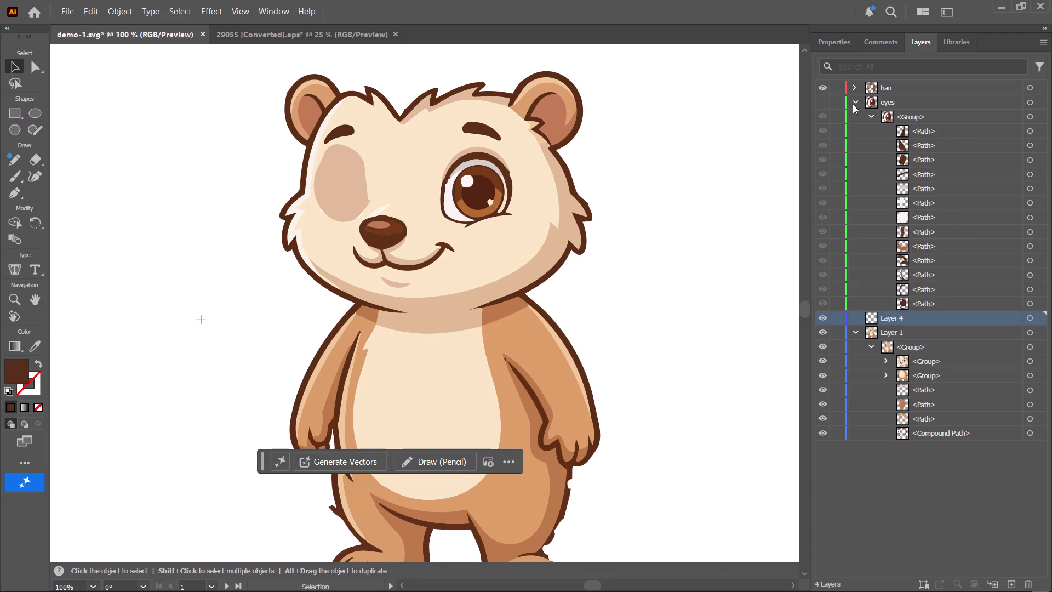
pyautogui.click(852, 105)
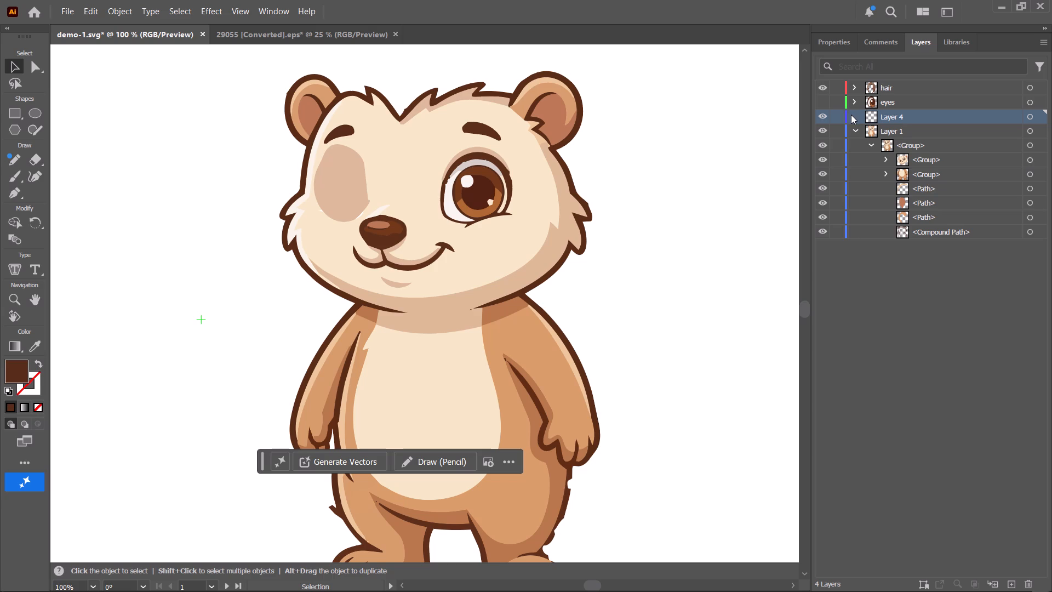
pyautogui.click(855, 103)
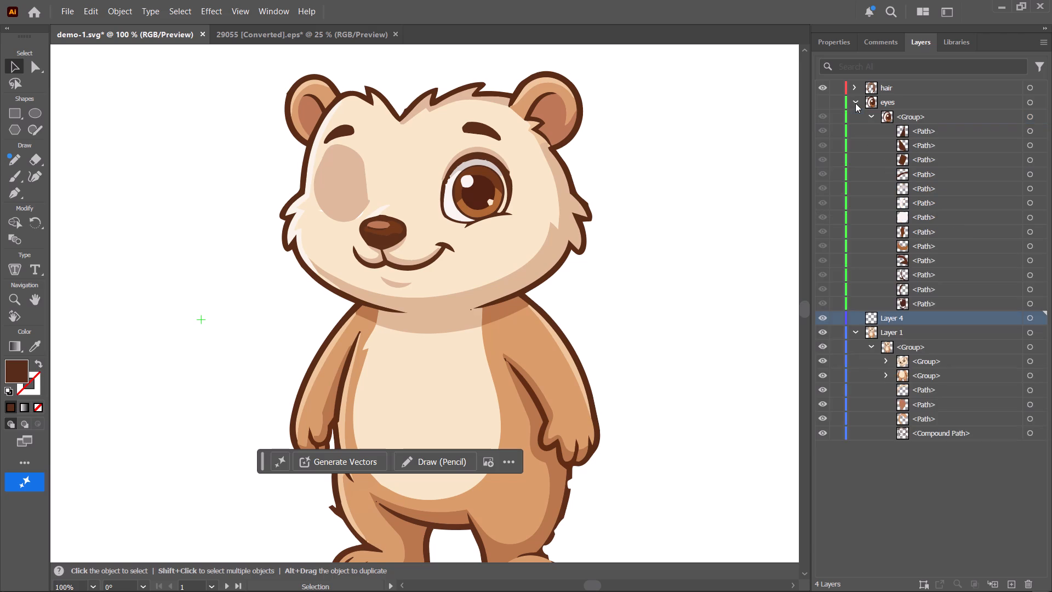
pyautogui.click(855, 103)
pyautogui.click(855, 104)
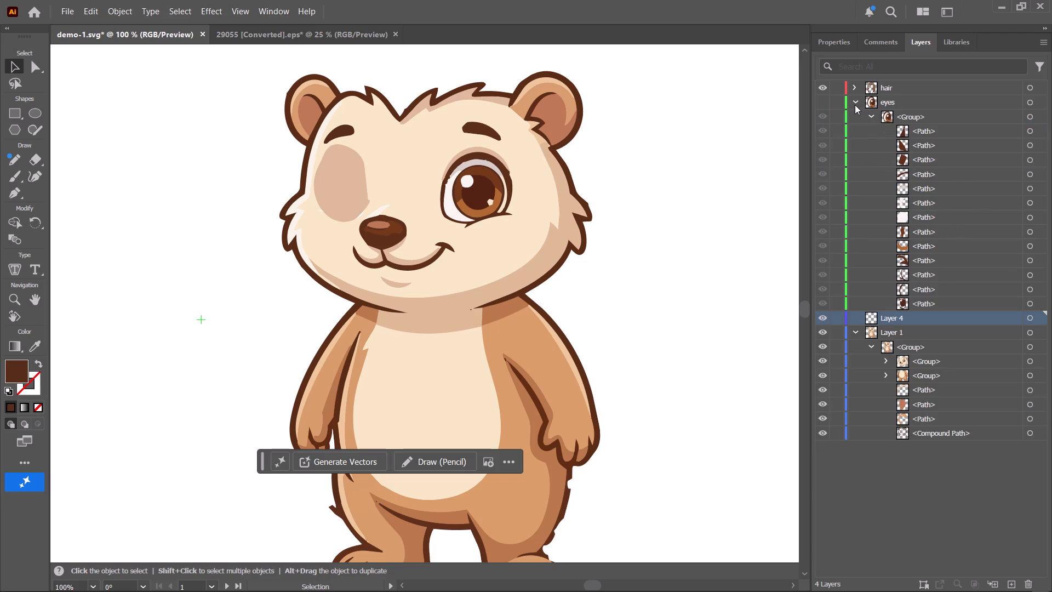
pyautogui.click(854, 106)
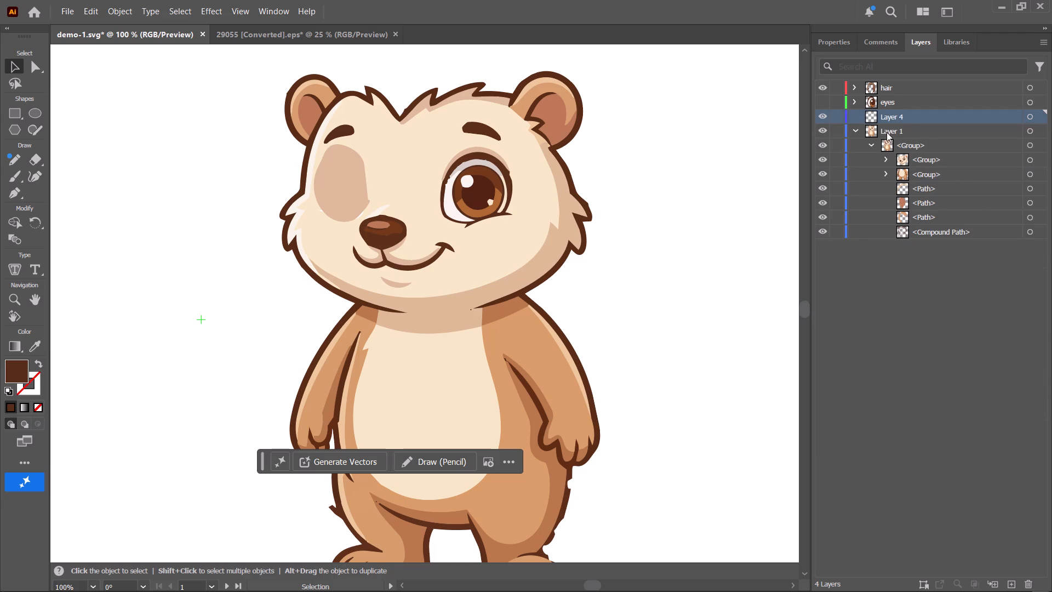
pyautogui.doubleClick(886, 119)
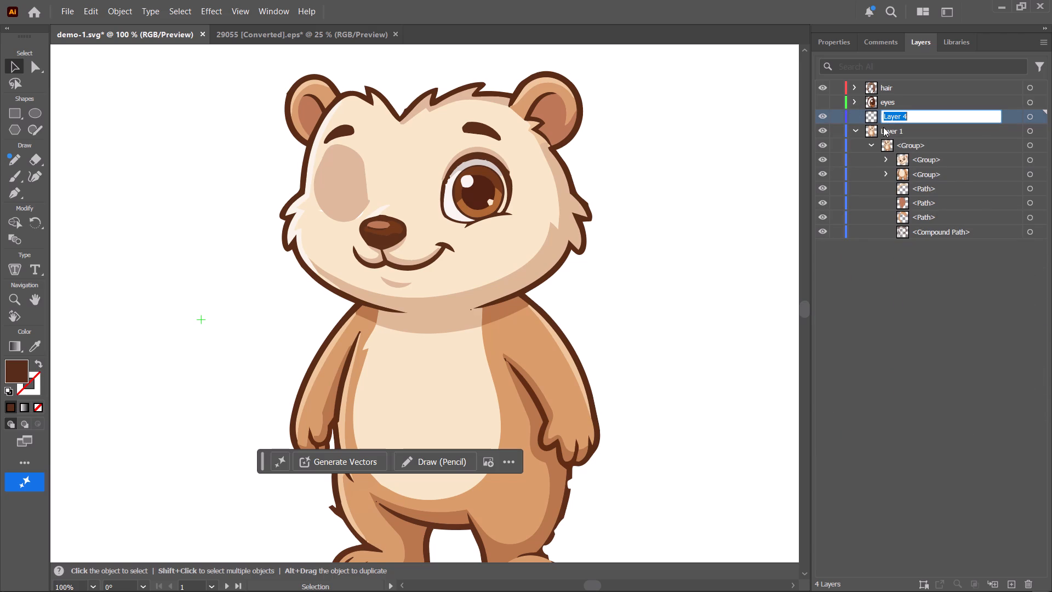
pyautogui.press('BackSpace')
pyautogui.write('eye')
pyautogui.press('space')
pyautogui.write('brows')
pyautogui.press('Return')
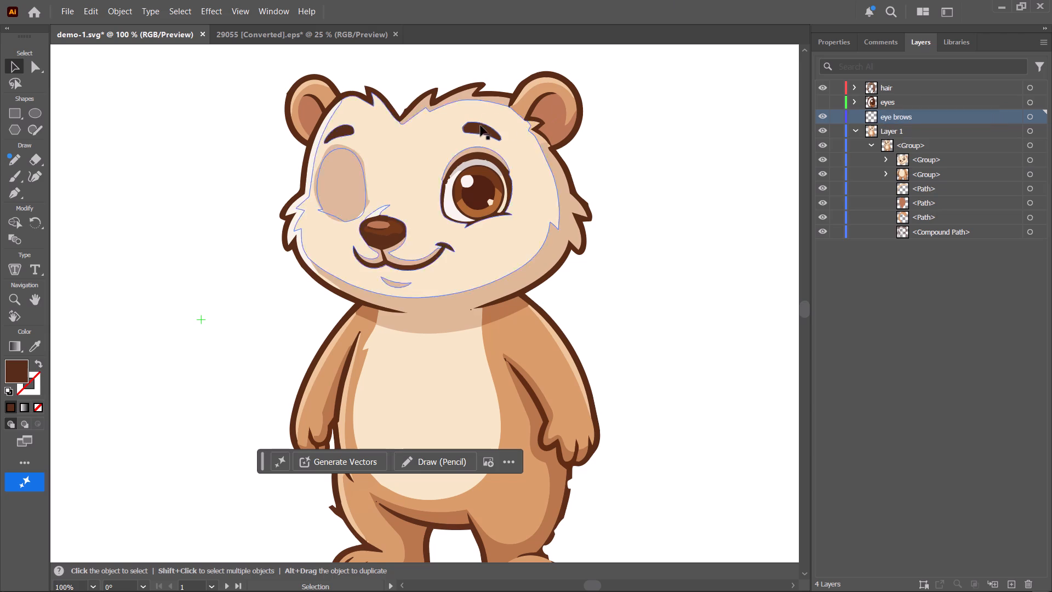
# Isolate the bear group and move its face subgroup off the head outline to the empty canvas beside the body.
pyautogui.click(473, 128)
pyautogui.doubleClick(473, 129)
pyautogui.doubleClick(473, 128)
pyautogui.moveTo(473, 127); pyautogui.dragTo(468, 135)
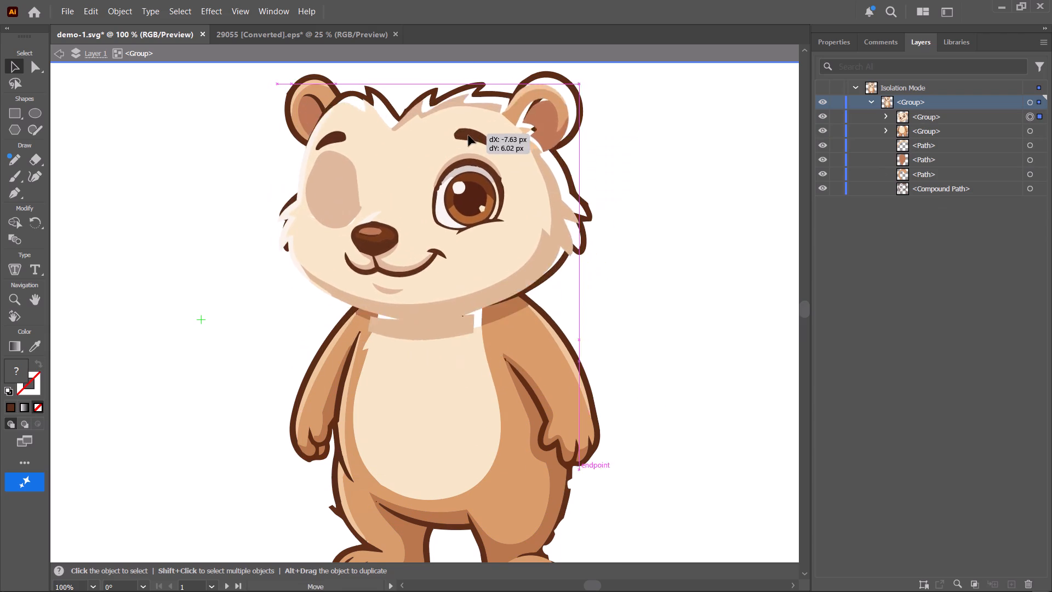
pyautogui.moveTo(468, 135); pyautogui.dragTo(721, 271)
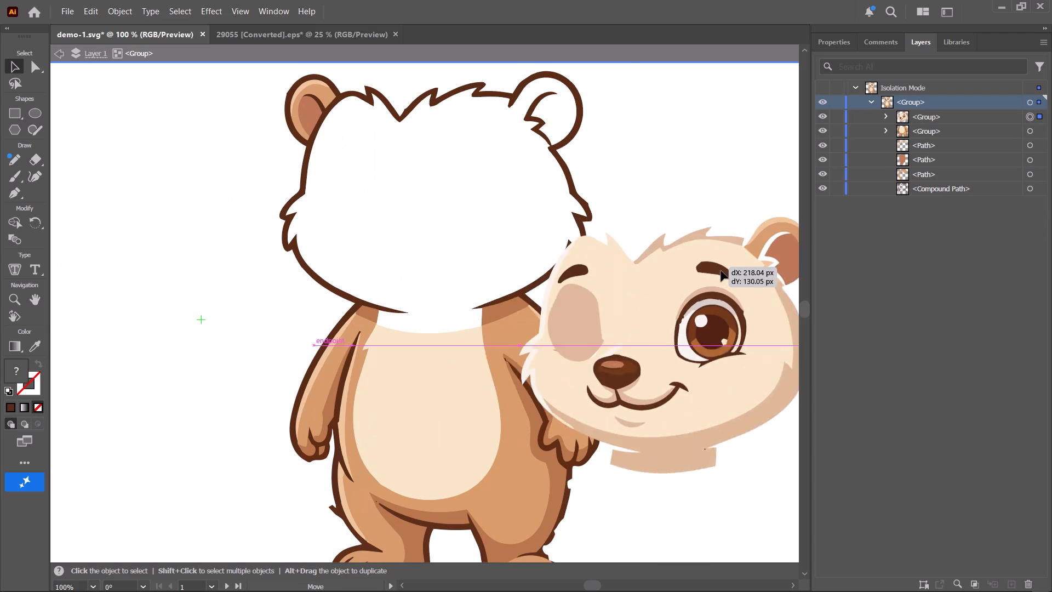
pyautogui.moveTo(721, 271); pyautogui.dragTo(232, 163)
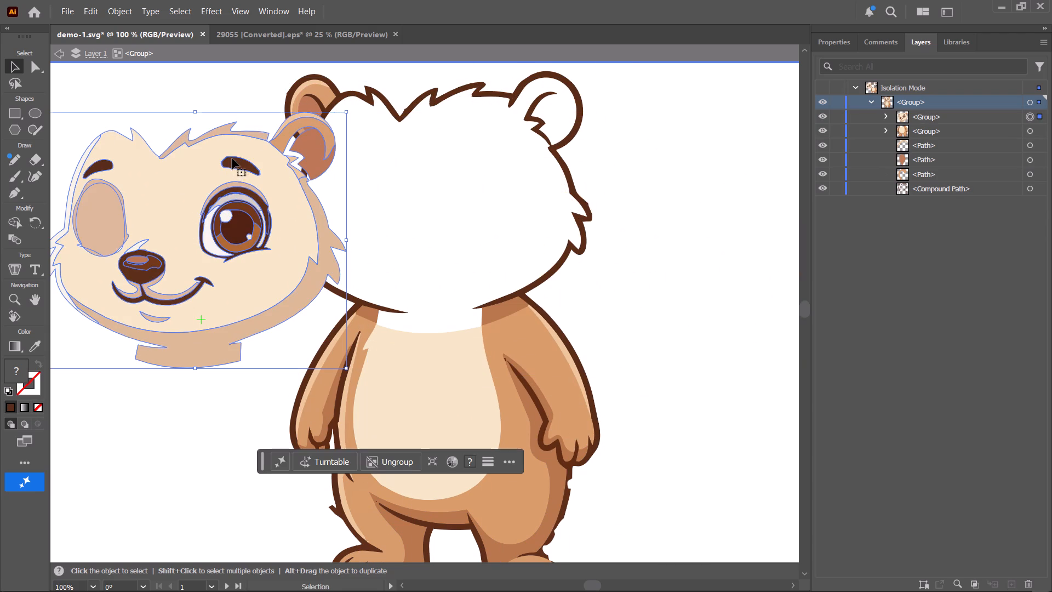
# Move both eyebrows off the face subgroup to the empty canvas on the far side of the bear's head.
pyautogui.doubleClick(237, 162)
pyautogui.click(238, 162)
pyautogui.moveTo(238, 162); pyautogui.dragTo(361, 183)
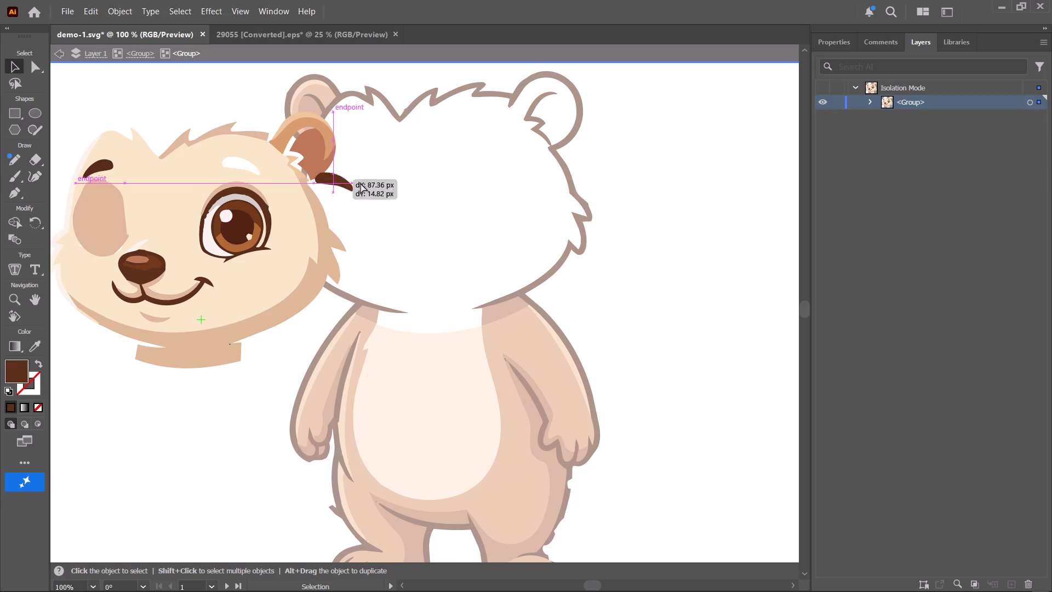
pyautogui.moveTo(361, 183); pyautogui.dragTo(679, 187)
pyautogui.doubleClick(100, 167)
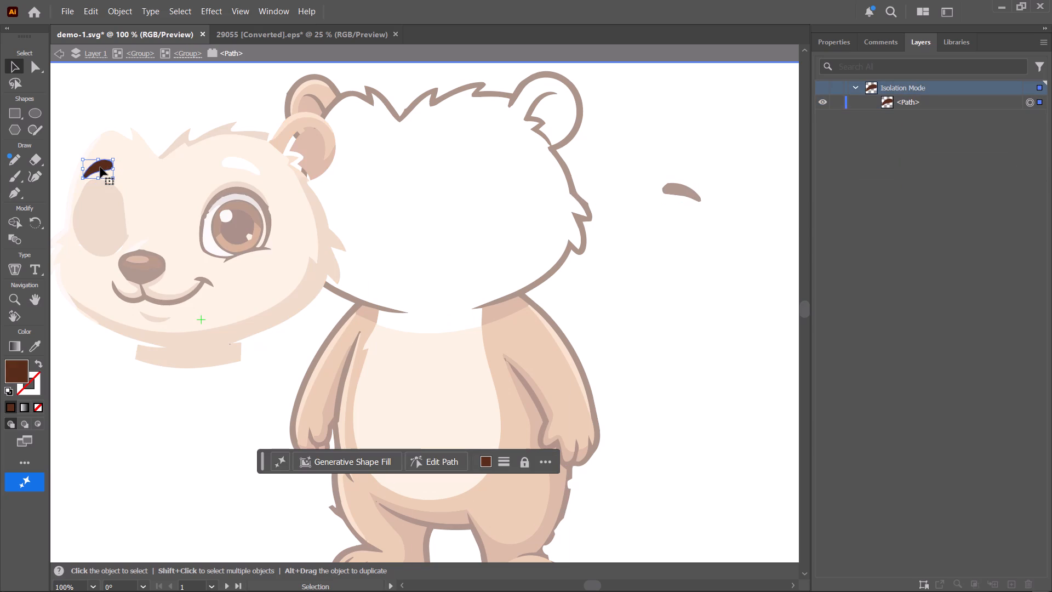
pyautogui.moveTo(100, 167); pyautogui.dragTo(633, 191)
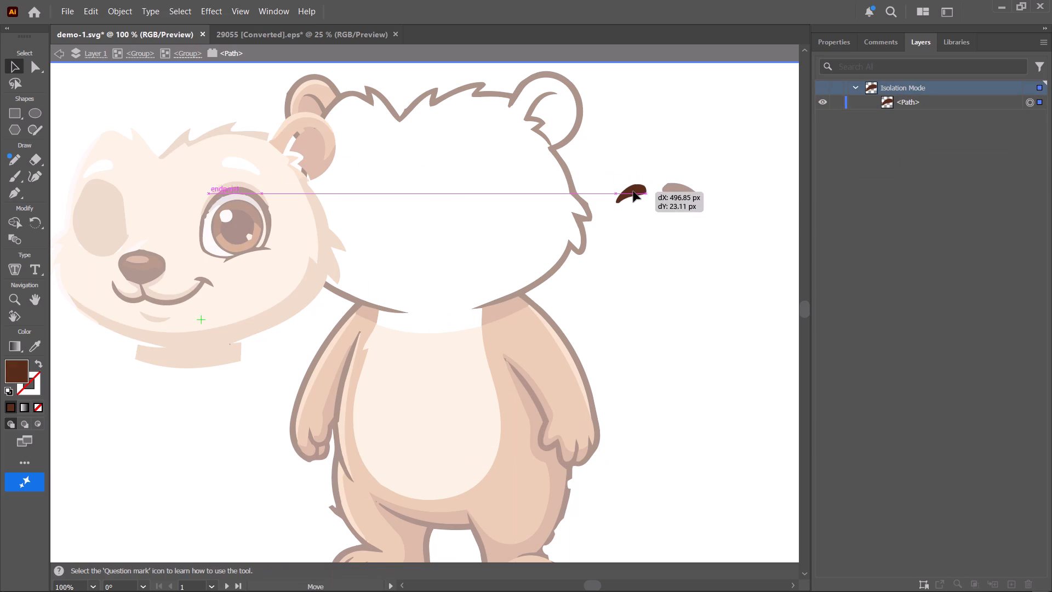
pyautogui.moveTo(633, 191); pyautogui.dragTo(633, 190)
pyautogui.click(714, 225)
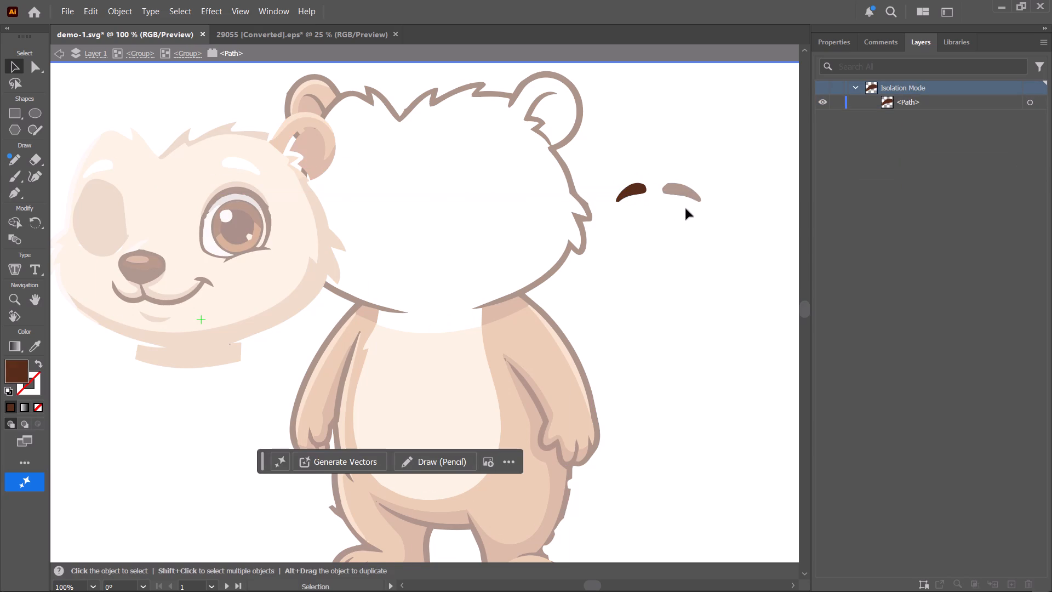
# Isolate the face subgroup again and move the larger eyebrow farther away from the smaller one.
pyautogui.click(683, 197)
pyautogui.doubleClick(691, 246)
pyautogui.click(674, 195)
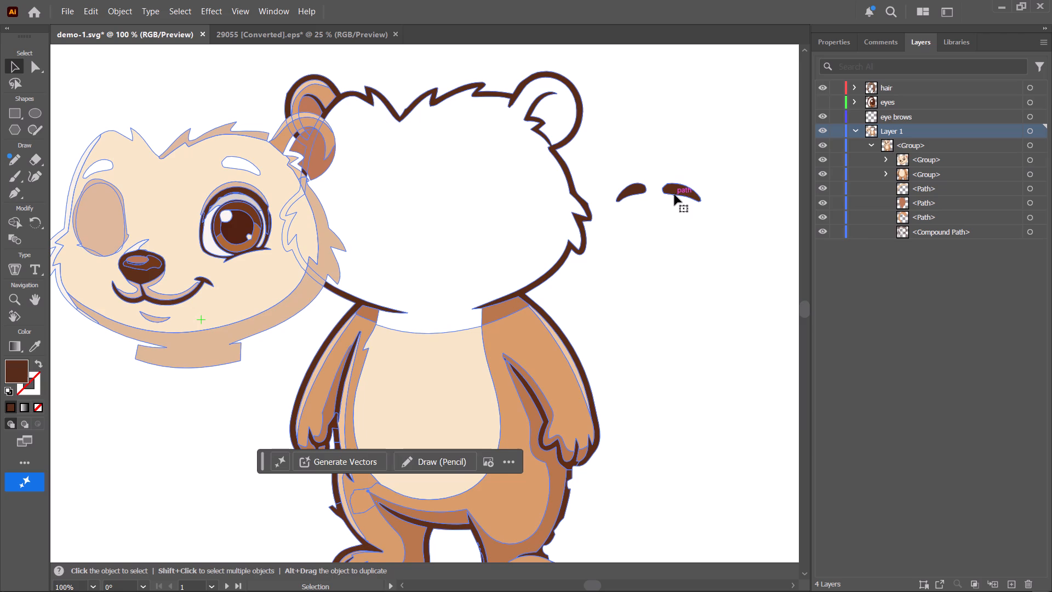
pyautogui.click(676, 188)
pyautogui.tripleClick(676, 188)
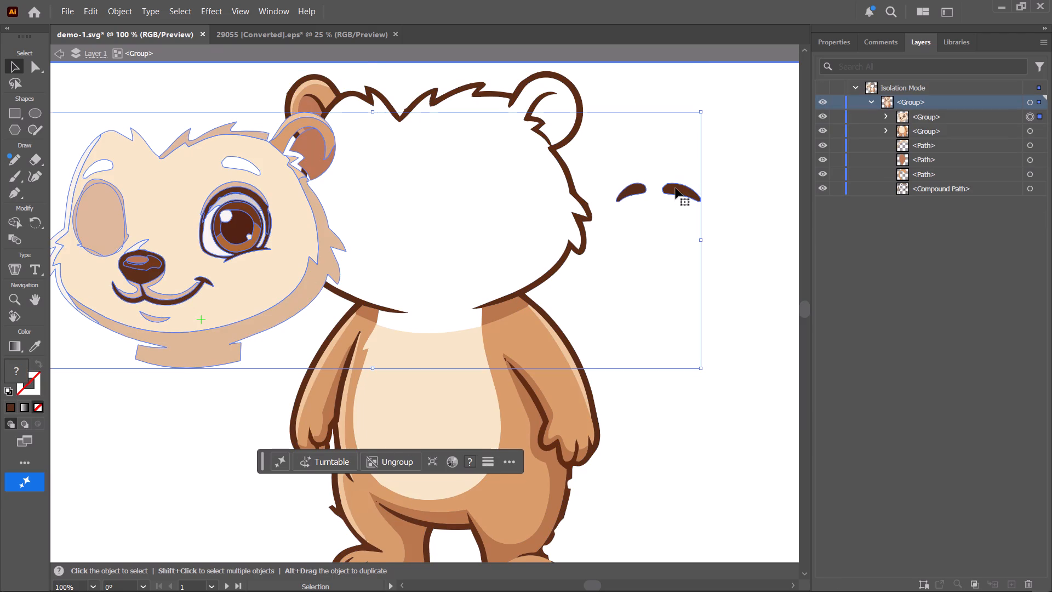
pyautogui.moveTo(676, 188); pyautogui.dragTo(653, 175)
pyautogui.click(653, 175)
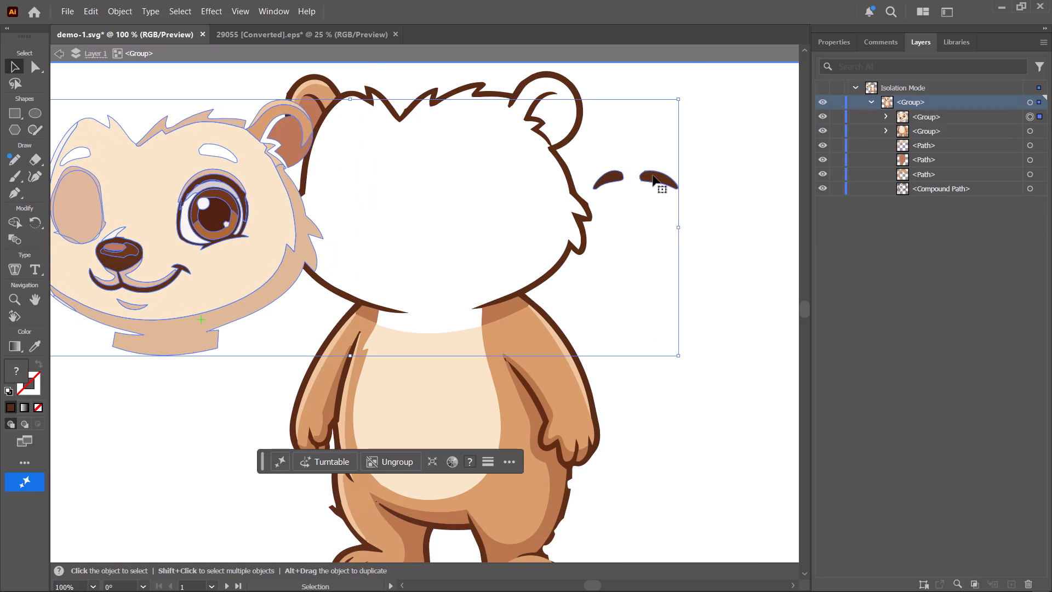
pyautogui.tripleClick(653, 175)
pyautogui.click(653, 175)
pyautogui.moveTo(653, 175); pyautogui.dragTo(710, 242)
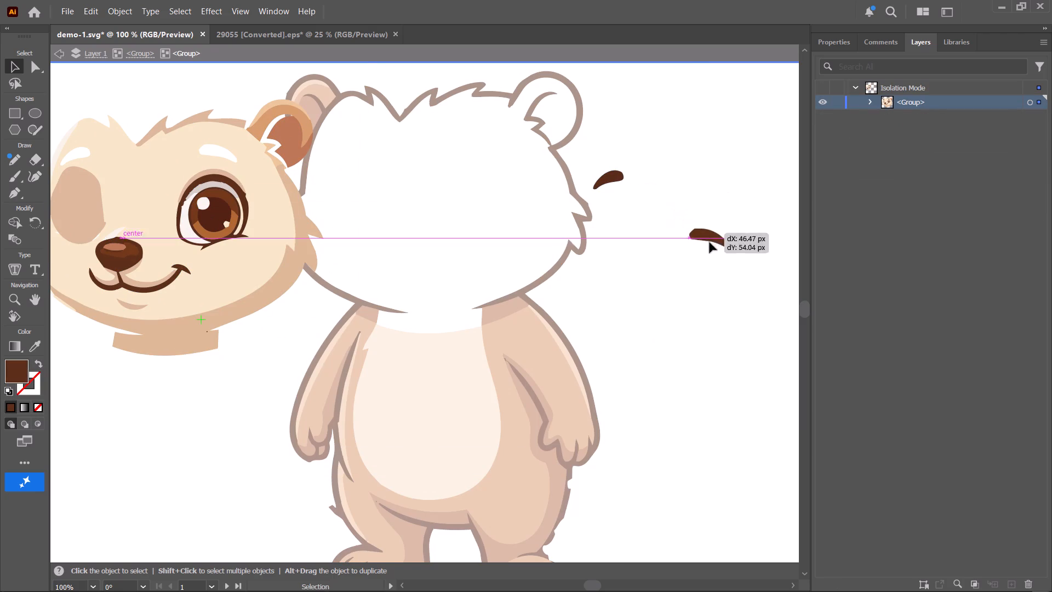
pyautogui.moveTo(710, 242); pyautogui.dragTo(679, 178)
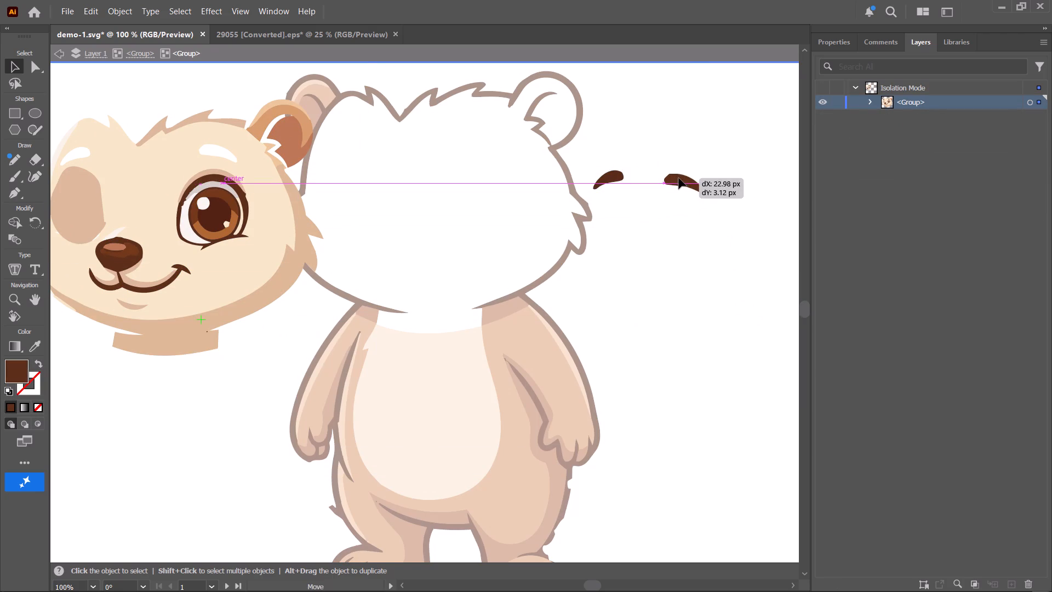
pyautogui.moveTo(679, 178); pyautogui.dragTo(683, 177)
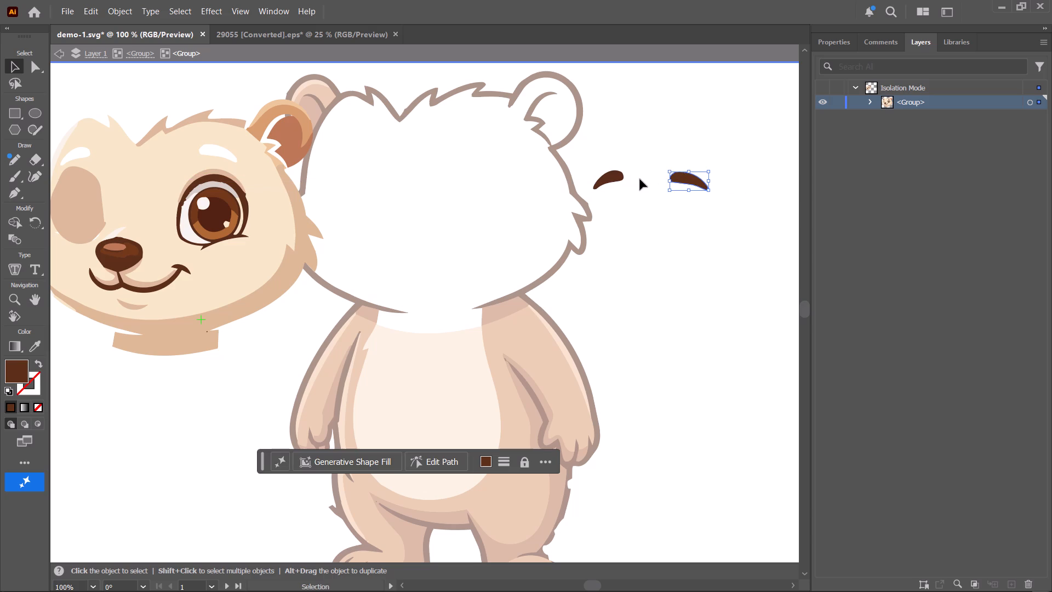
# Cut both eyebrows out of the isolated face subgroup and paste them onto the eye brows layer.
pyautogui.keyDown('shift'); pyautogui.click(611, 179); pyautogui.keyUp('shift')
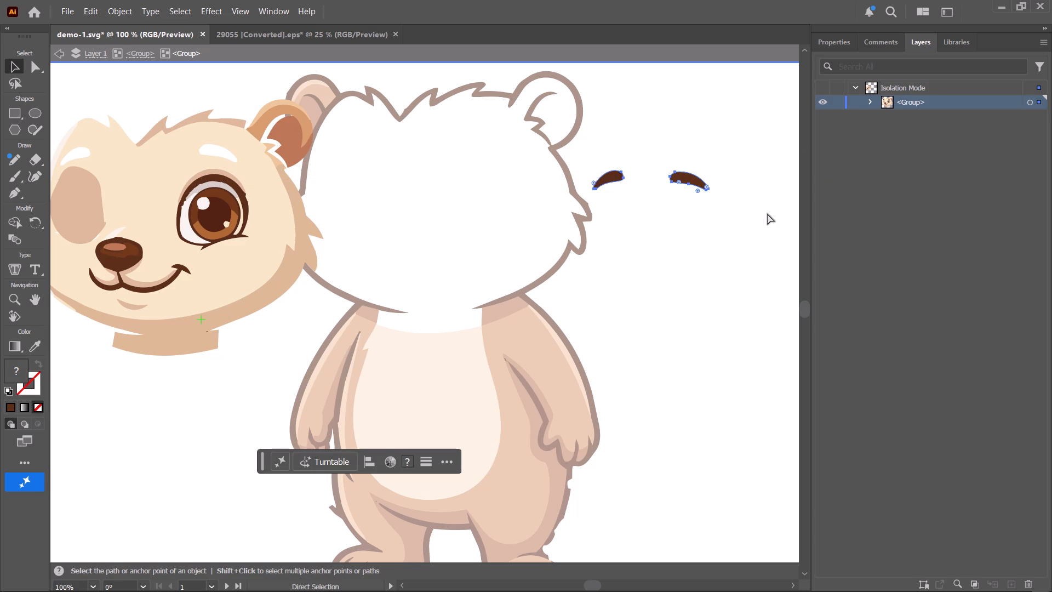
pyautogui.hotkey('ctrl', 'x')
pyautogui.scroll(4, 902, 151)
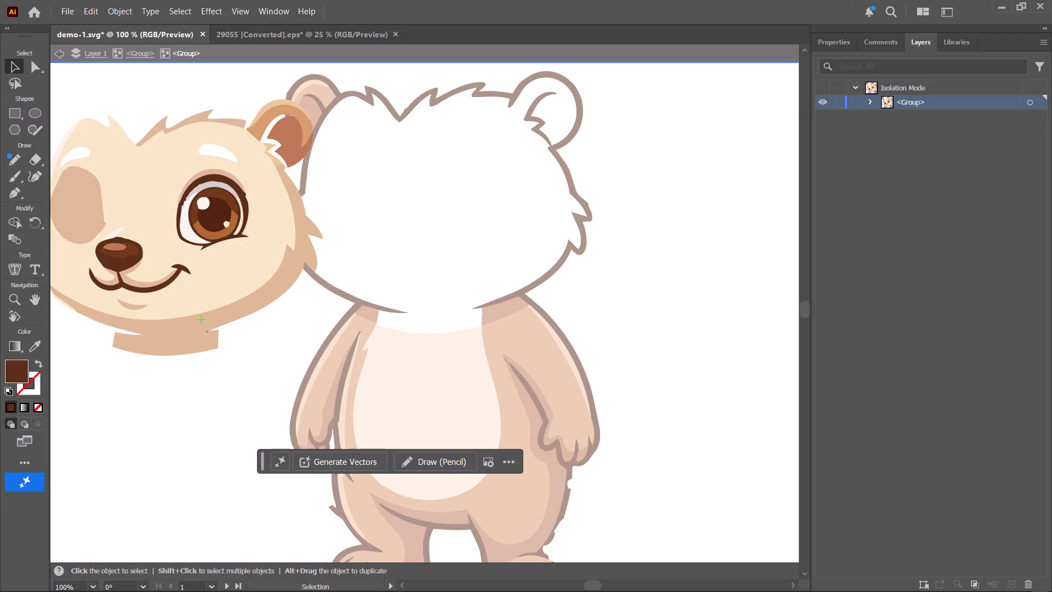
pyautogui.doubleClick(687, 311)
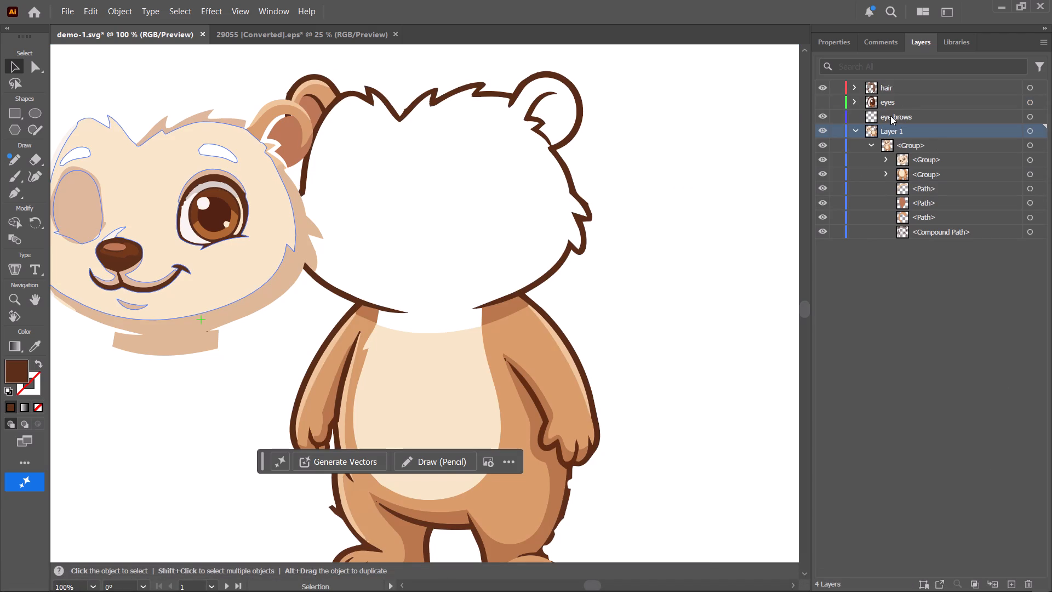
pyautogui.click(871, 113)
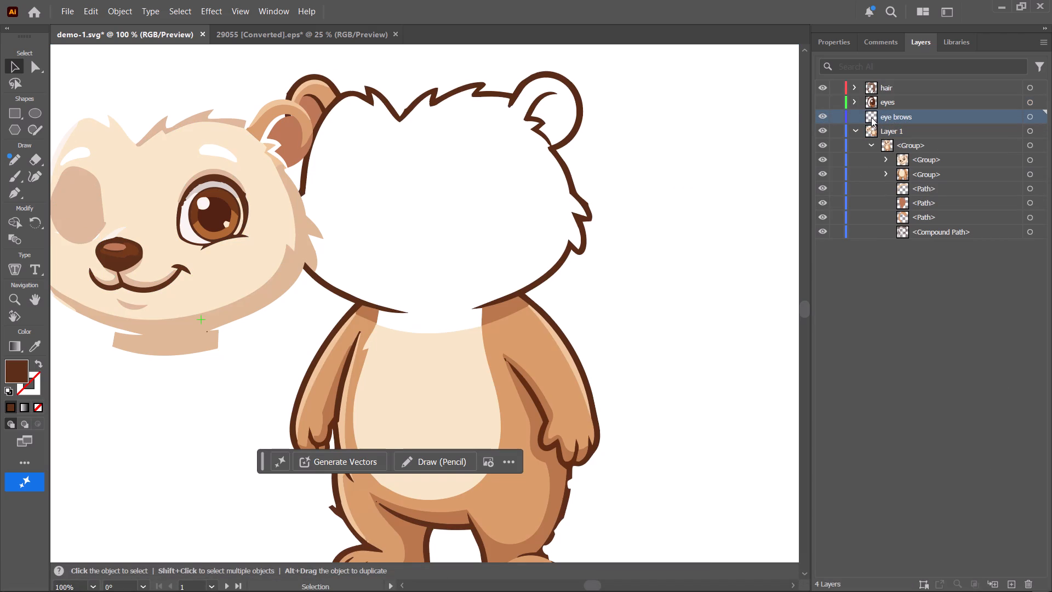
pyautogui.hotkey('ctrl', 'v')
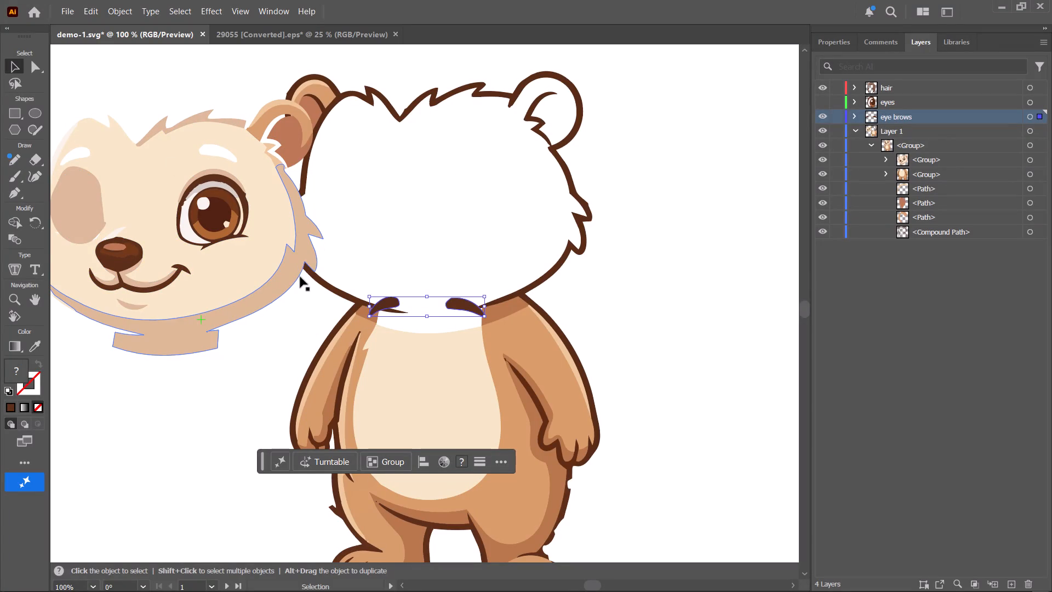
# Shift the bear group slightly and fit its isolated face subgroup back inside the head outline.
pyautogui.click(273, 226)
pyautogui.moveTo(260, 229); pyautogui.dragTo(375, 220)
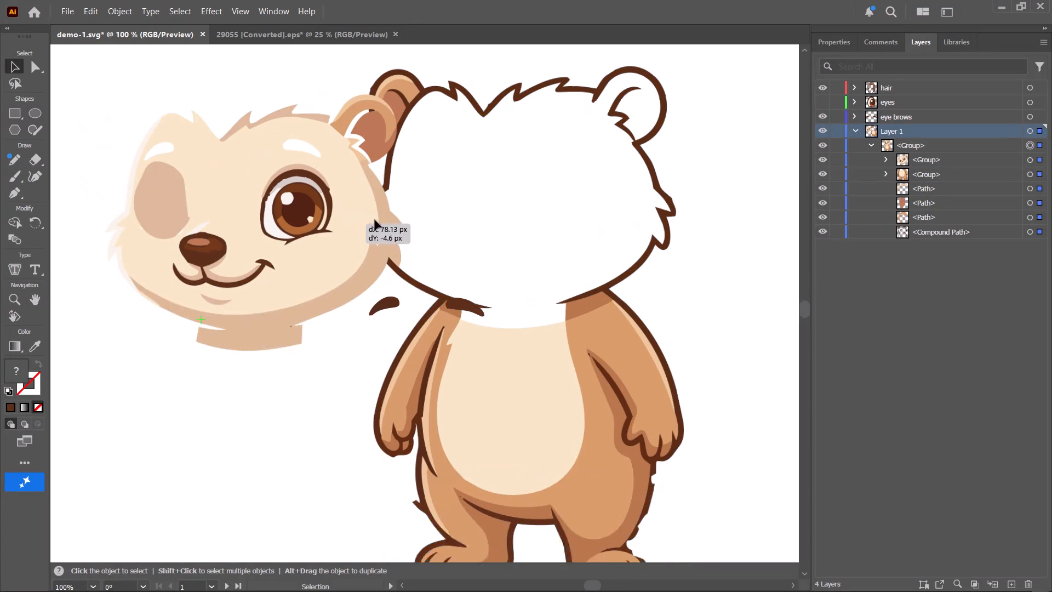
pyautogui.moveTo(375, 220); pyautogui.dragTo(322, 217)
pyautogui.click(295, 222)
pyautogui.doubleClick(302, 231)
pyautogui.moveTo(302, 231); pyautogui.dragTo(361, 221)
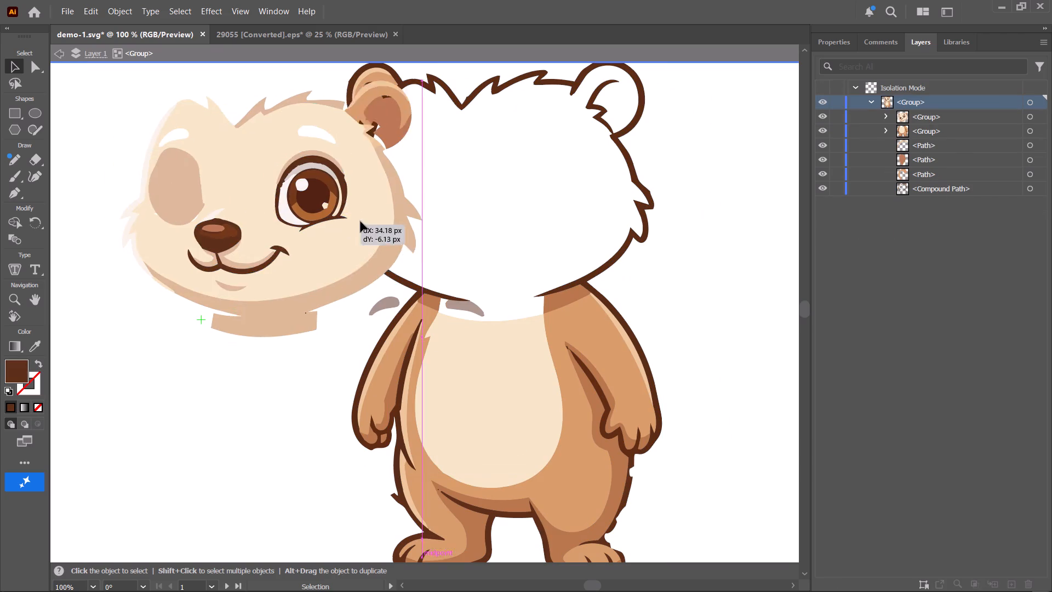
pyautogui.moveTo(361, 221); pyautogui.dragTo(564, 209)
# Place the two eyebrows back over their white gaps, one above the empty socket and one above the large eye.
pyautogui.click(381, 305)
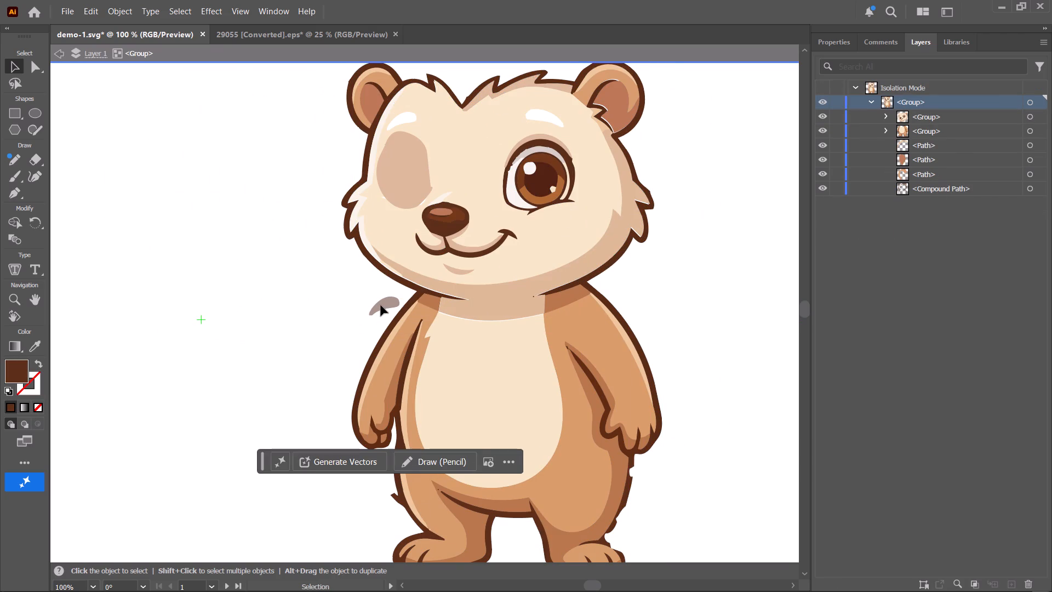
pyautogui.doubleClick(381, 305)
pyautogui.moveTo(381, 305); pyautogui.dragTo(401, 121)
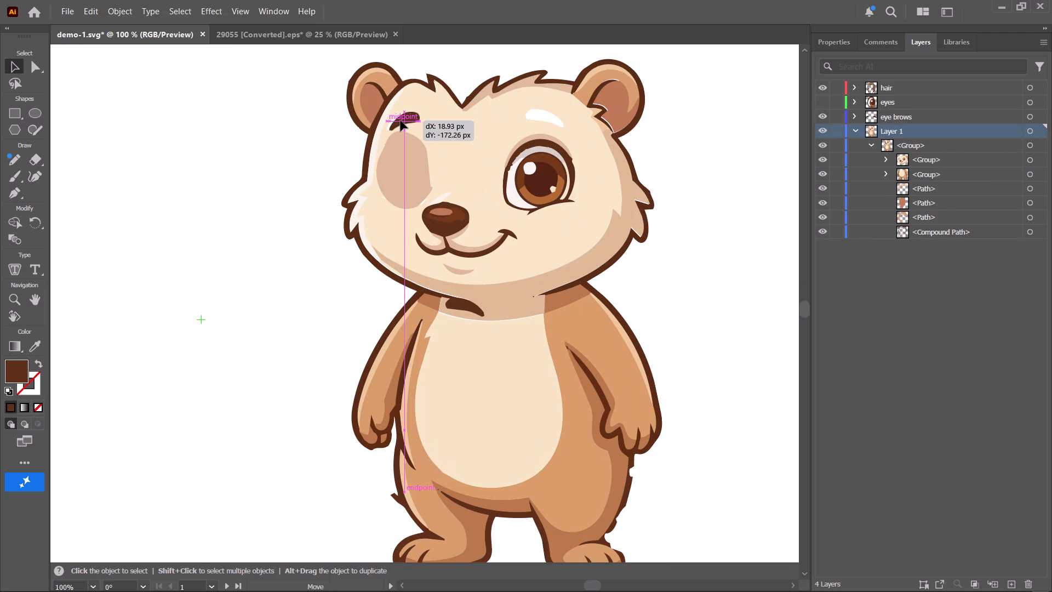
pyautogui.moveTo(401, 121); pyautogui.dragTo(398, 121)
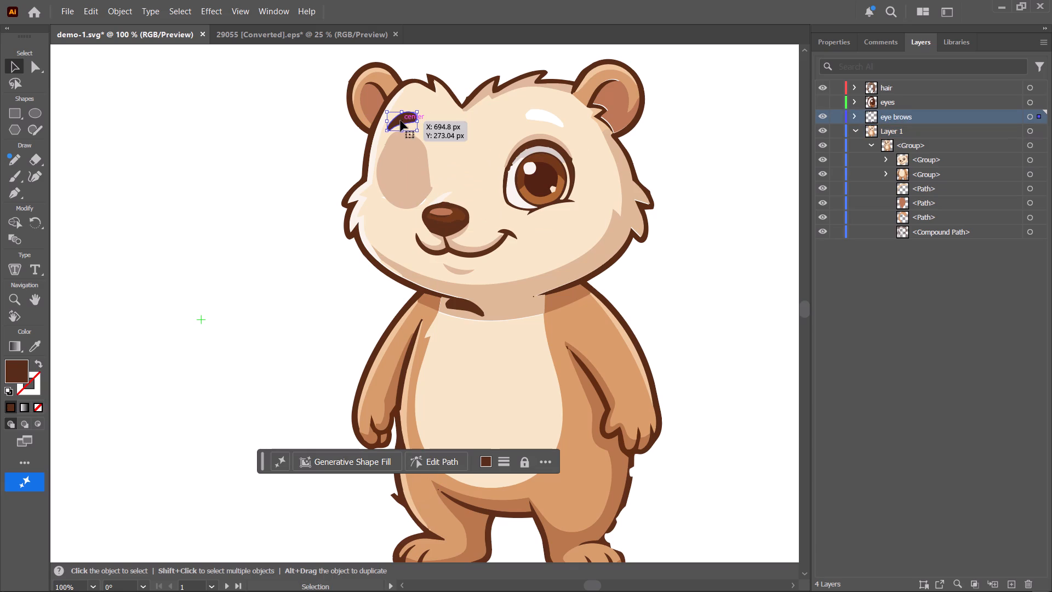
pyautogui.click(467, 306)
pyautogui.click(467, 306)
pyautogui.moveTo(467, 306); pyautogui.dragTo(499, 244)
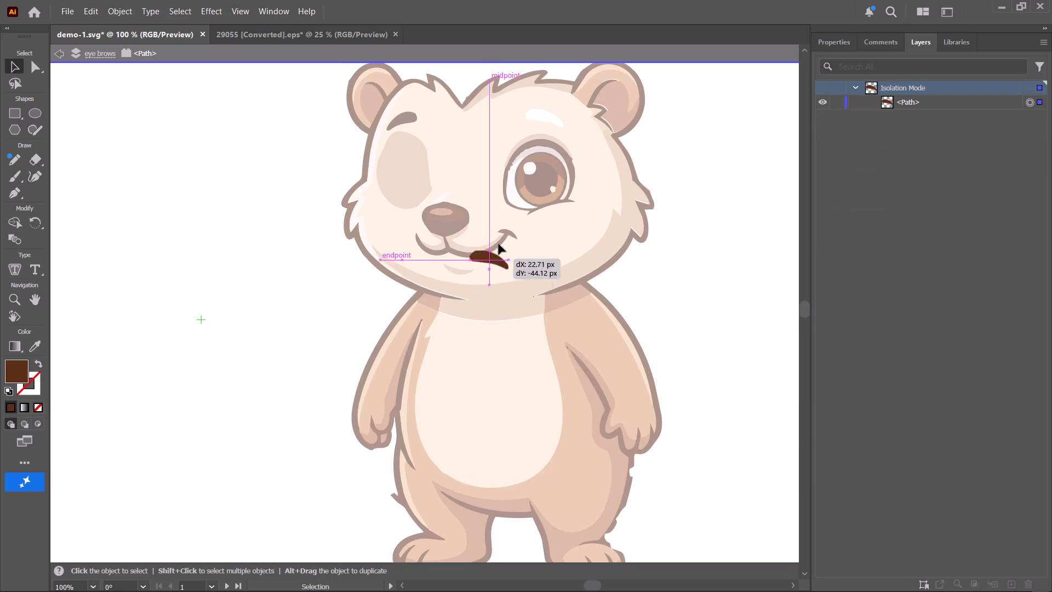
pyautogui.moveTo(499, 244); pyautogui.dragTo(550, 118)
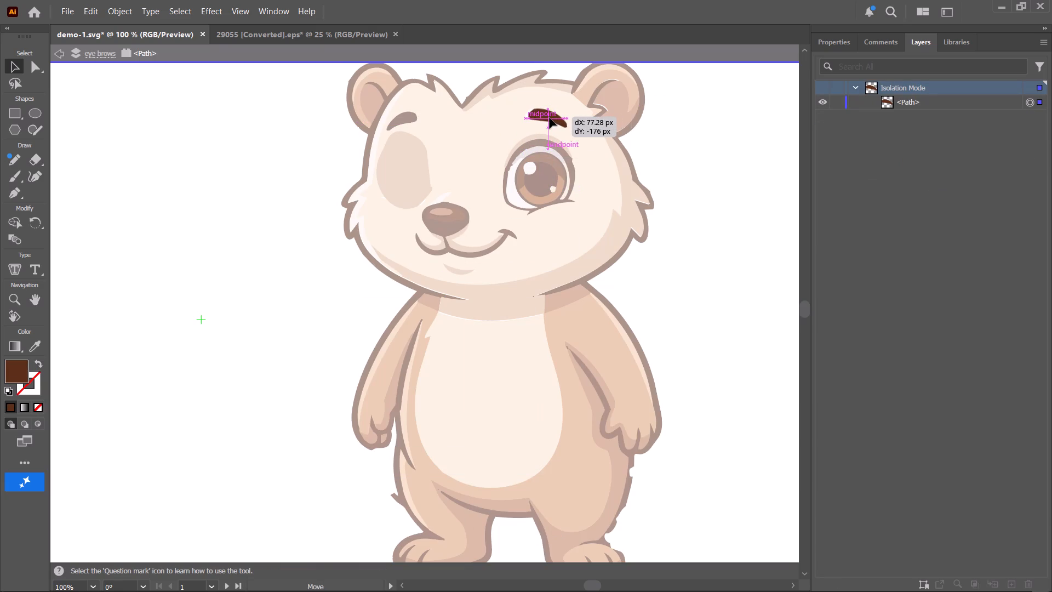
pyautogui.moveTo(550, 118); pyautogui.dragTo(548, 117)
pyautogui.click(678, 170)
pyautogui.doubleClick(689, 183)
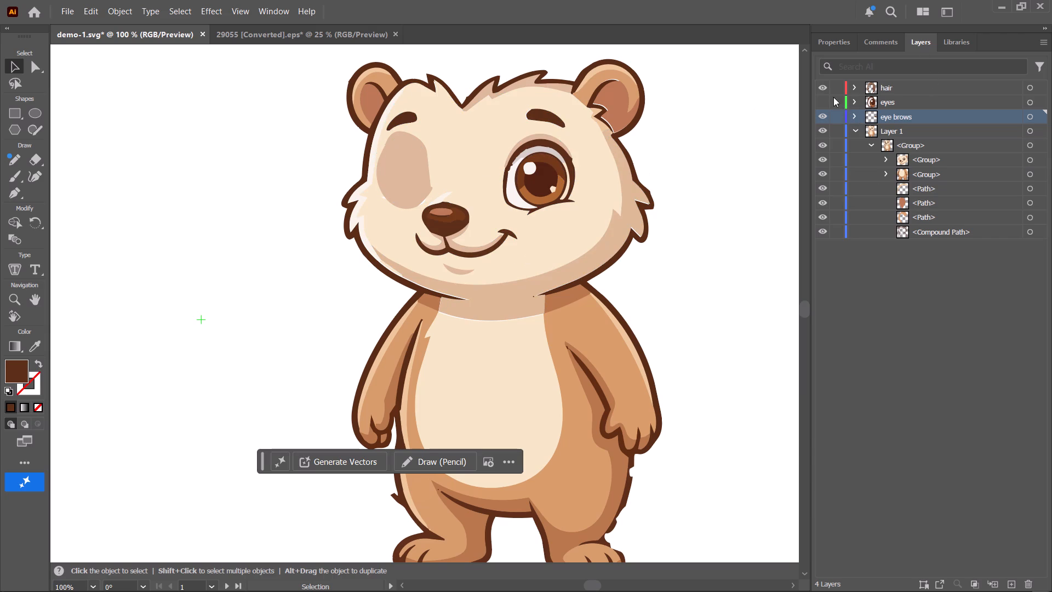
# Hide the hair layer.
pyautogui.click(821, 86)
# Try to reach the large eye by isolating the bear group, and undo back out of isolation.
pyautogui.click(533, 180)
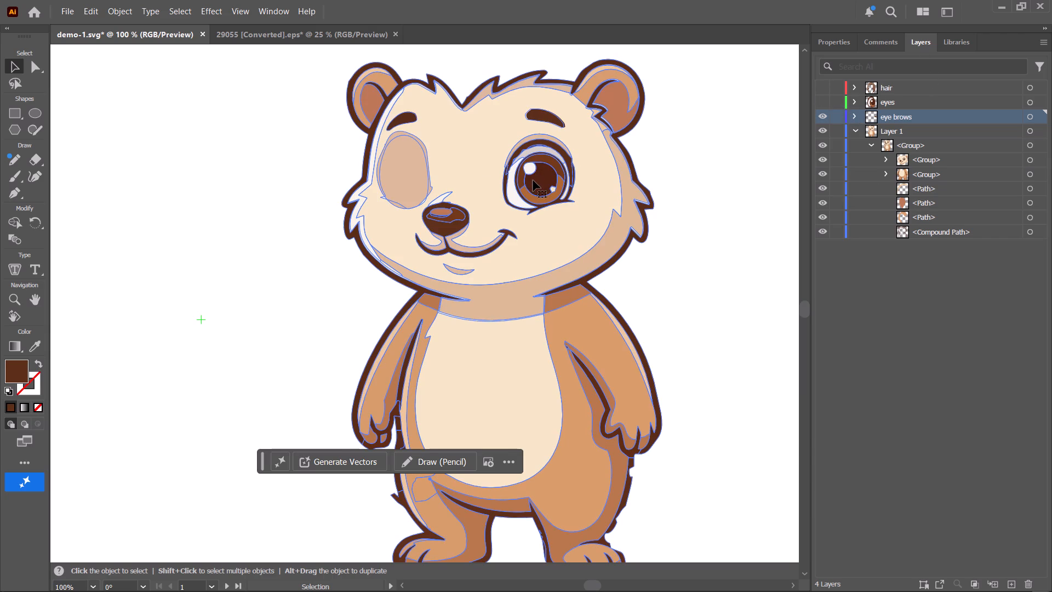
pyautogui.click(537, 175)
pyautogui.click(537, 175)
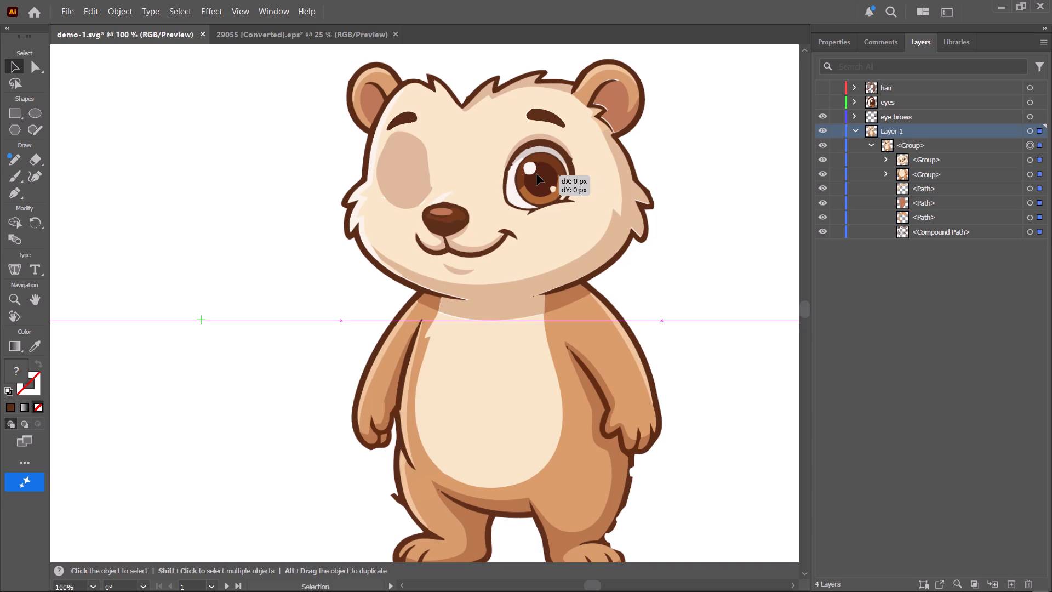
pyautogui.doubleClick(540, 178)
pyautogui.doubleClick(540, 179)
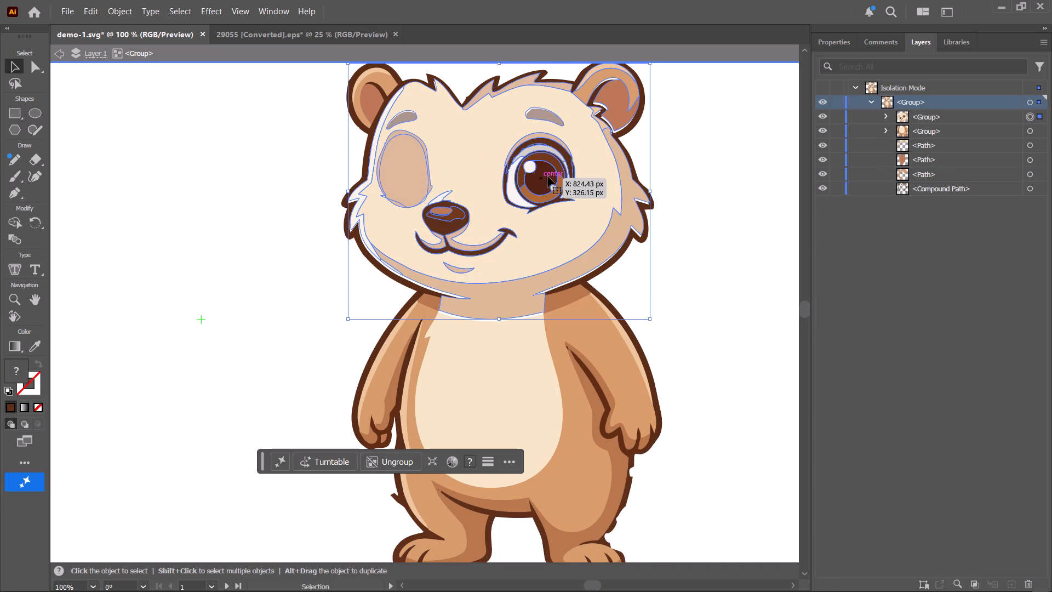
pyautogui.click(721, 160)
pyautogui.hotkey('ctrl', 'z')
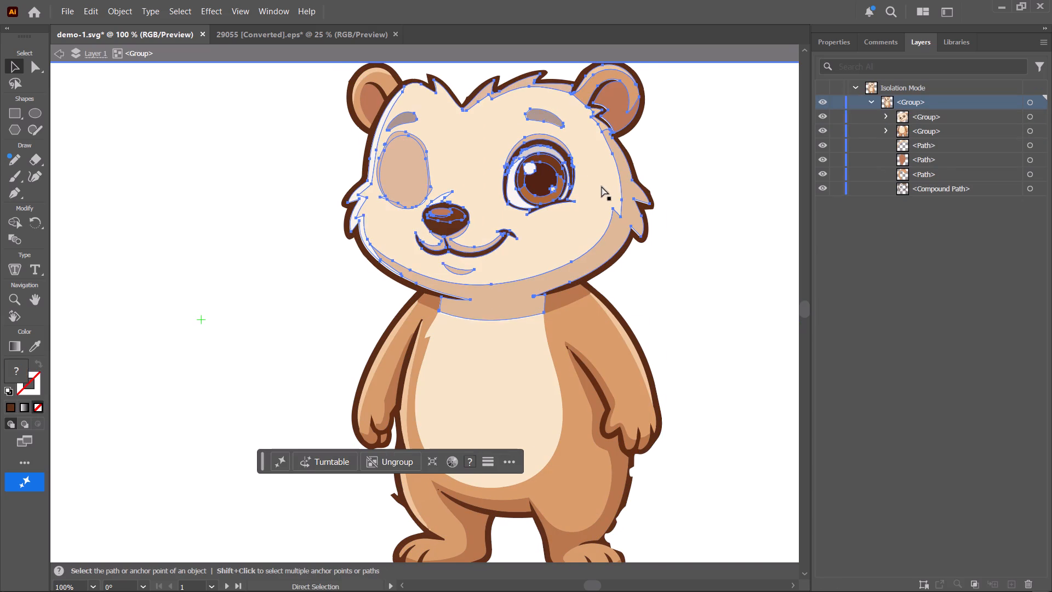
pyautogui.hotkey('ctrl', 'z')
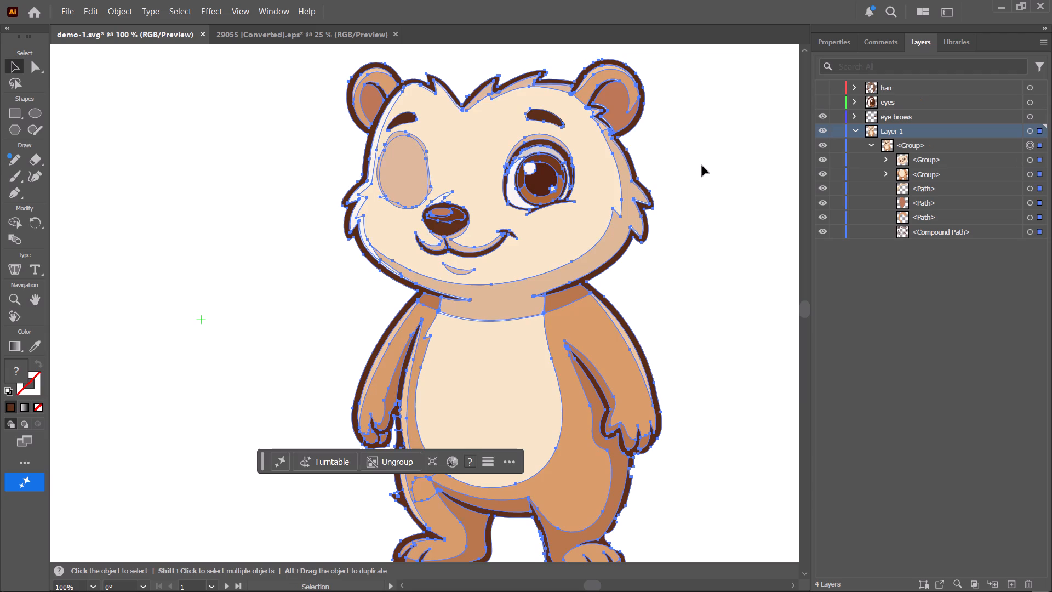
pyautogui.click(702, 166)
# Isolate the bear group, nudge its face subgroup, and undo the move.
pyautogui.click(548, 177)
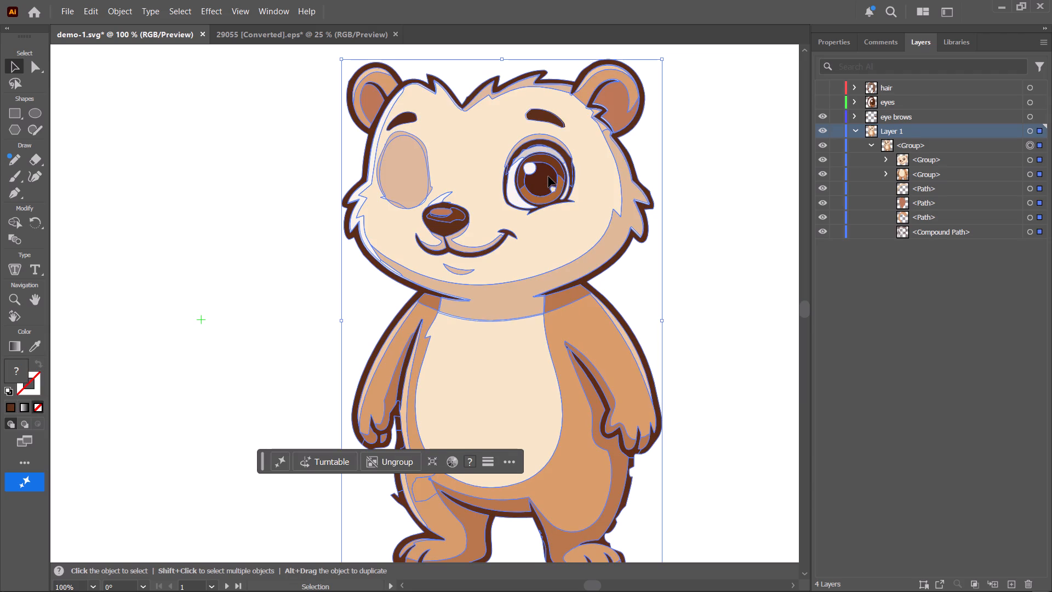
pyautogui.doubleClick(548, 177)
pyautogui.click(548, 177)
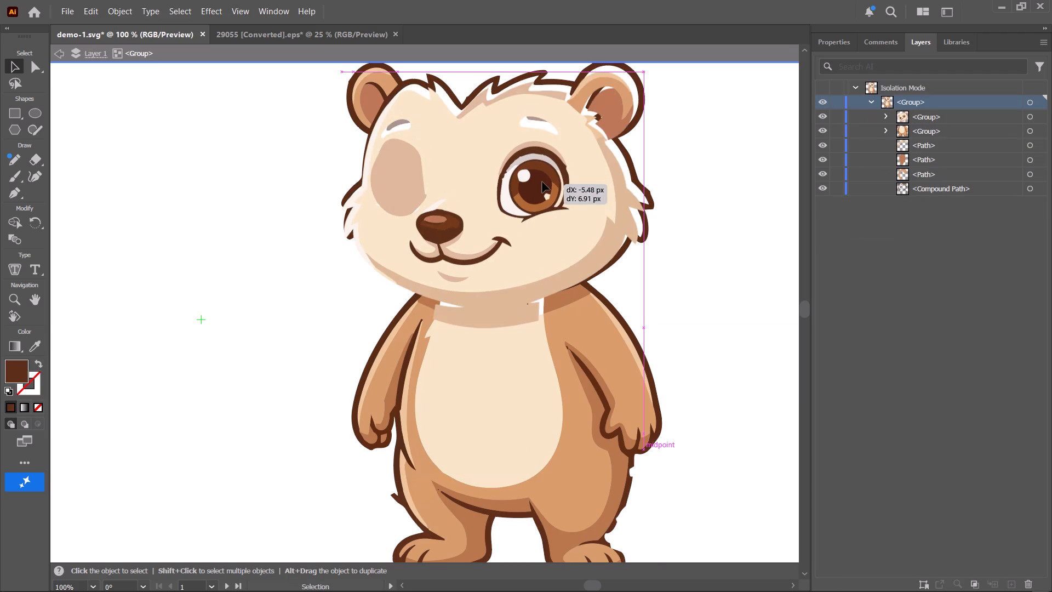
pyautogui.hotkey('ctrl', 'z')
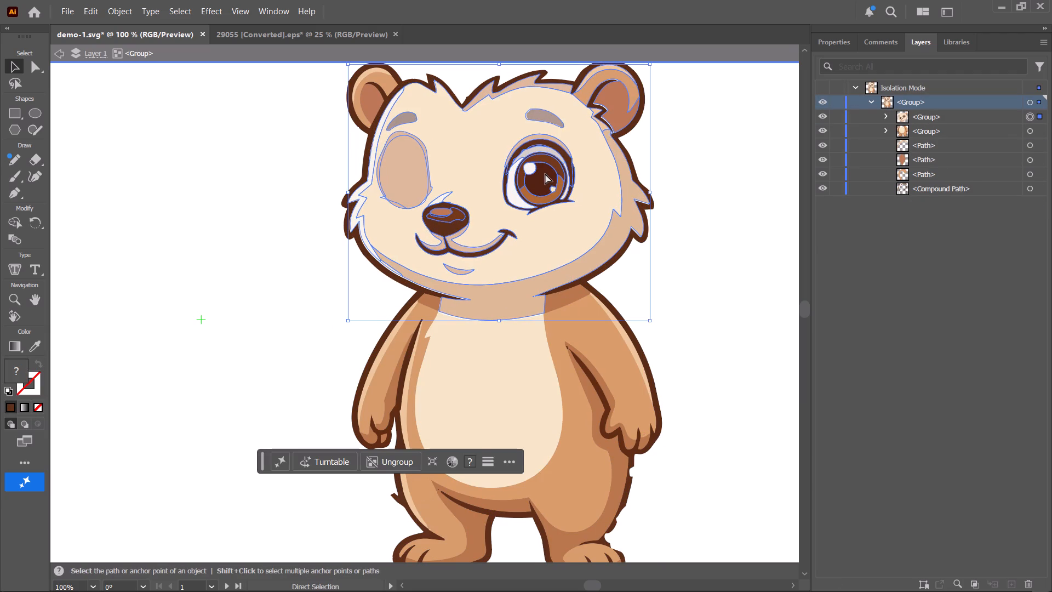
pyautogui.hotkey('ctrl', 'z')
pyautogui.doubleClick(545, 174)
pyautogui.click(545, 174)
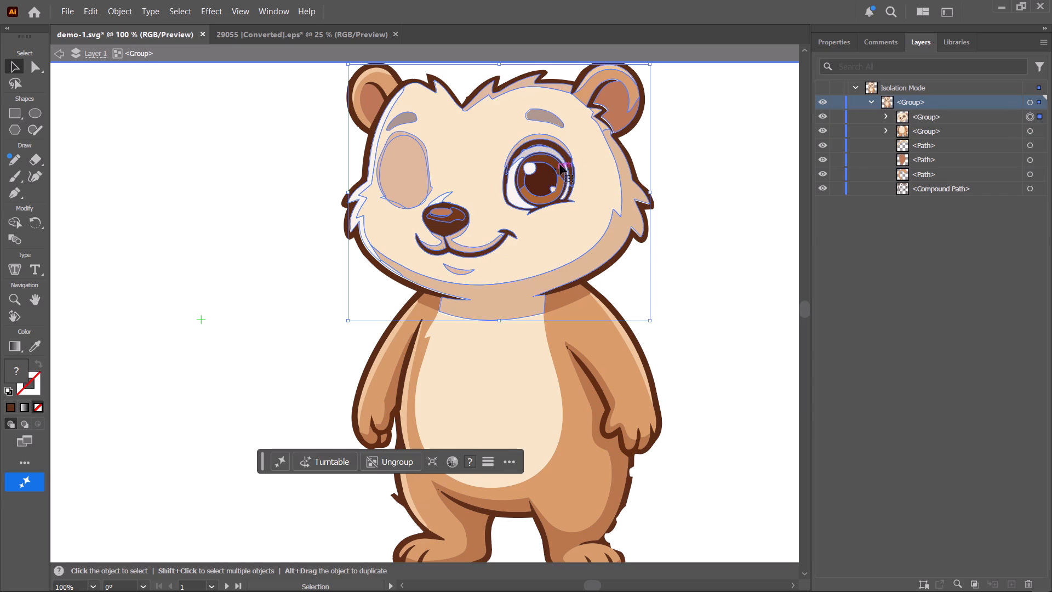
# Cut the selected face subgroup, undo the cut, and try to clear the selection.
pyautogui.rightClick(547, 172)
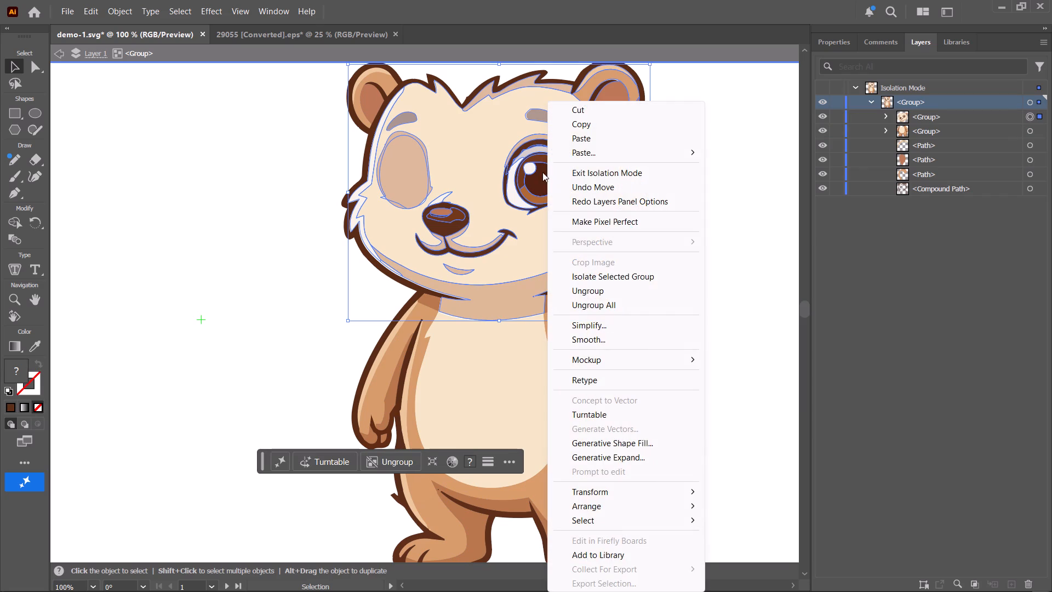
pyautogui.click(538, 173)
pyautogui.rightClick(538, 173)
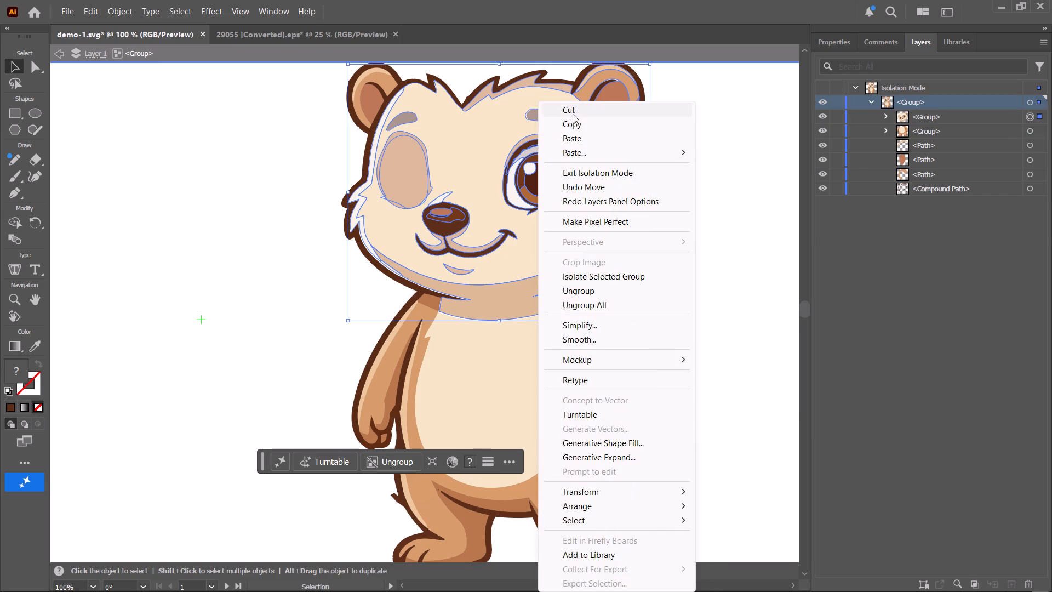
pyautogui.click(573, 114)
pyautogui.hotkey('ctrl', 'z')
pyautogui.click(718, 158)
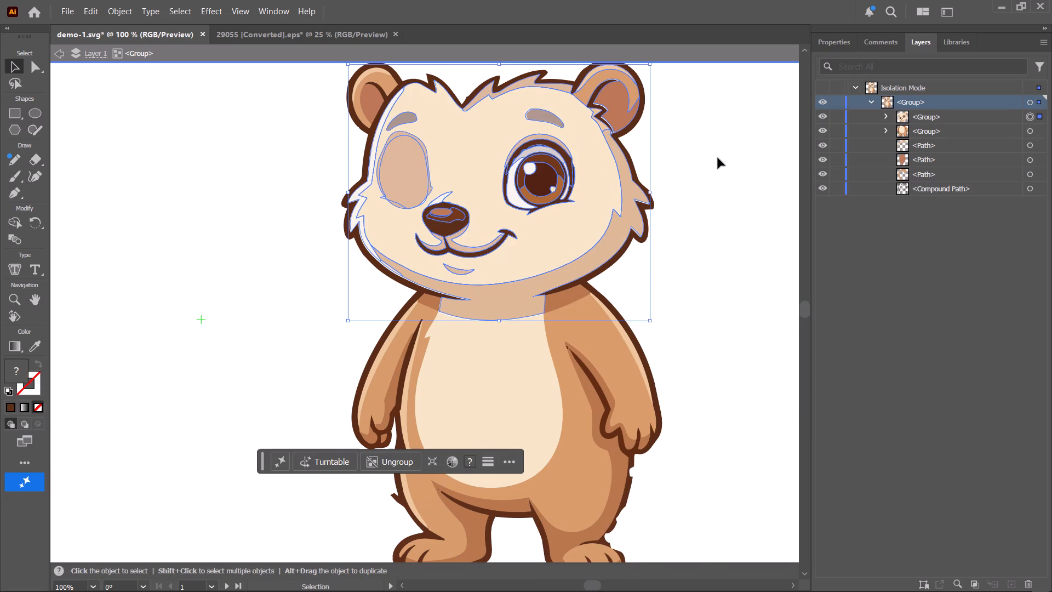
# Isolate the face group and move the open eye's dark pupil onto the blank canvas beside the bear.
pyautogui.click(545, 175)
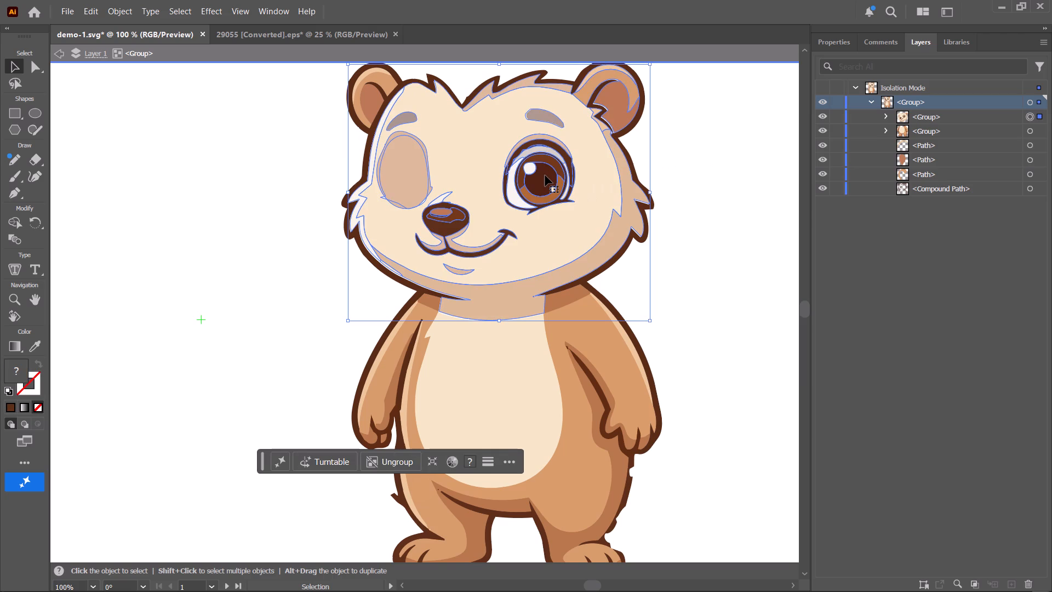
pyautogui.tripleClick(545, 175)
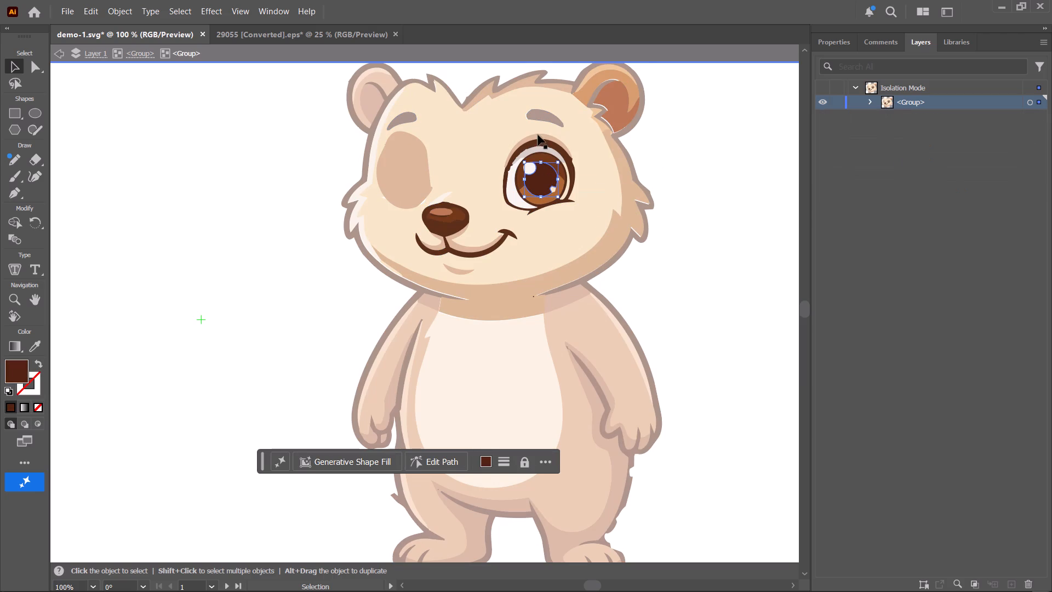
pyautogui.click(541, 173)
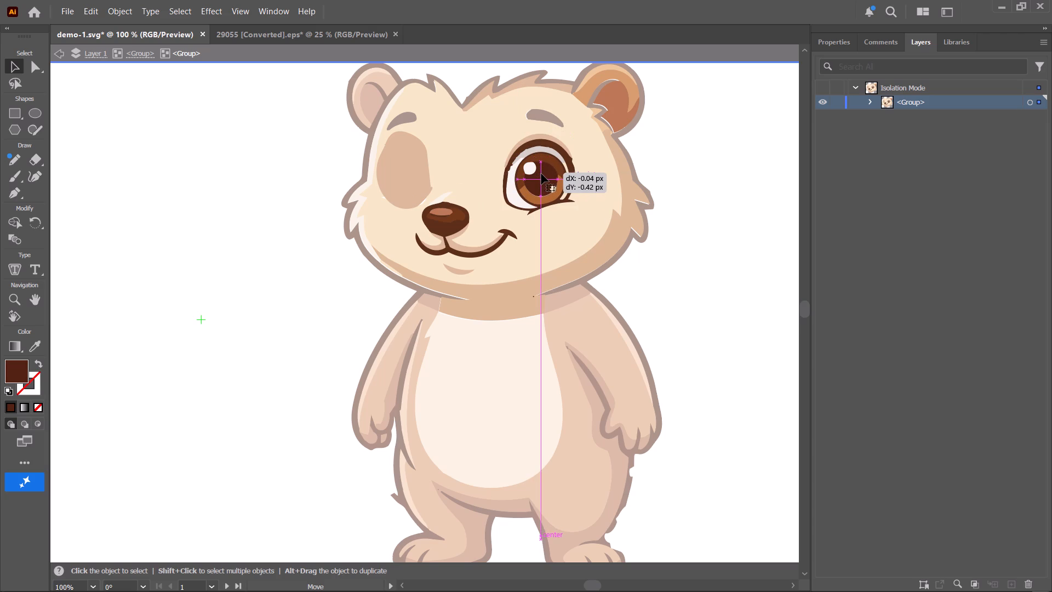
pyautogui.moveTo(541, 175); pyautogui.dragTo(256, 252)
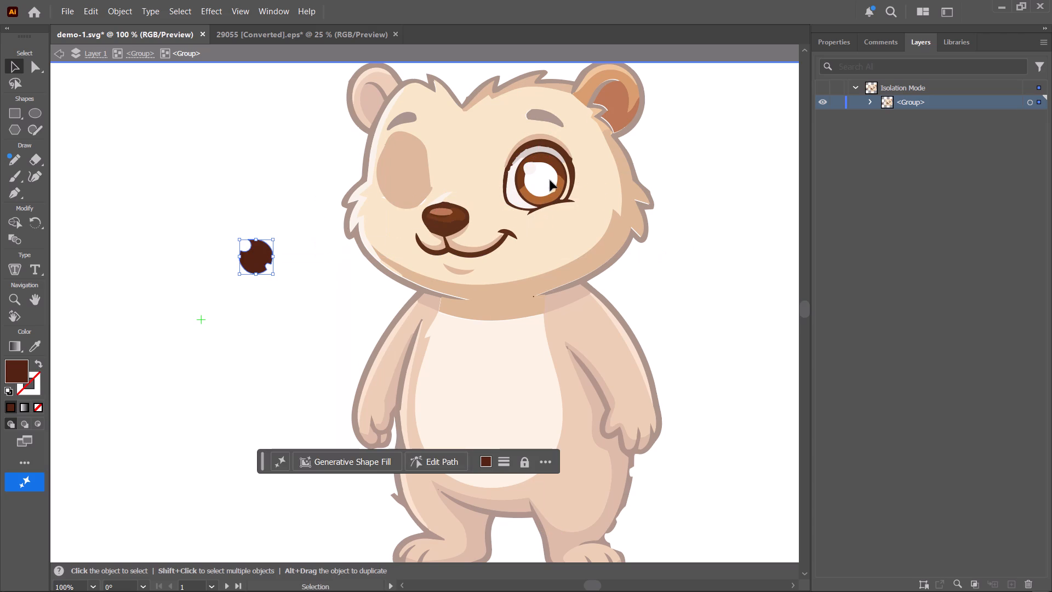
# Move the open eye's large white highlight and small cream highlight into their notches on the relocated pupil.
pyautogui.moveTo(548, 180); pyautogui.dragTo(522, 188)
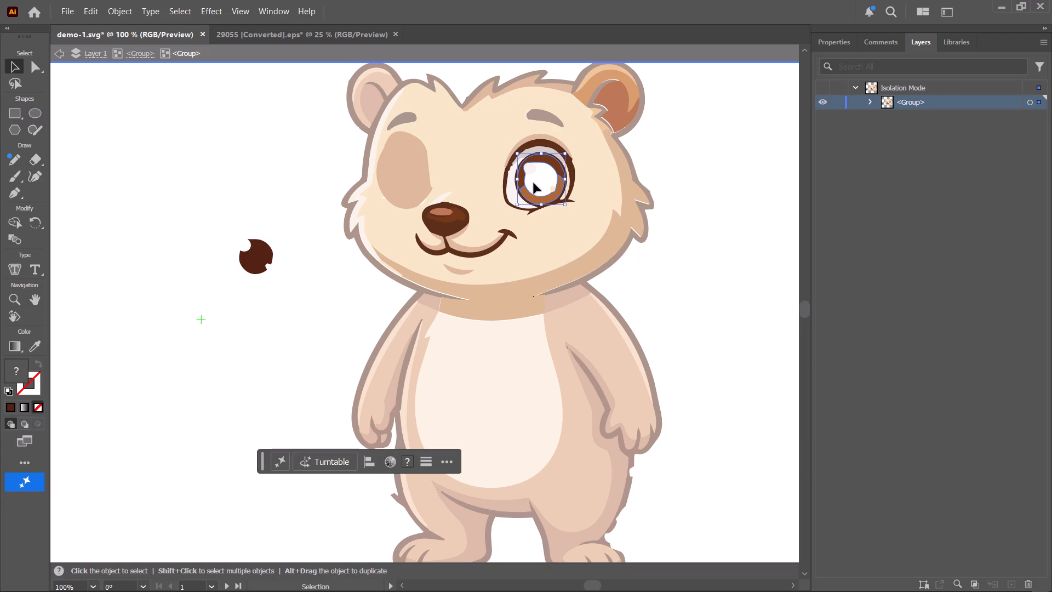
pyautogui.moveTo(532, 172); pyautogui.dragTo(310, 204)
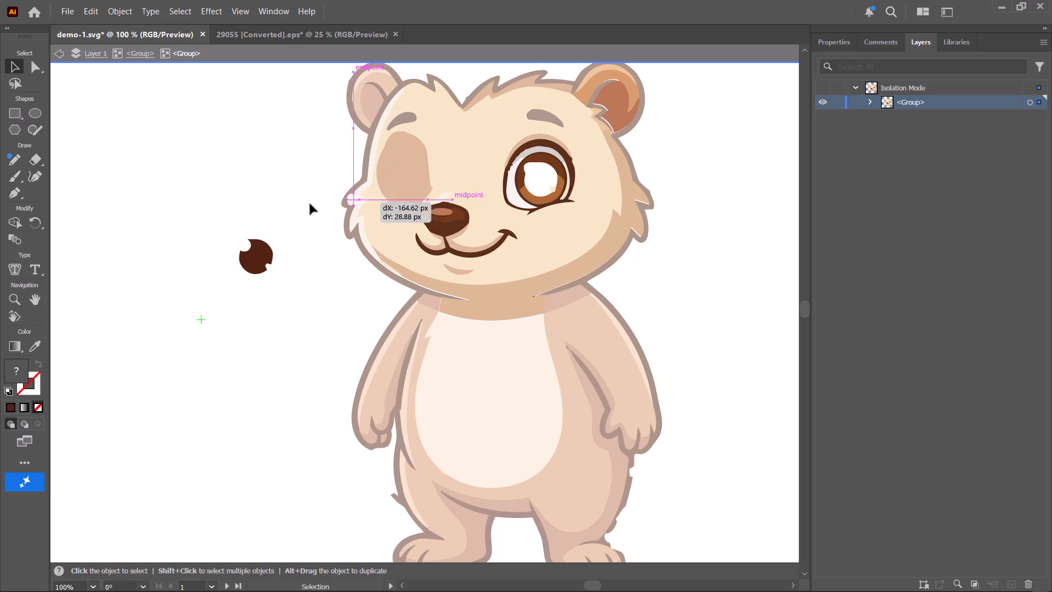
pyautogui.moveTo(310, 204); pyautogui.dragTo(253, 246)
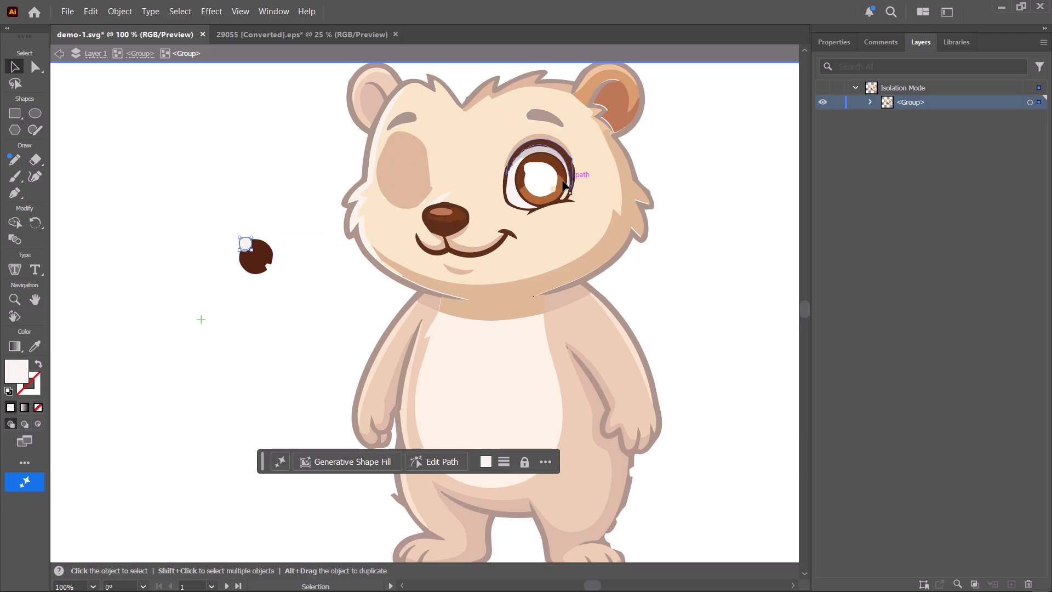
pyautogui.moveTo(552, 189); pyautogui.dragTo(268, 270)
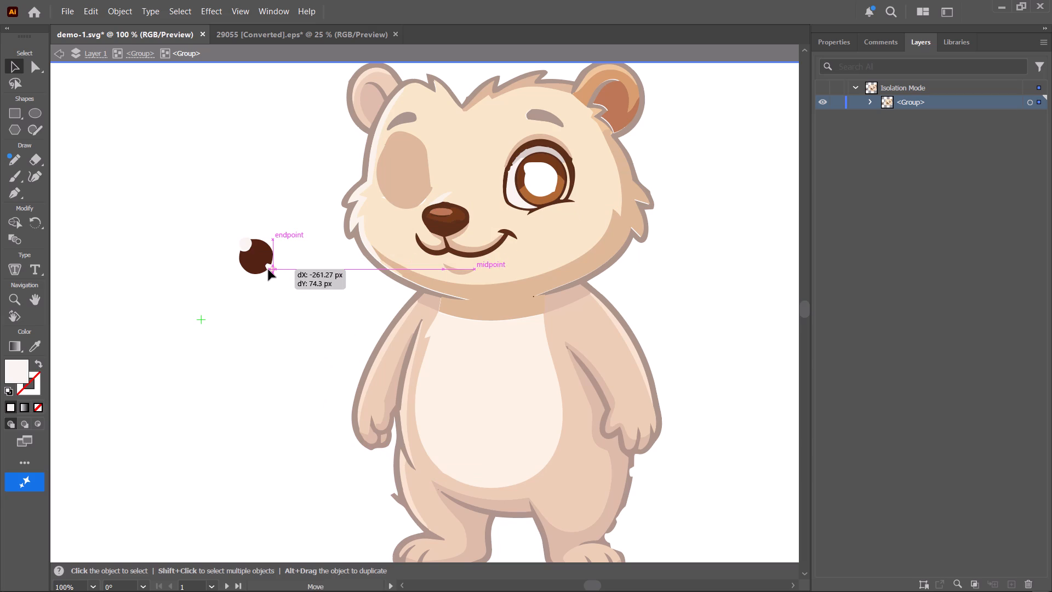
pyautogui.moveTo(268, 270); pyautogui.dragTo(268, 266)
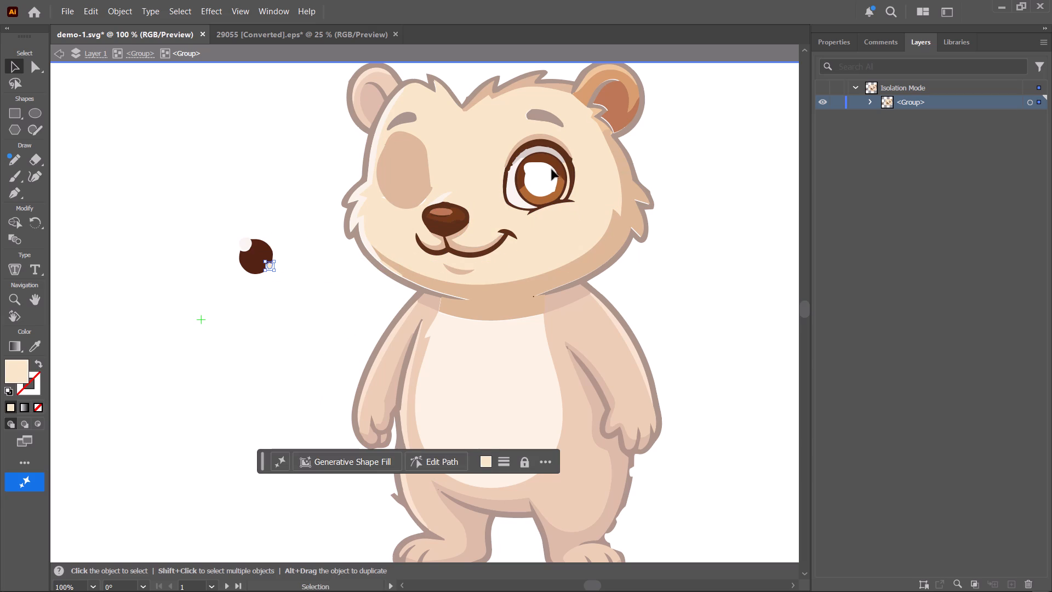
# Move the dark brown upper iris piece out of the eye and fit it around the relocated pupil.
pyautogui.moveTo(554, 164); pyautogui.dragTo(266, 239)
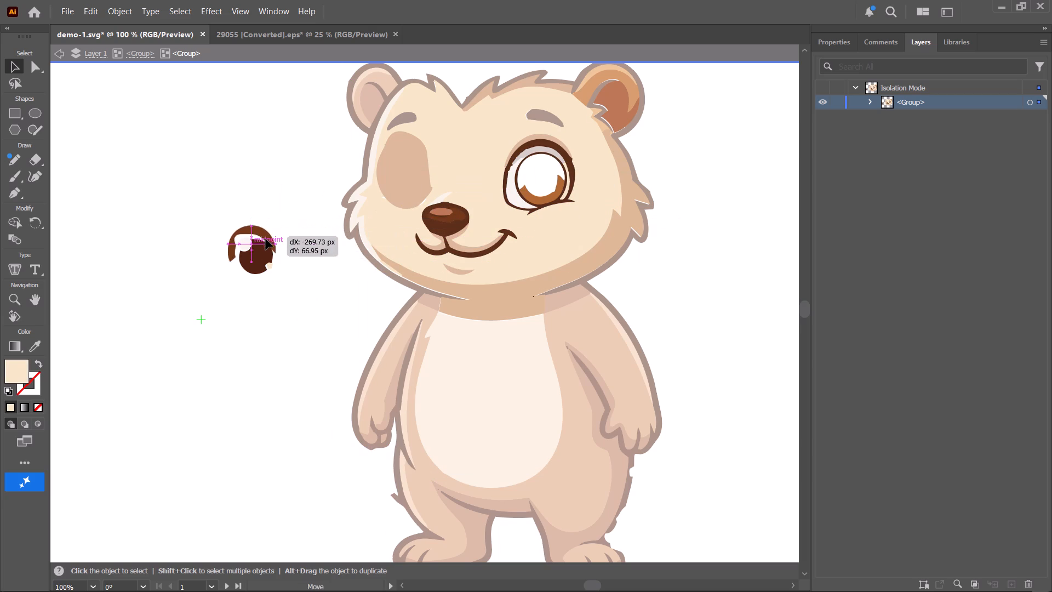
pyautogui.moveTo(266, 239); pyautogui.dragTo(269, 240)
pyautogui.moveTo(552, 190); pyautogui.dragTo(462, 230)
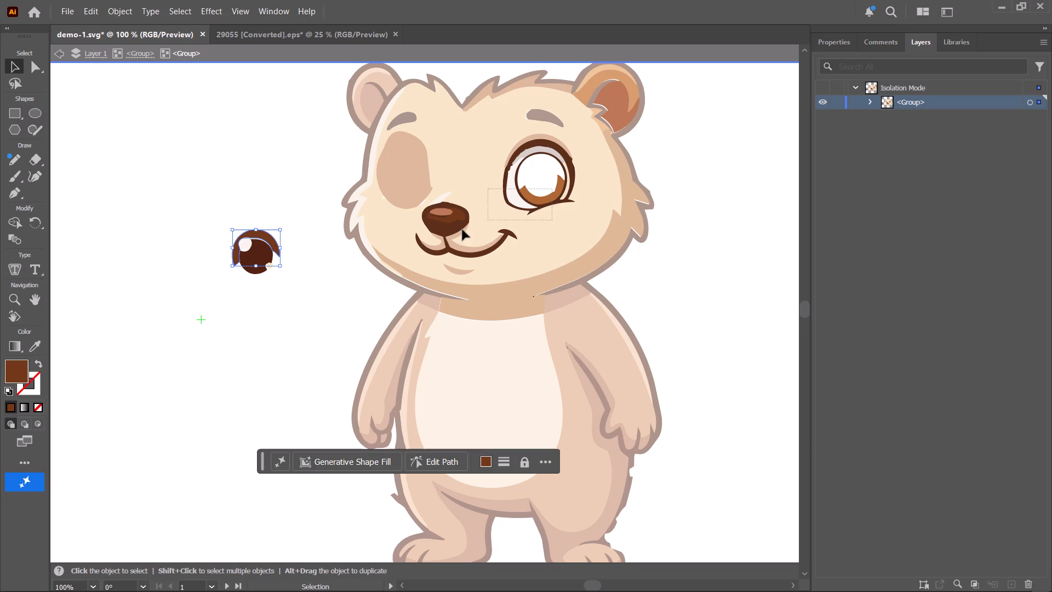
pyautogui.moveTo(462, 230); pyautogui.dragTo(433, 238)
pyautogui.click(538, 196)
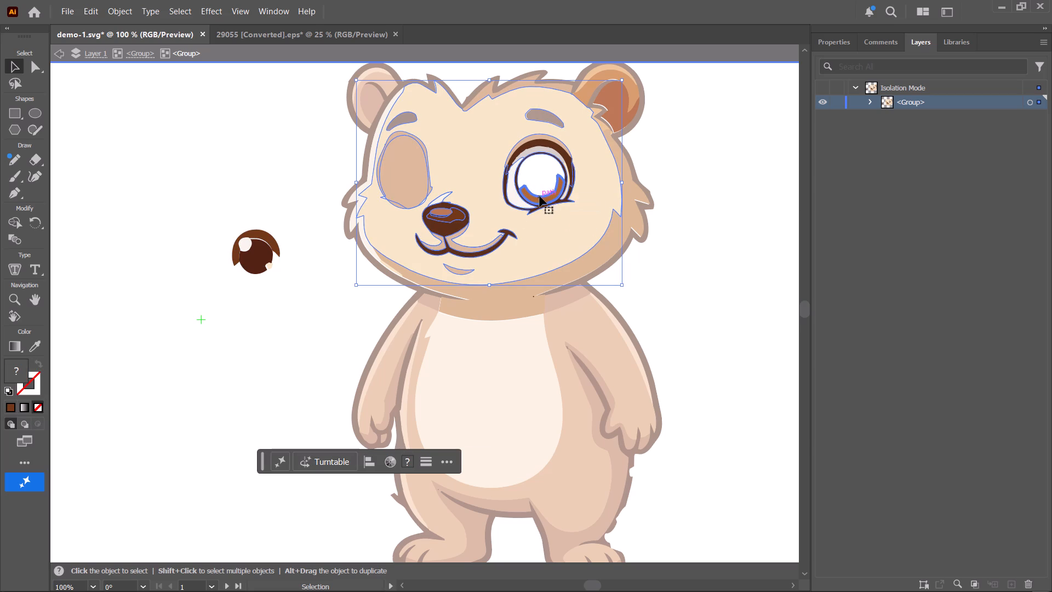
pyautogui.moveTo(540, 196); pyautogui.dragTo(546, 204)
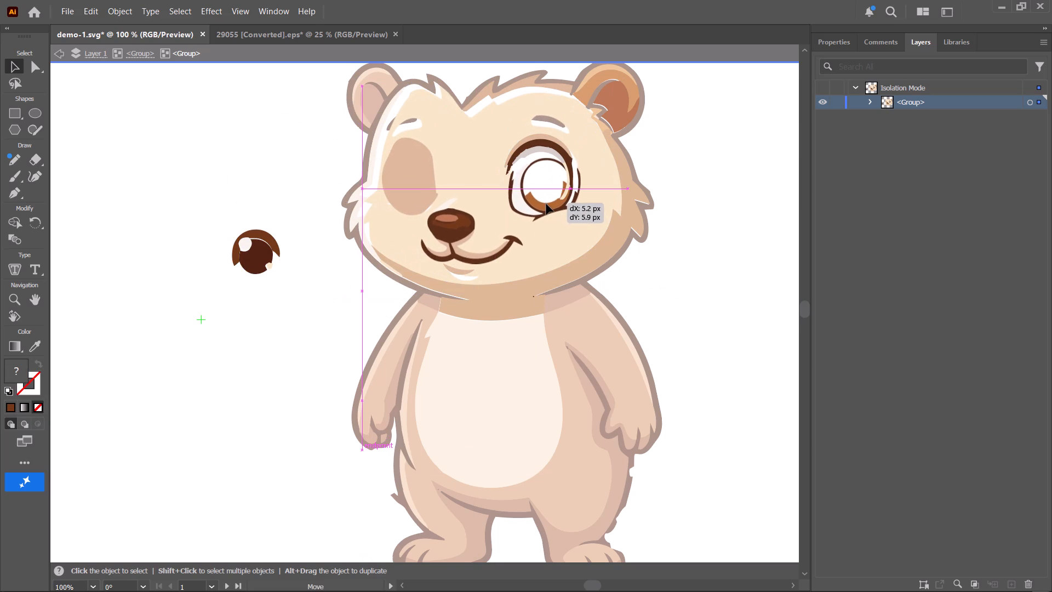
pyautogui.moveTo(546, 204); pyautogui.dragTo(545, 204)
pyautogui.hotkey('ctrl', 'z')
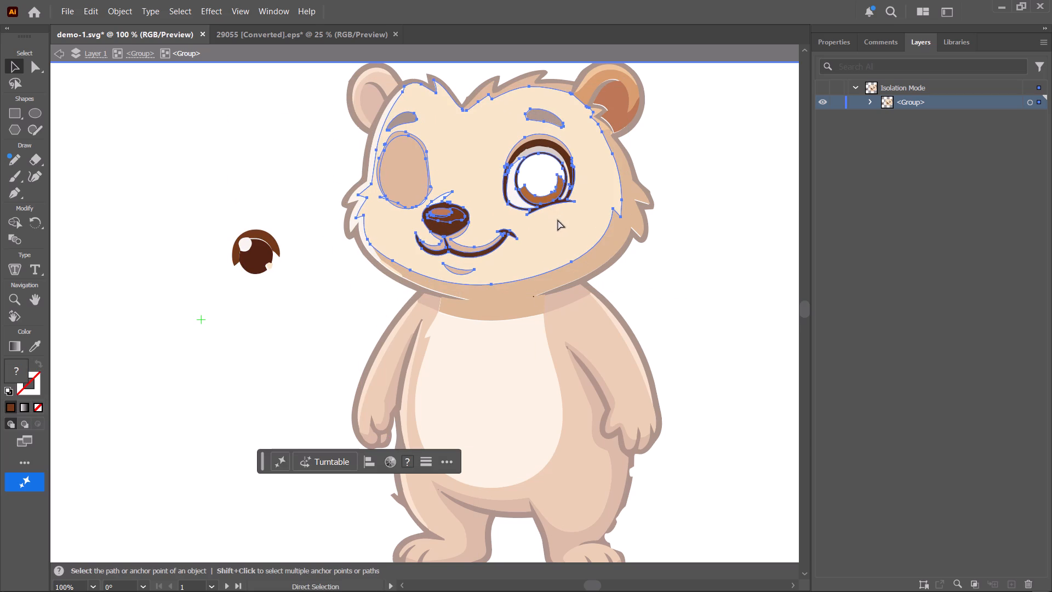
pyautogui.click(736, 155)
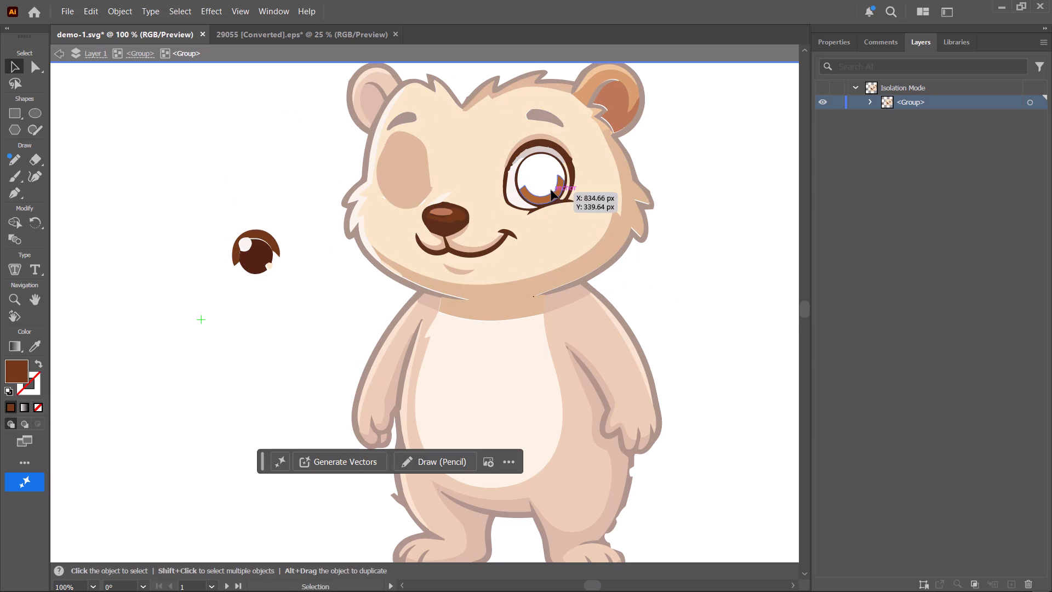
# Move the light brown lower iris crescent out of the eye and fit it beneath the relocated pupil.
pyautogui.click(551, 190)
pyautogui.moveTo(552, 191); pyautogui.dragTo(269, 277)
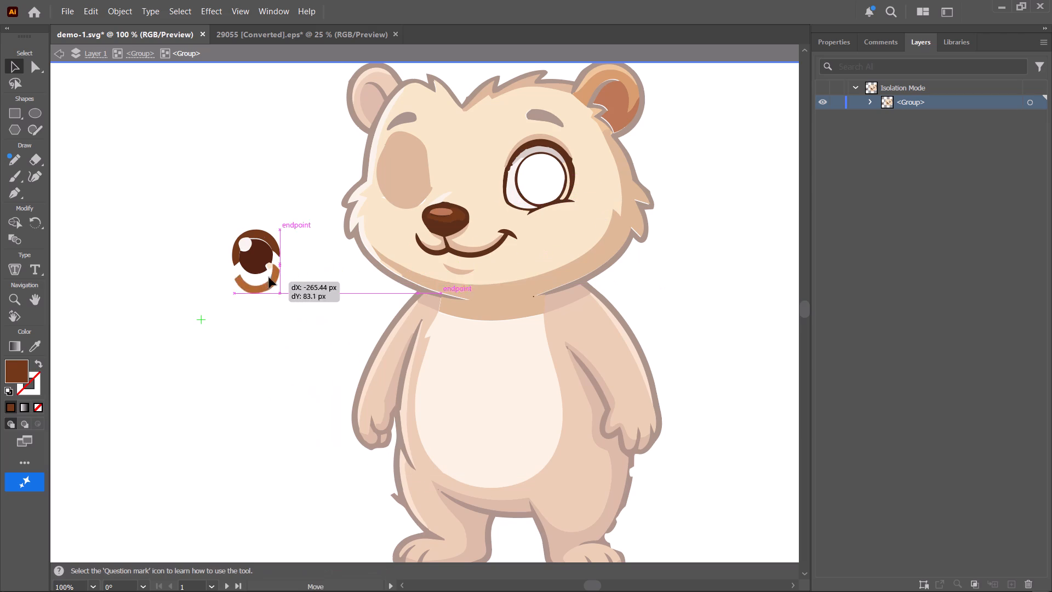
pyautogui.moveTo(269, 277); pyautogui.dragTo(266, 267)
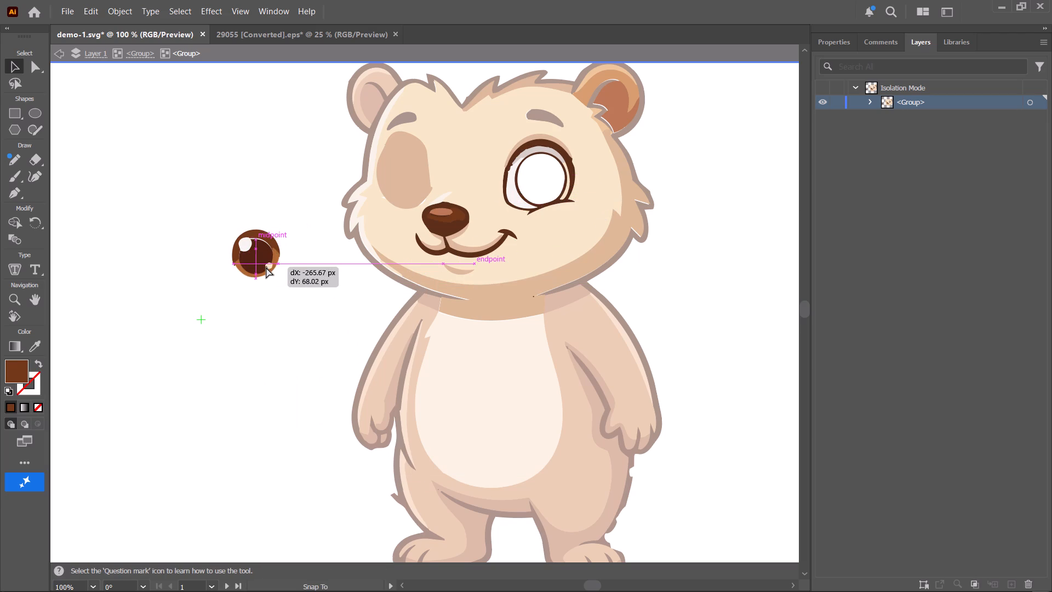
pyautogui.moveTo(266, 267); pyautogui.dragTo(266, 269)
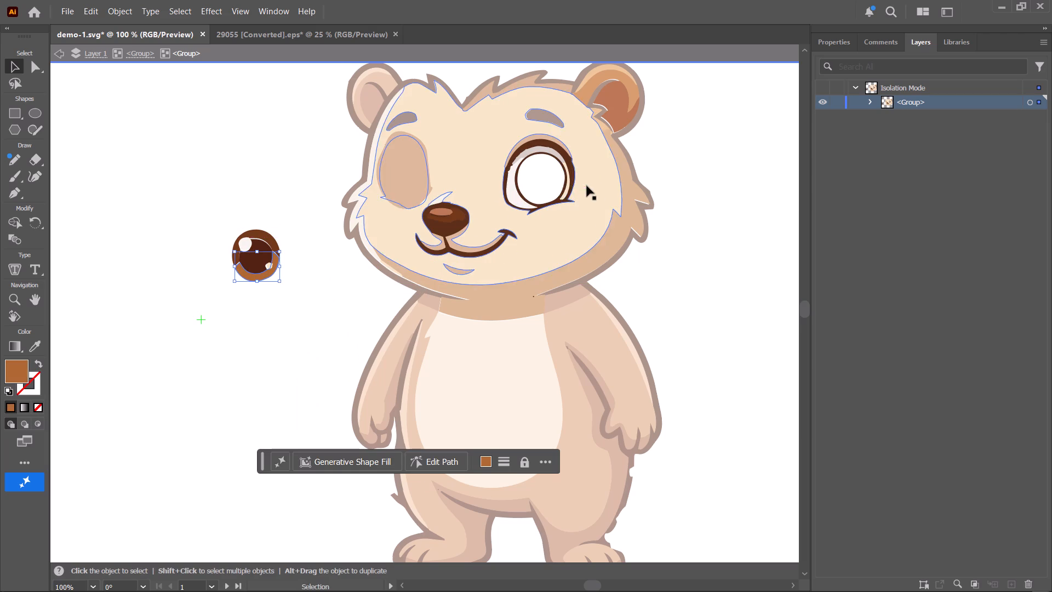
# Move the dark brown eye outline off the face and align its ring around the relocated iris.
pyautogui.click(546, 156)
pyautogui.moveTo(546, 156); pyautogui.dragTo(409, 198)
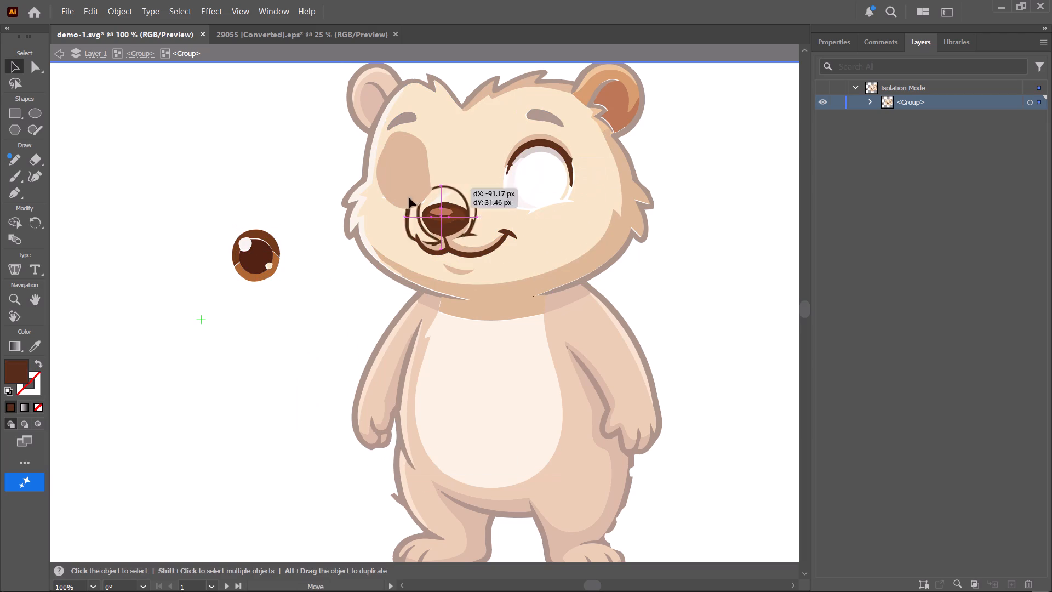
pyautogui.moveTo(409, 198); pyautogui.dragTo(324, 227)
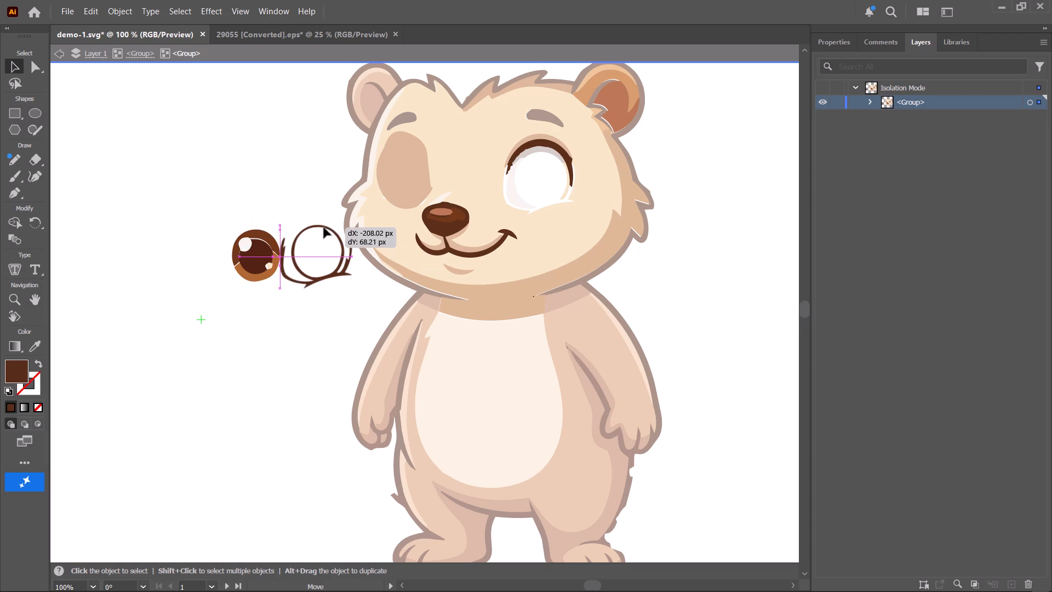
pyautogui.moveTo(324, 227); pyautogui.dragTo(259, 231)
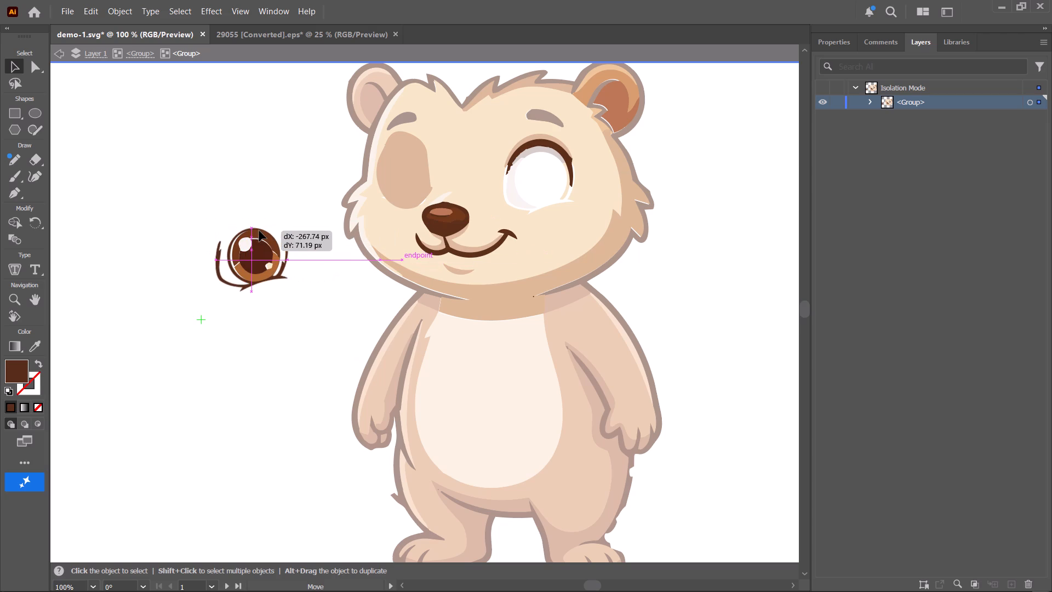
pyautogui.moveTo(259, 231); pyautogui.dragTo(260, 230)
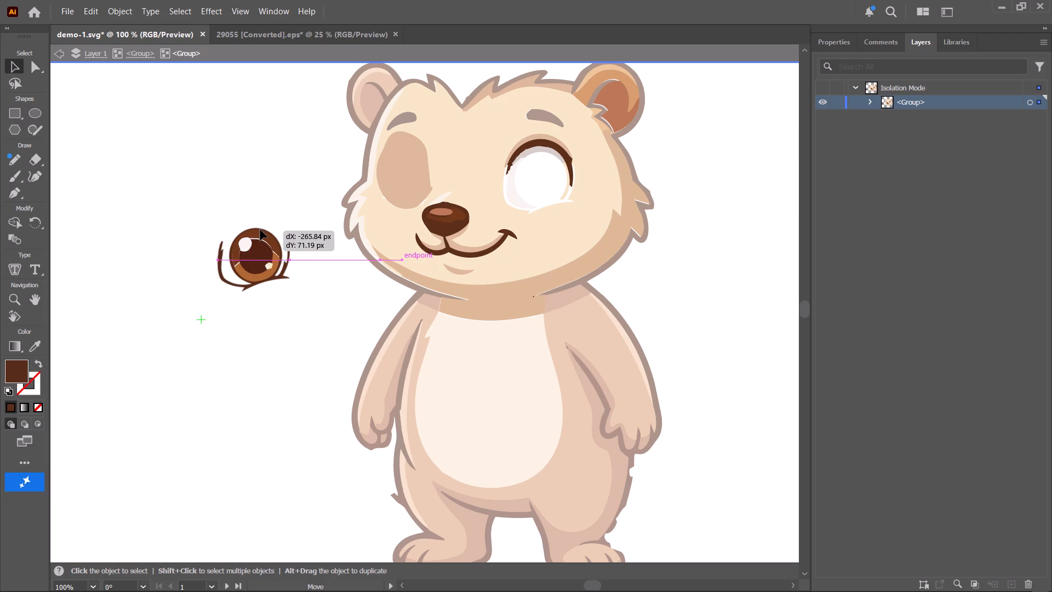
pyautogui.moveTo(260, 230); pyautogui.dragTo(262, 231)
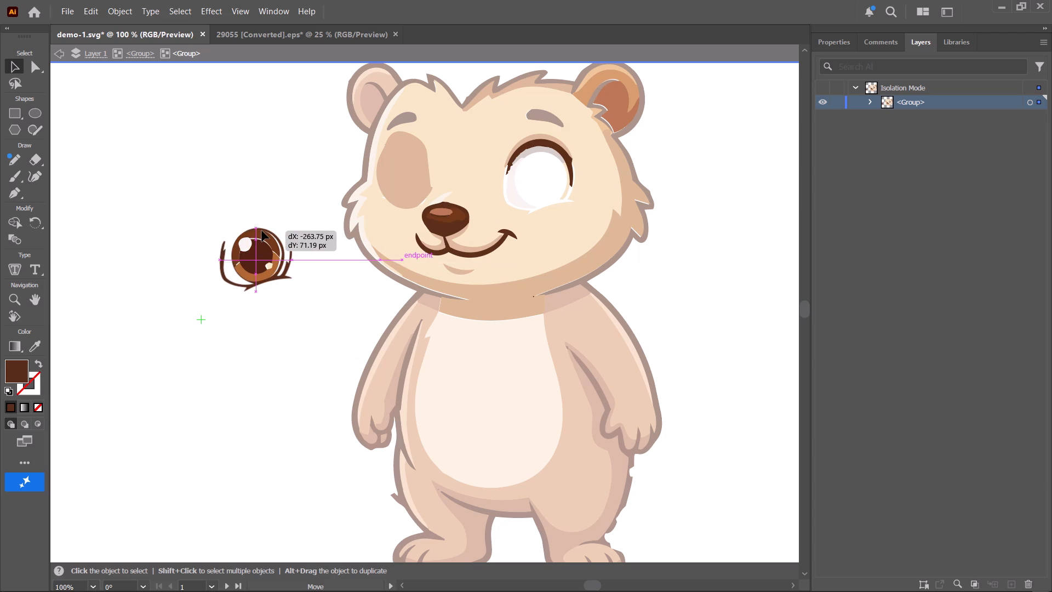
pyautogui.moveTo(262, 231); pyautogui.dragTo(260, 231)
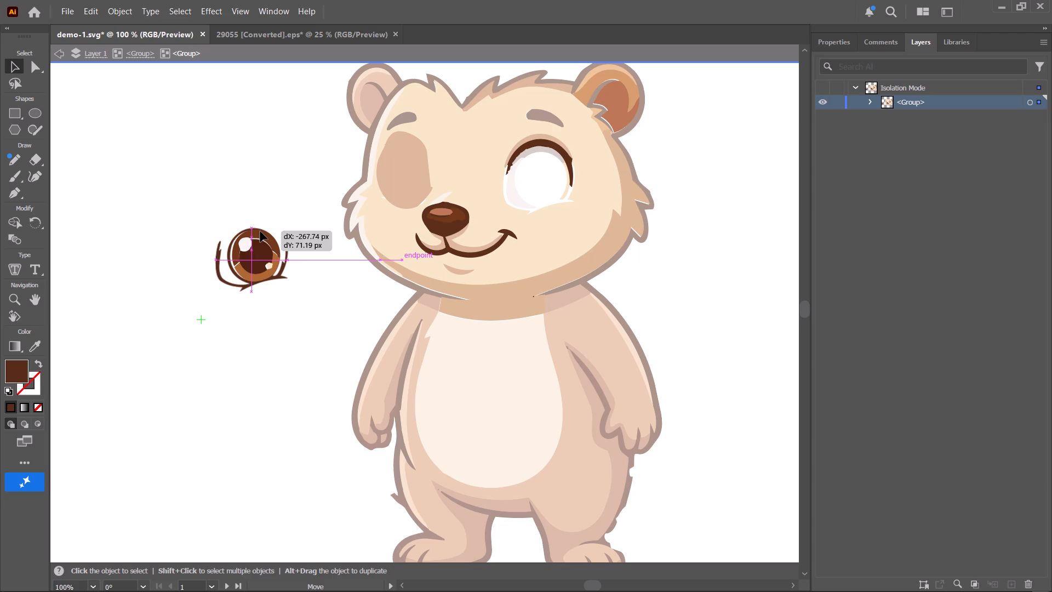
pyautogui.moveTo(260, 231); pyautogui.dragTo(261, 232)
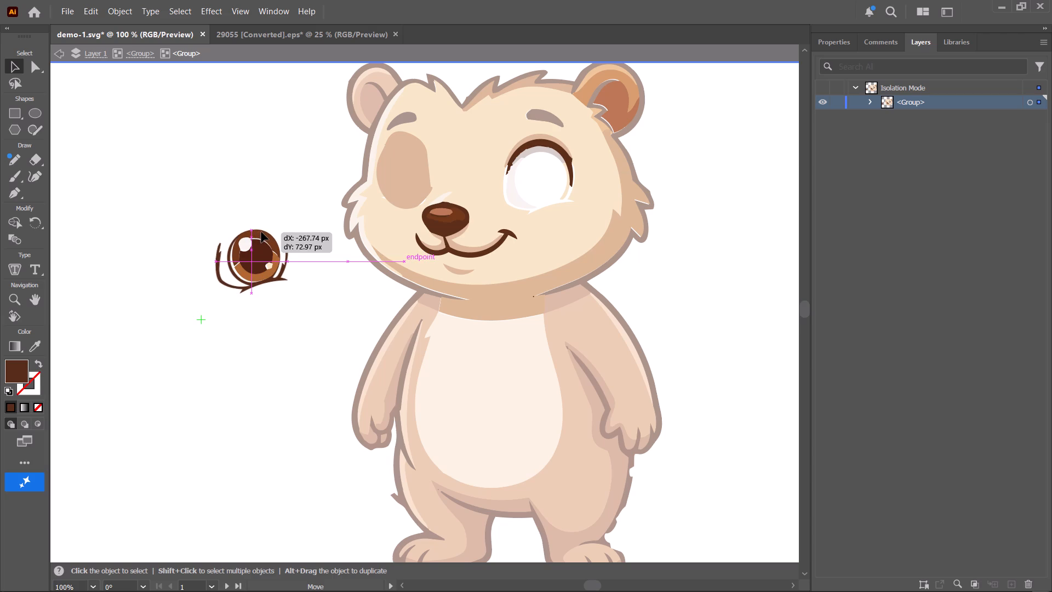
pyautogui.moveTo(261, 232); pyautogui.dragTo(262, 231)
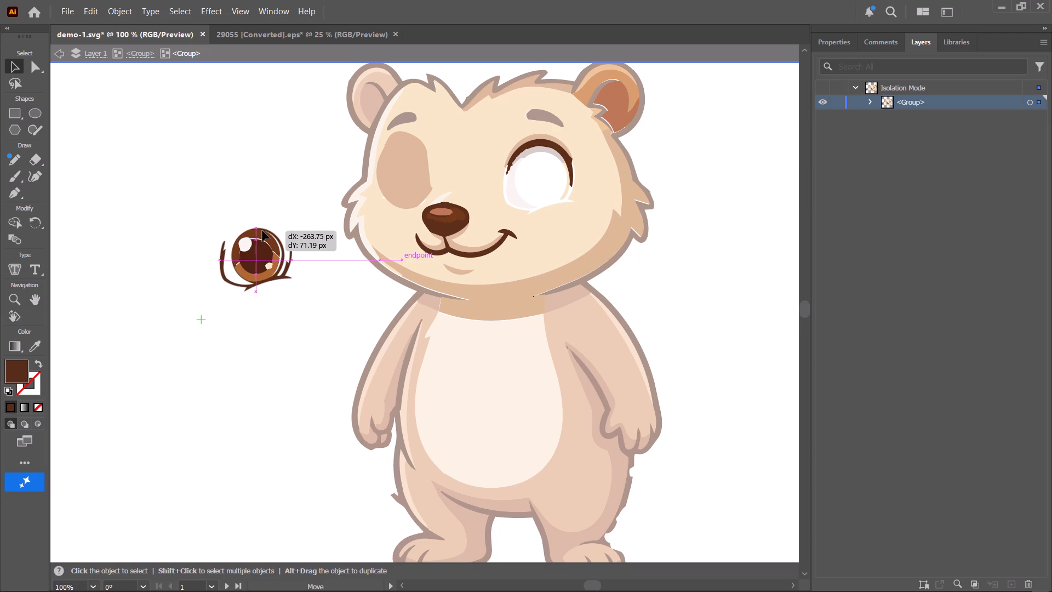
pyautogui.moveTo(262, 231); pyautogui.dragTo(262, 230)
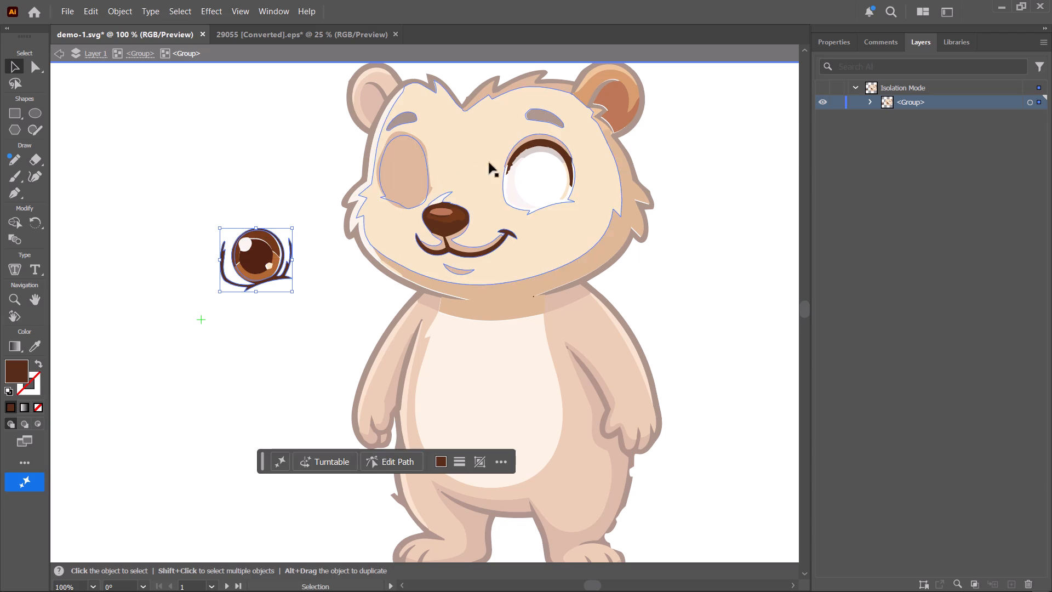
# Pull the small dark sliver under the upper lid out above the relocated eye and delete it.
pyautogui.click(528, 150)
pyautogui.moveTo(541, 147); pyautogui.dragTo(424, 196)
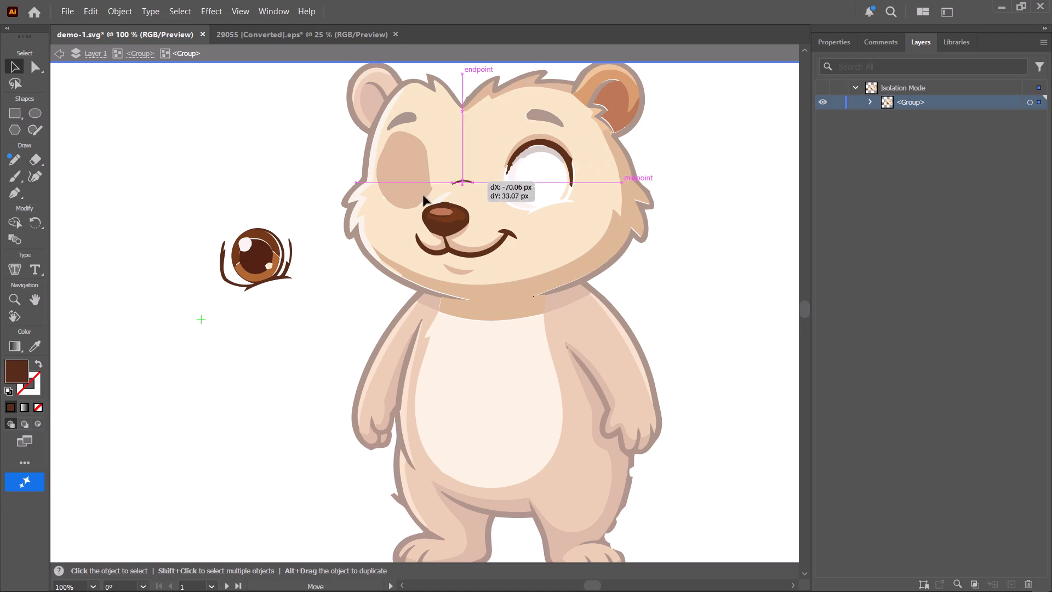
pyautogui.moveTo(424, 196); pyautogui.dragTo(254, 212)
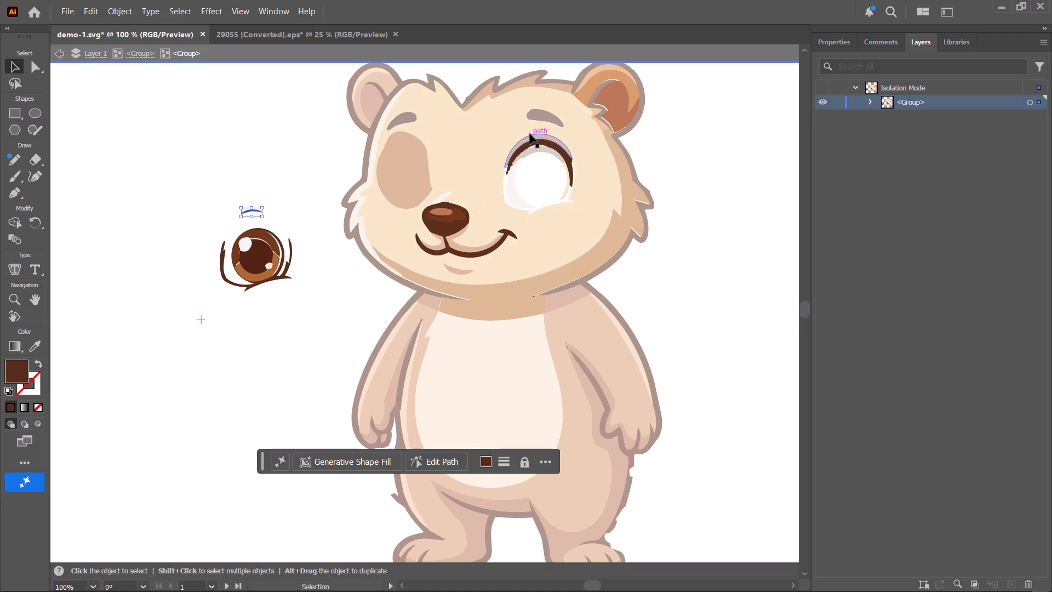
pyautogui.press('Delete')
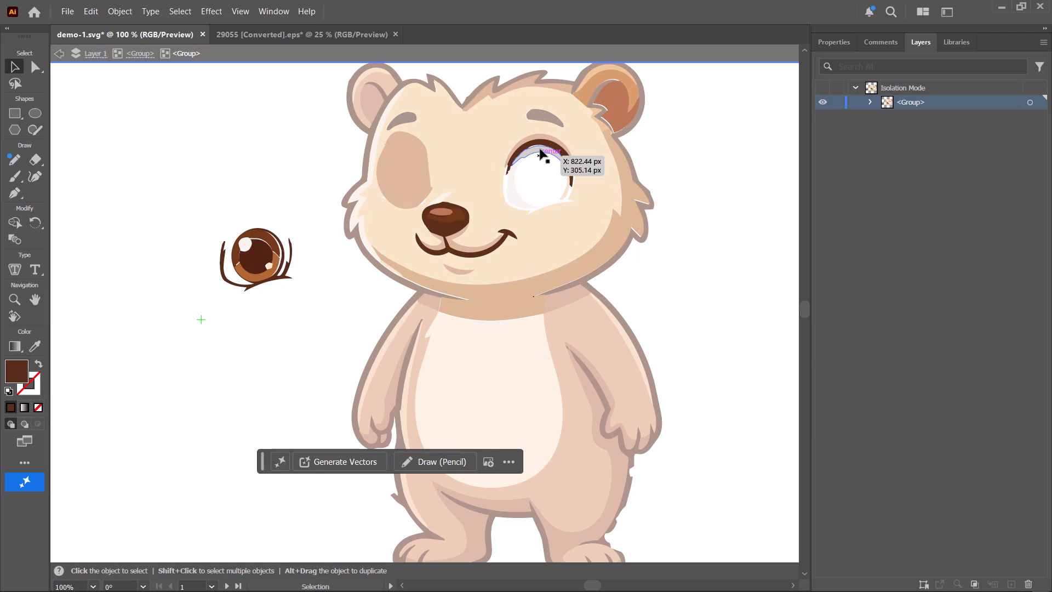
# Delete the leftover shading pieces inside the open eye's socket: grey upper shadow, pale side crescent and cream edge sliver.
pyautogui.click(540, 147)
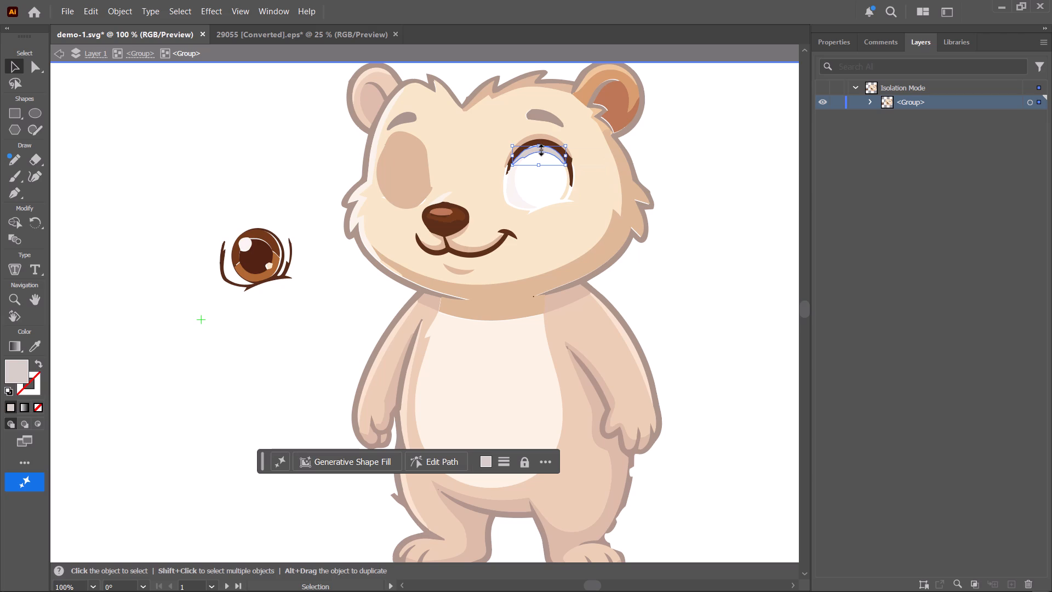
pyautogui.press('Delete')
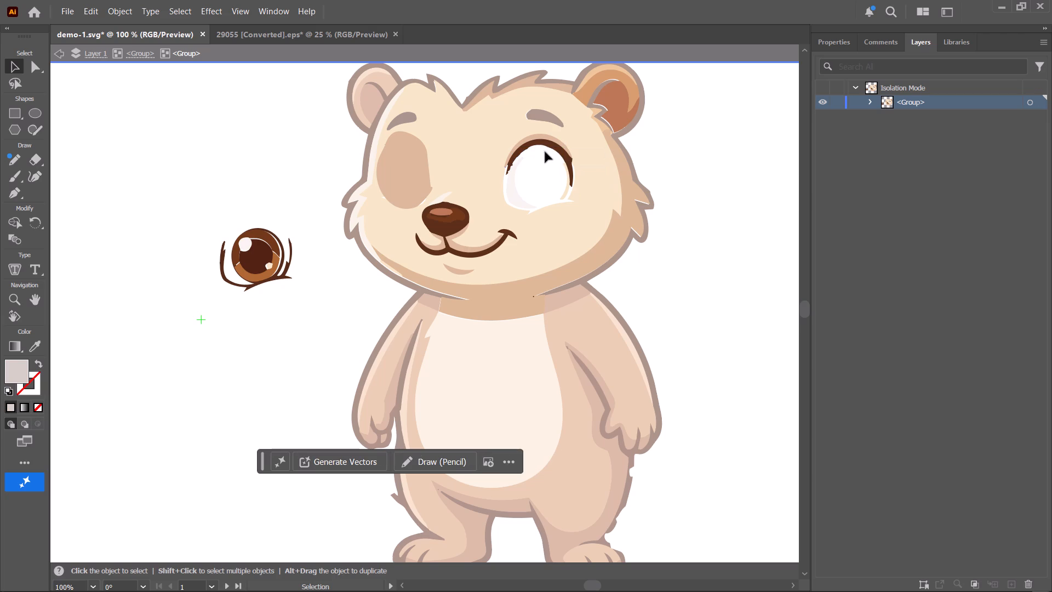
pyautogui.click(514, 182)
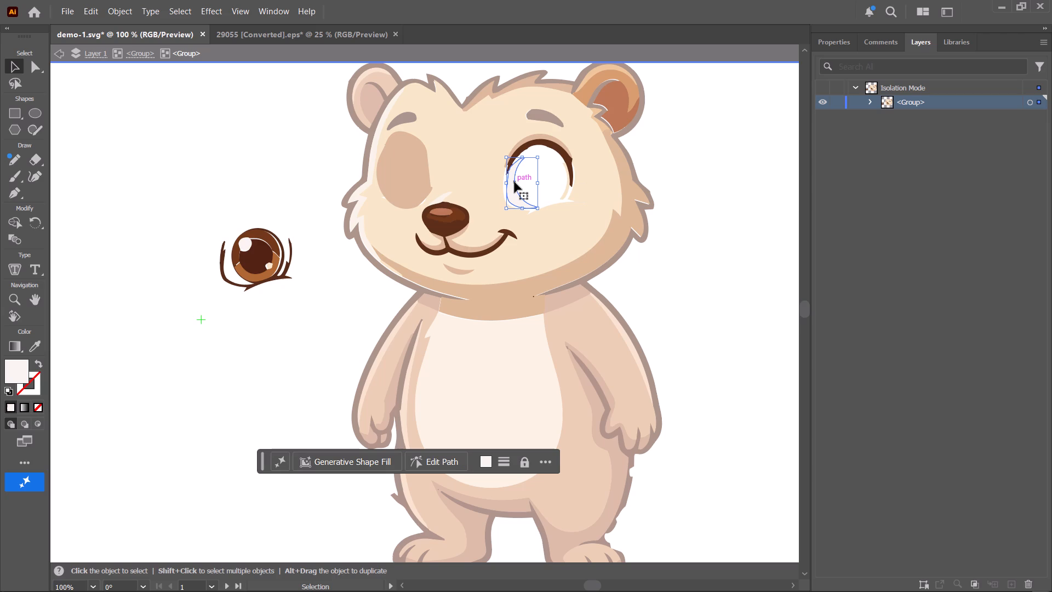
pyautogui.press('Delete')
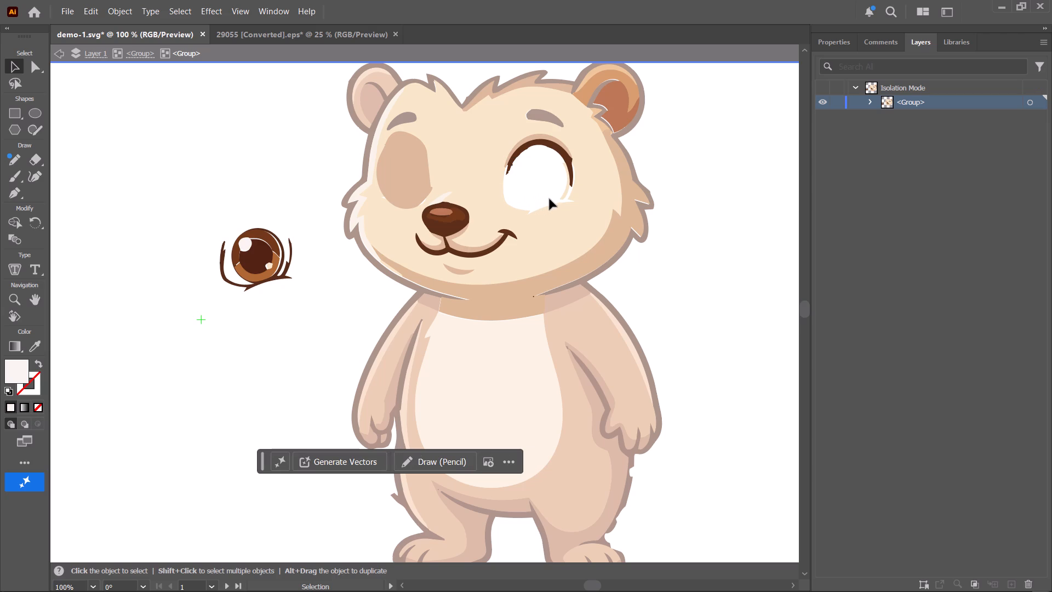
pyautogui.click(567, 172)
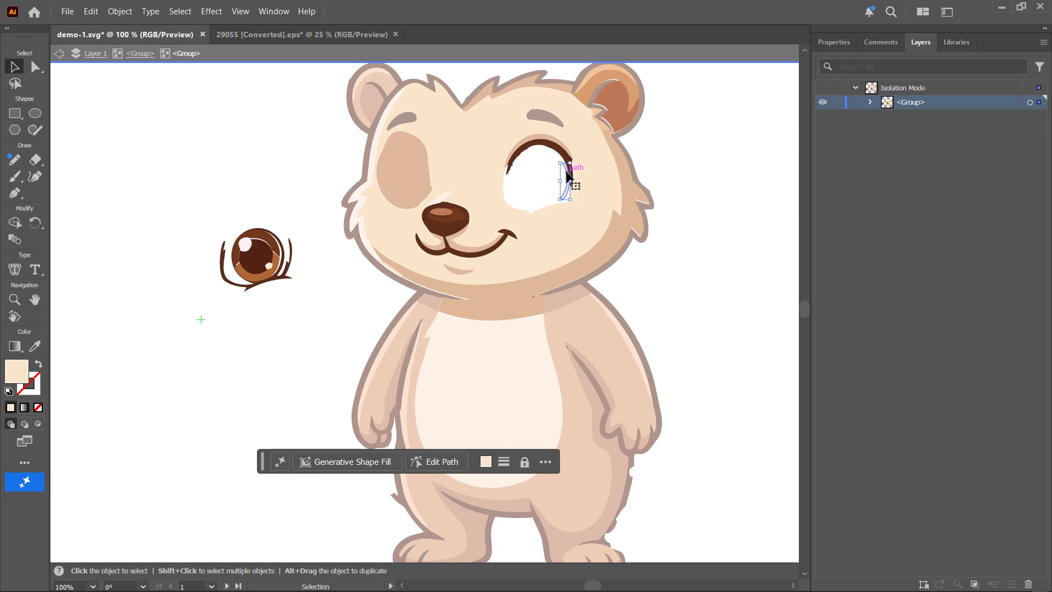
pyautogui.press('Delete')
# Select all the relocated eye pieces beside the bear and ungroup them.
pyautogui.moveTo(162, 222); pyautogui.dragTo(333, 310)
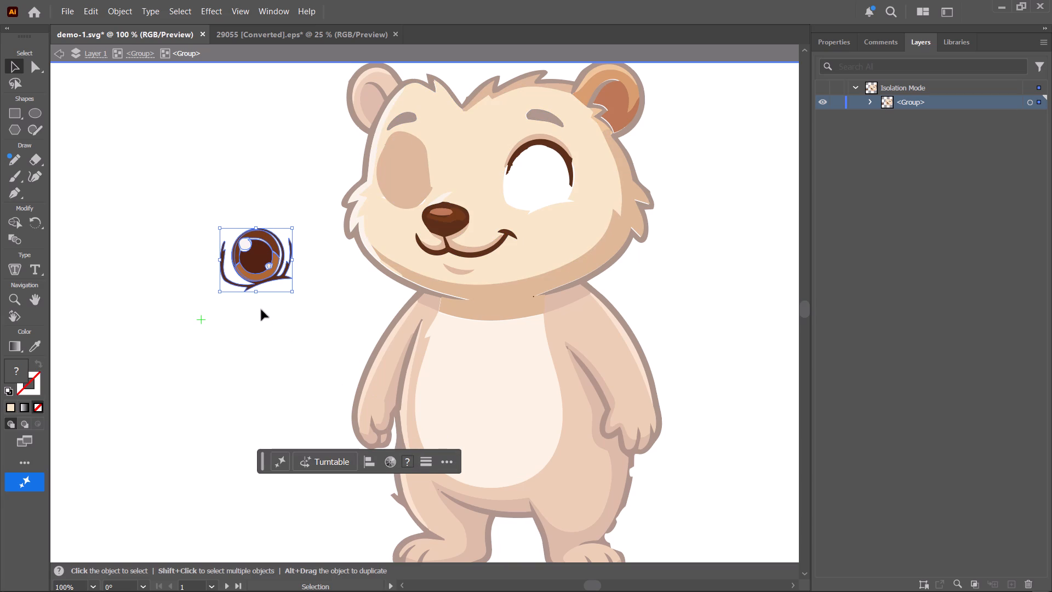
pyautogui.hotkey('ctrl', 'shift', 'g')
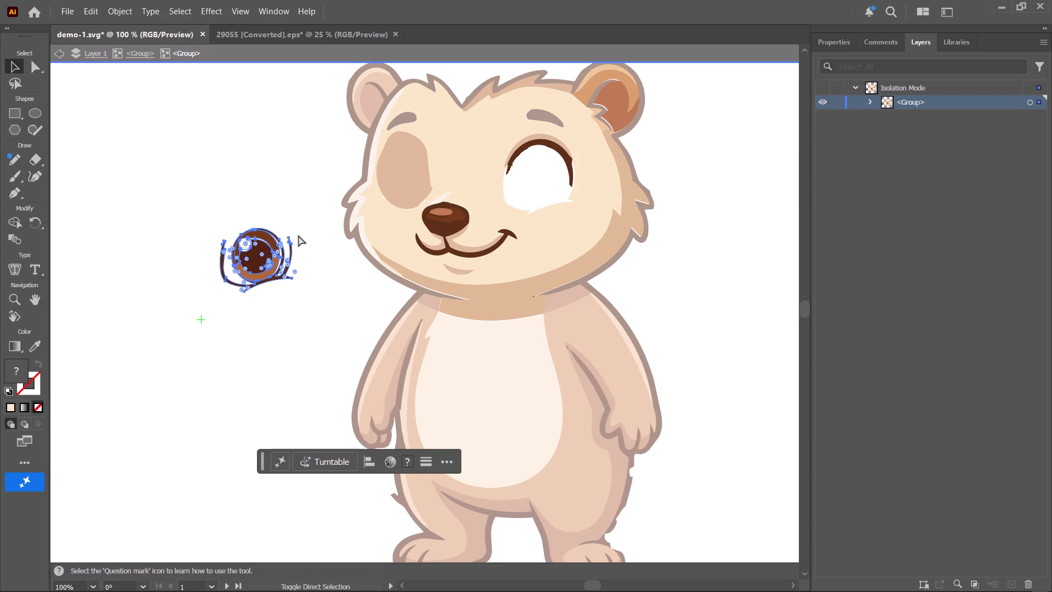
pyautogui.click(275, 180)
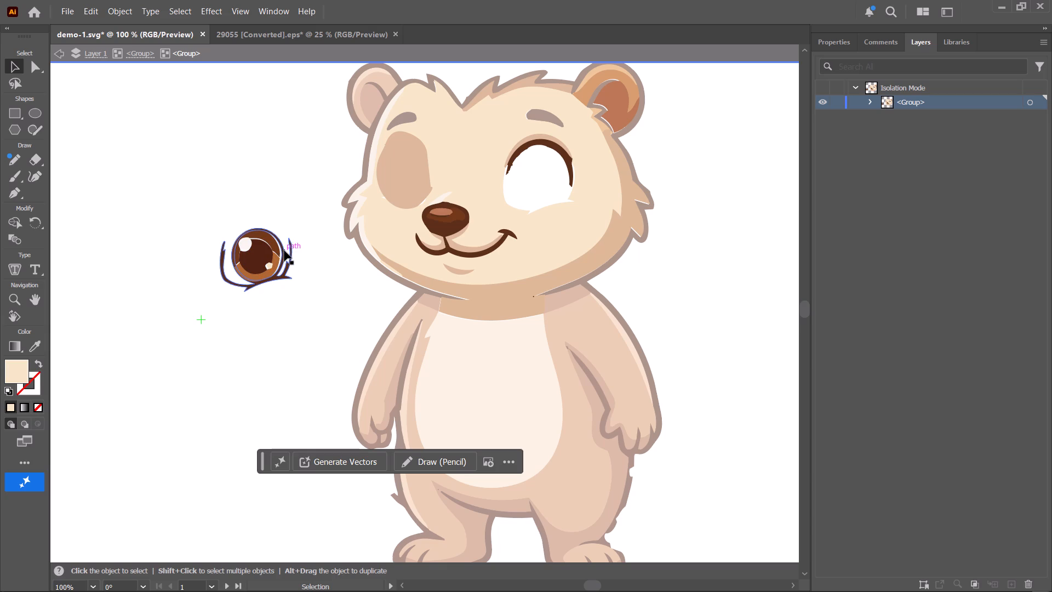
pyautogui.click(271, 254)
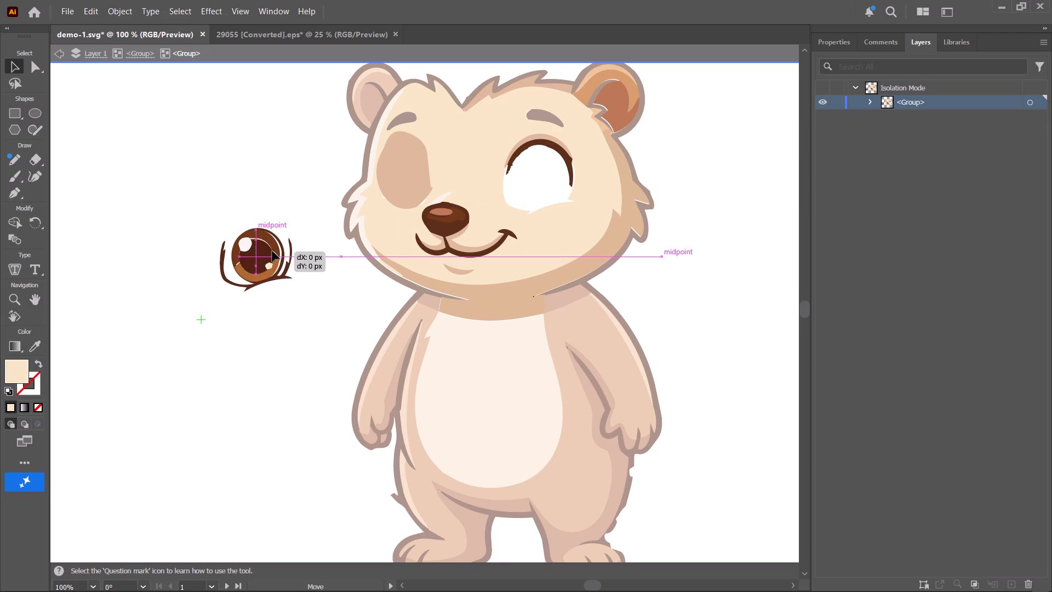
# Delete the dark brown upper lid line that arches over the emptied eye socket.
pyautogui.click(542, 148)
pyautogui.click(541, 144)
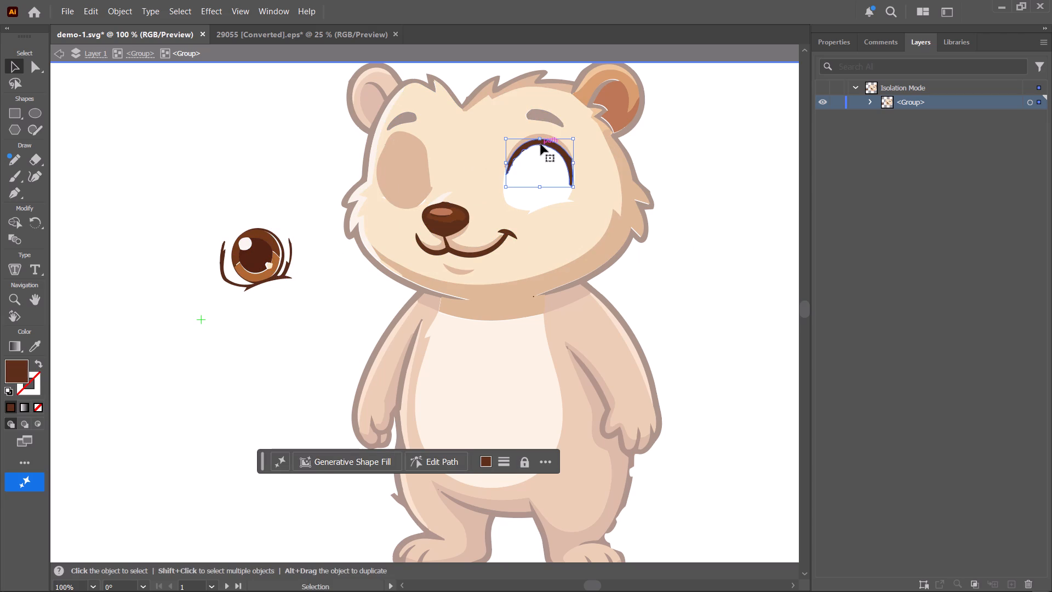
pyautogui.press('Delete')
# Delete the tiny dark brown specks remaining along the upper part of the white eye socket.
pyautogui.click(524, 154)
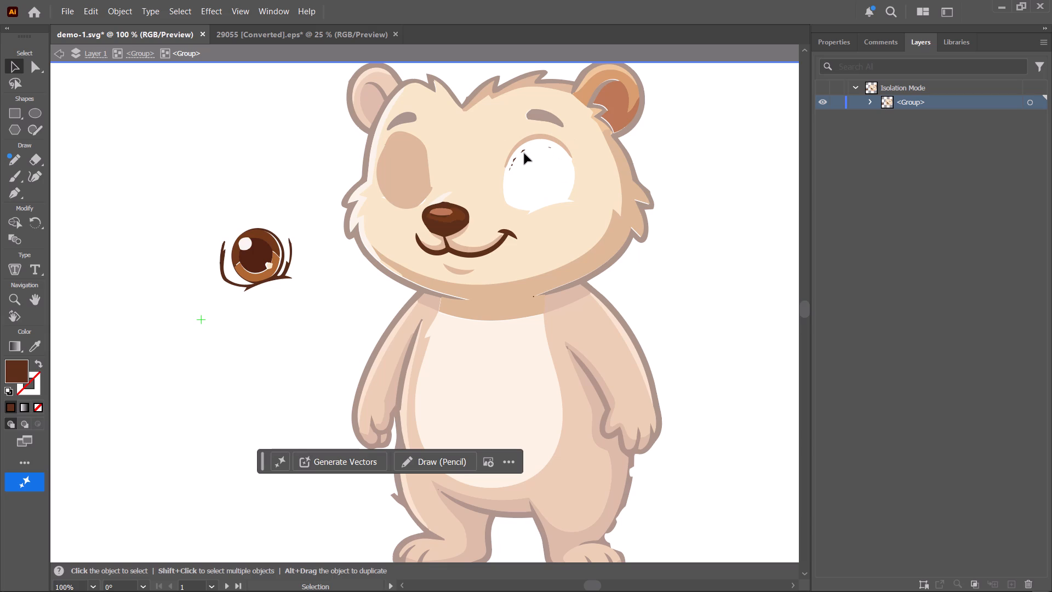
pyautogui.tripleClick(523, 147)
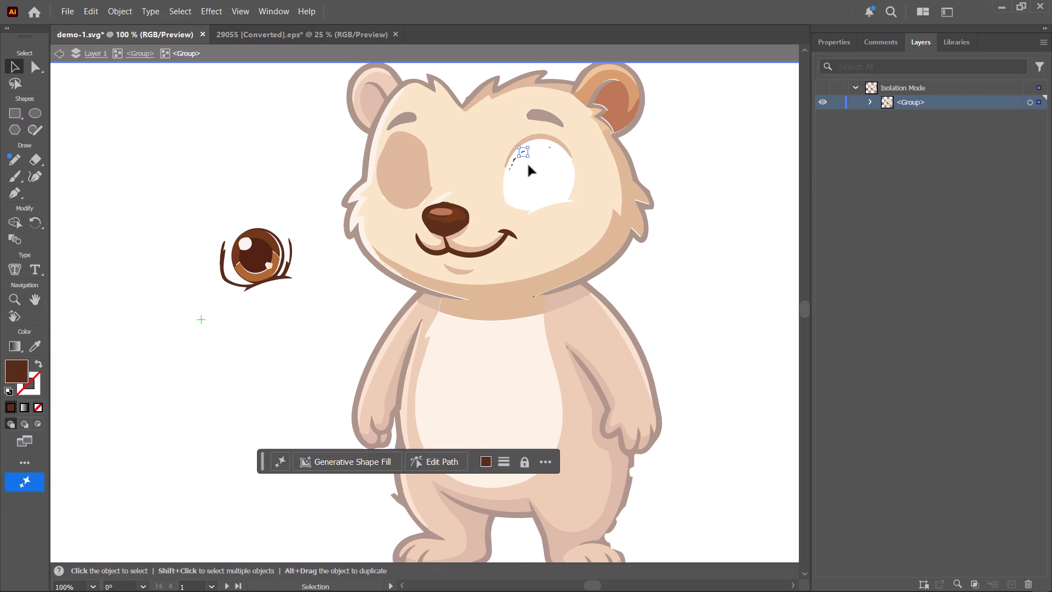
pyautogui.press('Delete')
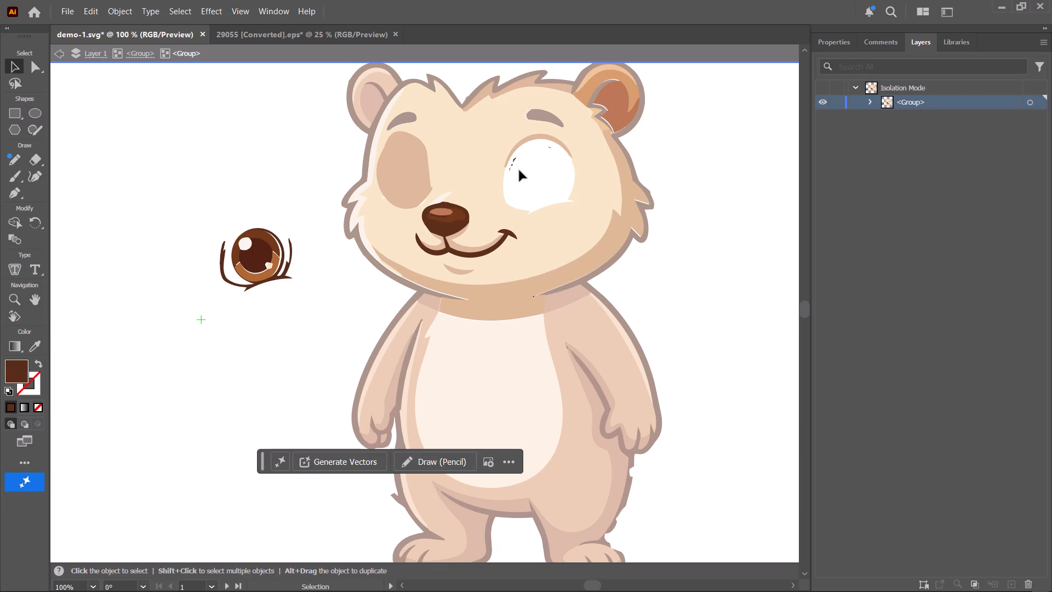
pyautogui.click(516, 161)
pyautogui.press('Delete')
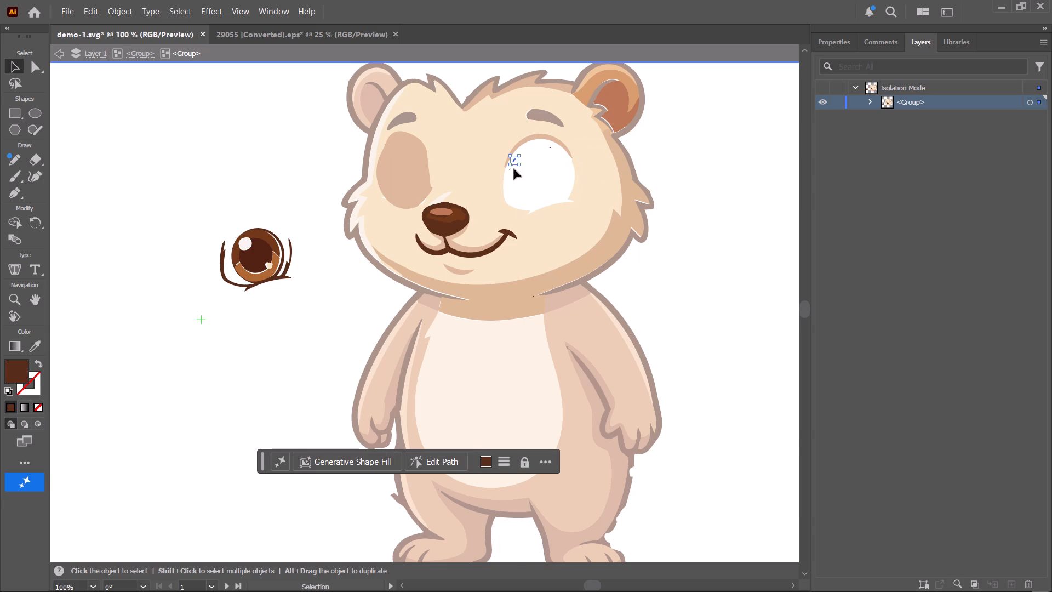
pyautogui.click(511, 167)
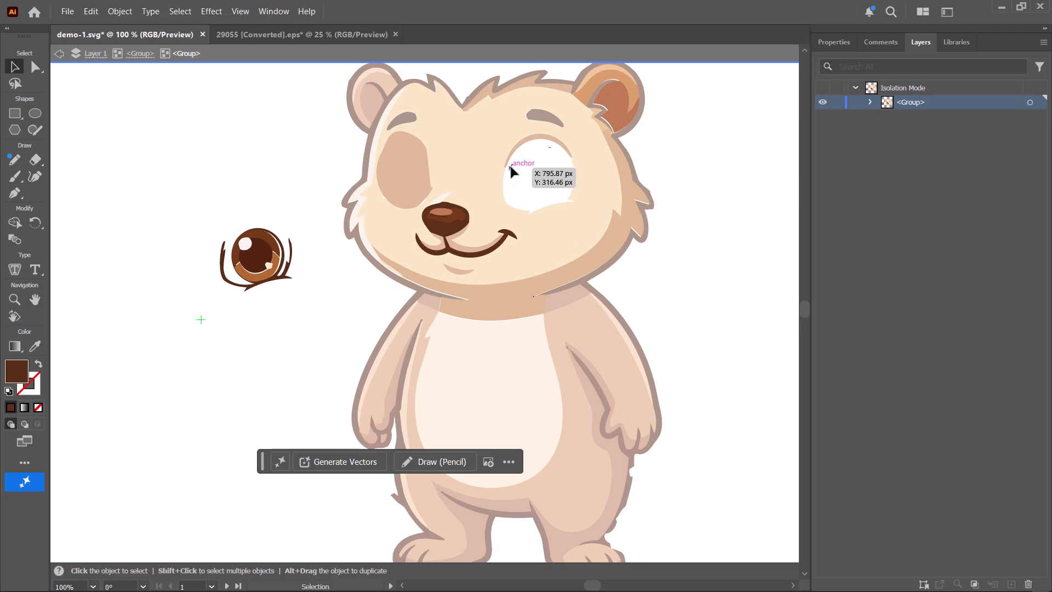
pyautogui.press('Delete')
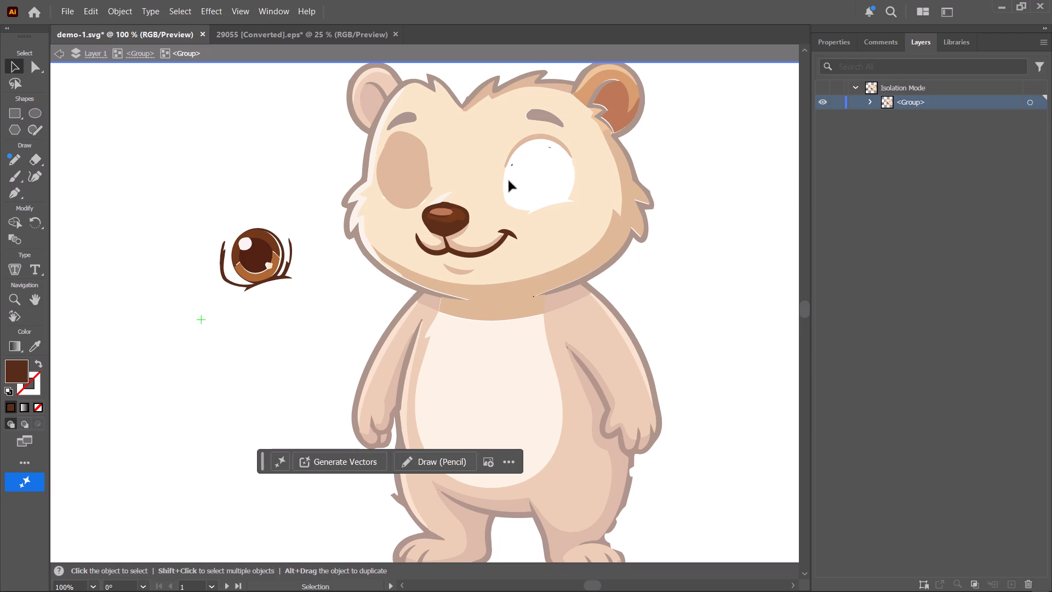
pyautogui.click(512, 167)
pyautogui.press('Delete')
pyautogui.click(550, 147)
pyautogui.press('Delete')
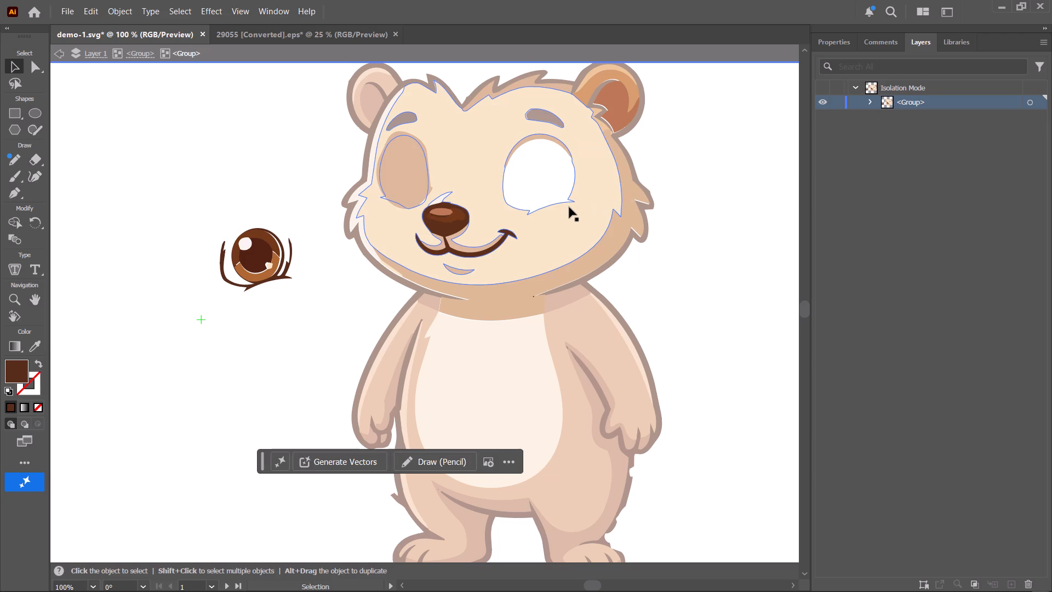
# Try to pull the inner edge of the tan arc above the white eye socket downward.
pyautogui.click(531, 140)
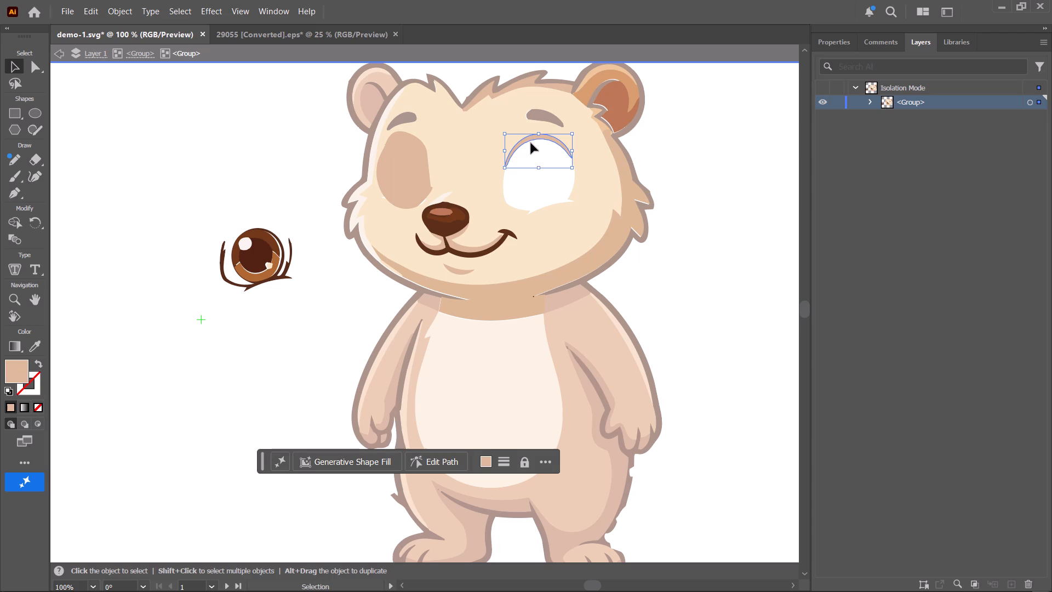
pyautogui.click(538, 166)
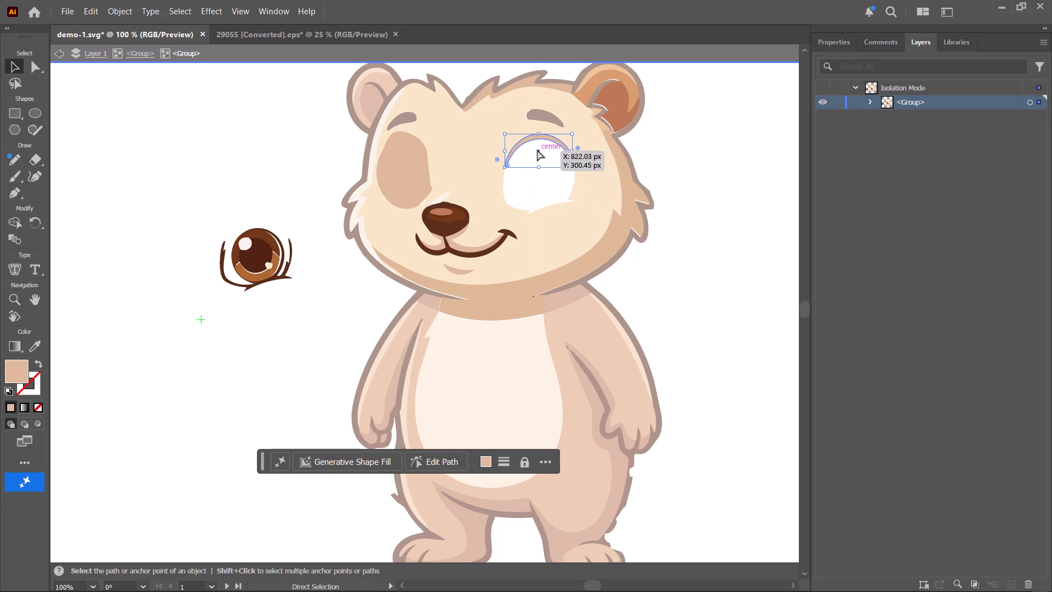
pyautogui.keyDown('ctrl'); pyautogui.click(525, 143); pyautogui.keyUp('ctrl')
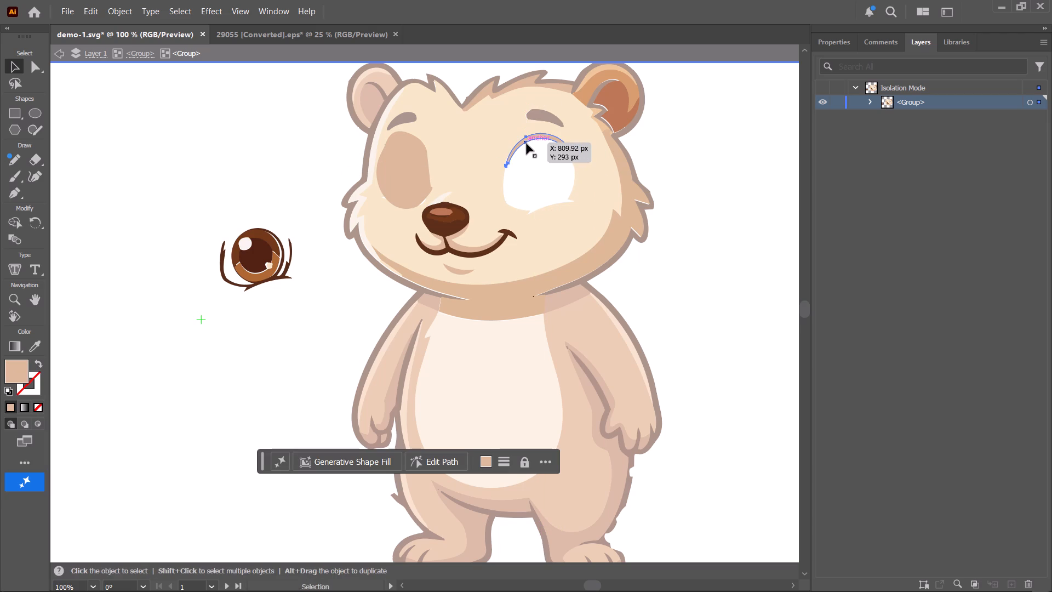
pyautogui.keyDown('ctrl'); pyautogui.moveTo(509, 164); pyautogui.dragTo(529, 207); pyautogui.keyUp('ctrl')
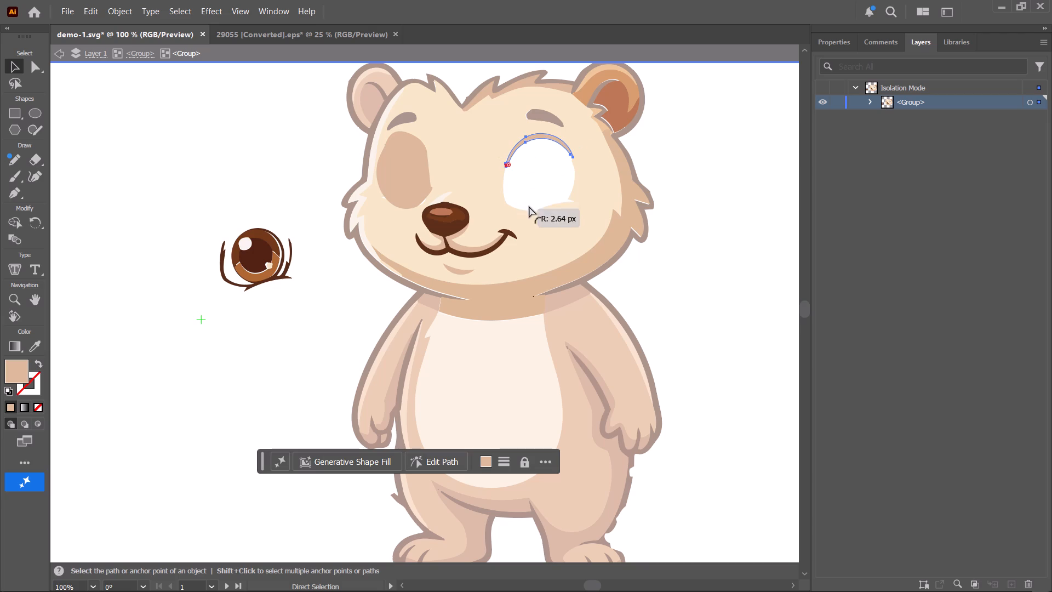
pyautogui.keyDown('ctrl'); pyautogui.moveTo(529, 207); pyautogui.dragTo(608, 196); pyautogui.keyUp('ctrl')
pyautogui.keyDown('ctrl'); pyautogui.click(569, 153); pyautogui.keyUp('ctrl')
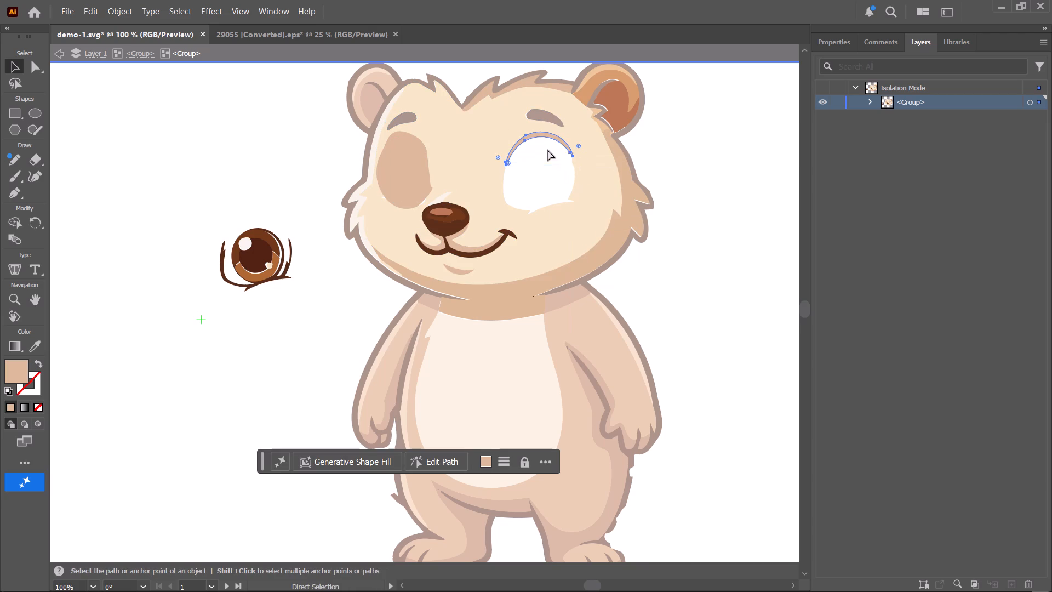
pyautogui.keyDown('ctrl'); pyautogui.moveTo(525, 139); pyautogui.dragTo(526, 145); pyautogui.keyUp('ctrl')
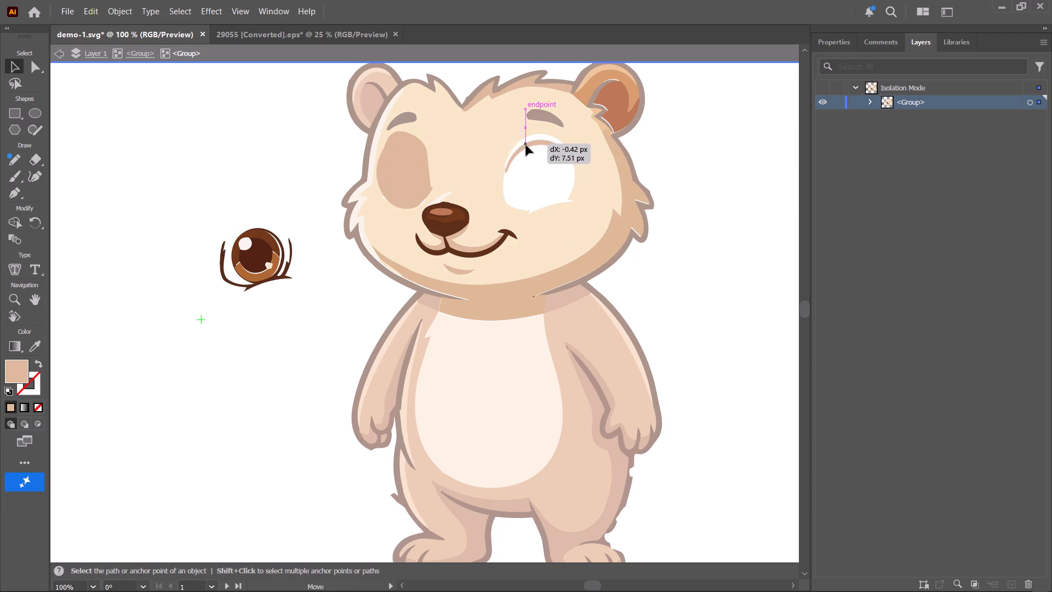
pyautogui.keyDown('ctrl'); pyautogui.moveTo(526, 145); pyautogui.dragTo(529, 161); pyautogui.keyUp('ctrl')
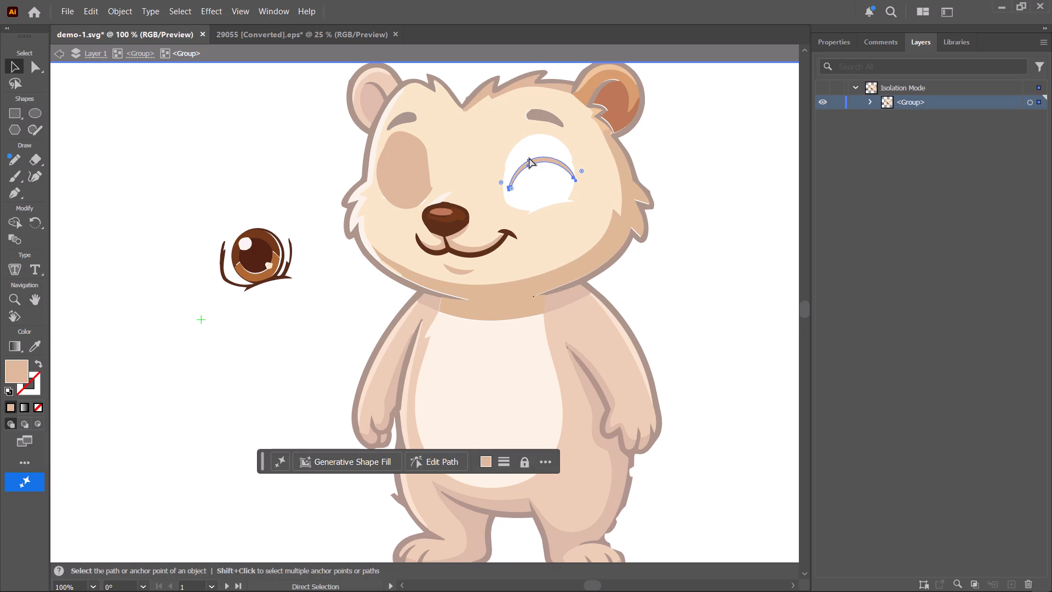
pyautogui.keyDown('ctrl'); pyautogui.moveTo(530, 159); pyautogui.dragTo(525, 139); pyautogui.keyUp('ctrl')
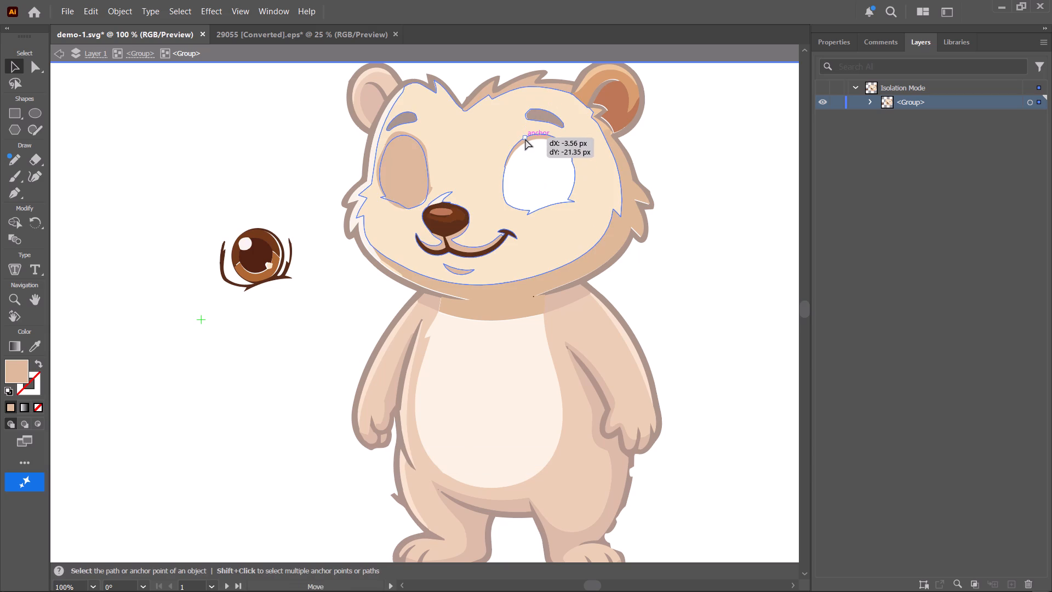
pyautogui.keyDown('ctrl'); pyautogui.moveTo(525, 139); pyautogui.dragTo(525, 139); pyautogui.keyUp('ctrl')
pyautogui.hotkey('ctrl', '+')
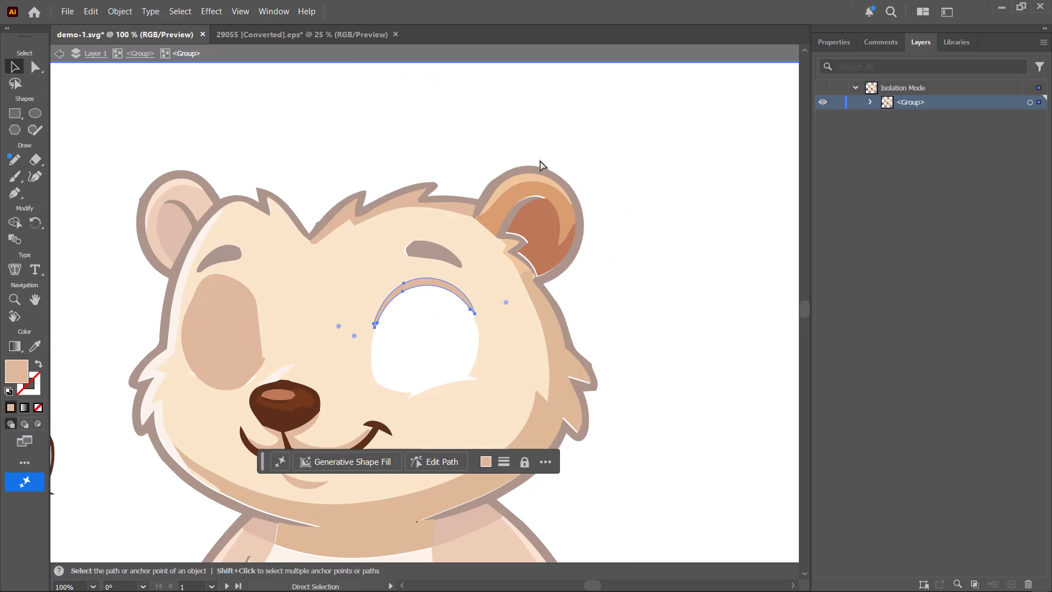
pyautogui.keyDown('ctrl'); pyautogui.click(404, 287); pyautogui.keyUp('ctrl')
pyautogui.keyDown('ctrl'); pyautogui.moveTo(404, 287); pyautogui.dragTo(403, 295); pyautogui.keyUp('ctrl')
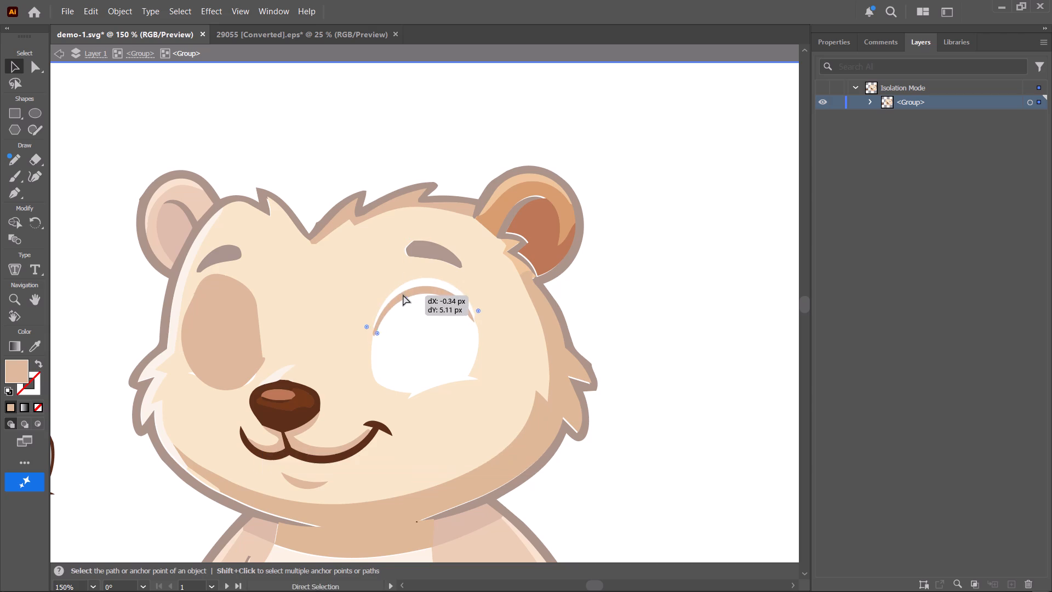
# Isolate the tan arc's path and fit it back against the upper rim of the white eye socket.
pyautogui.tripleClick(416, 292)
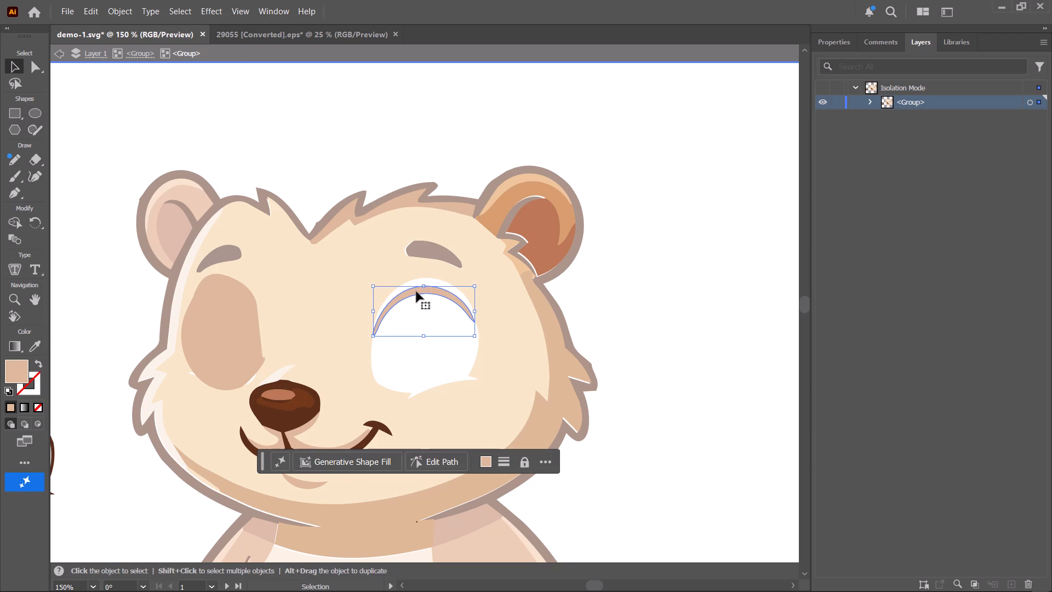
pyautogui.click(416, 292)
pyautogui.moveTo(416, 292); pyautogui.dragTo(420, 285)
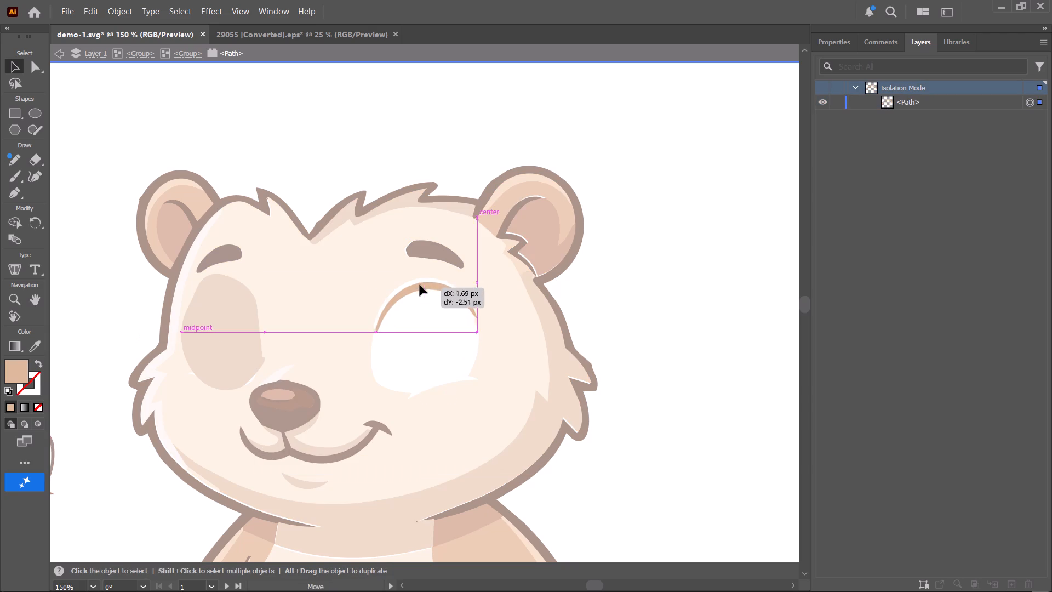
pyautogui.moveTo(420, 285); pyautogui.dragTo(431, 292)
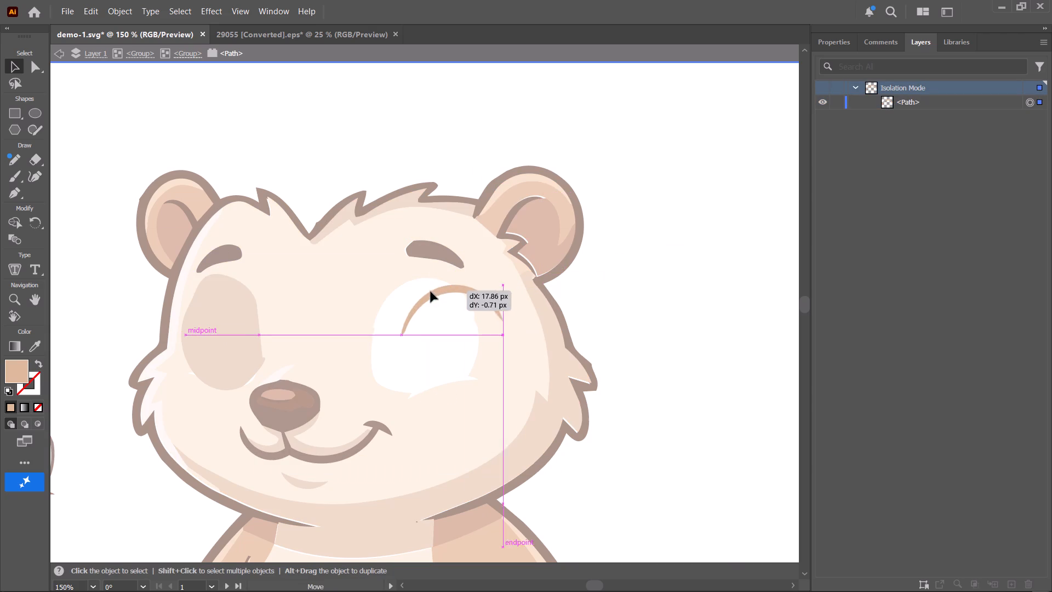
pyautogui.moveTo(431, 292); pyautogui.dragTo(416, 282)
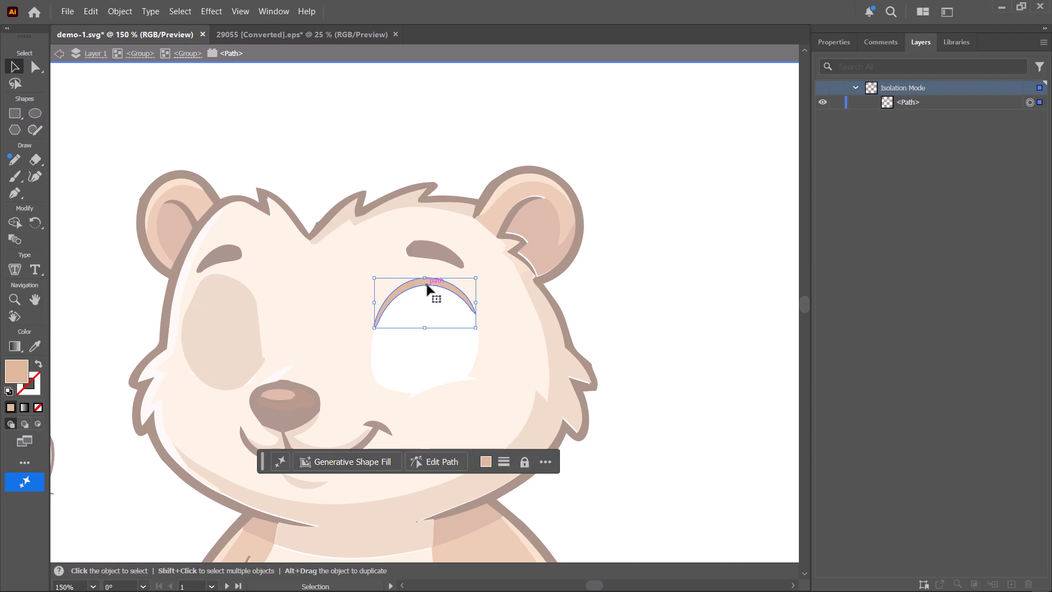
# Pull the tan arc's inner-edge anchor points down until the shape covers the nose side of the white eye socket.
pyautogui.doubleClick(428, 283)
pyautogui.click(428, 283)
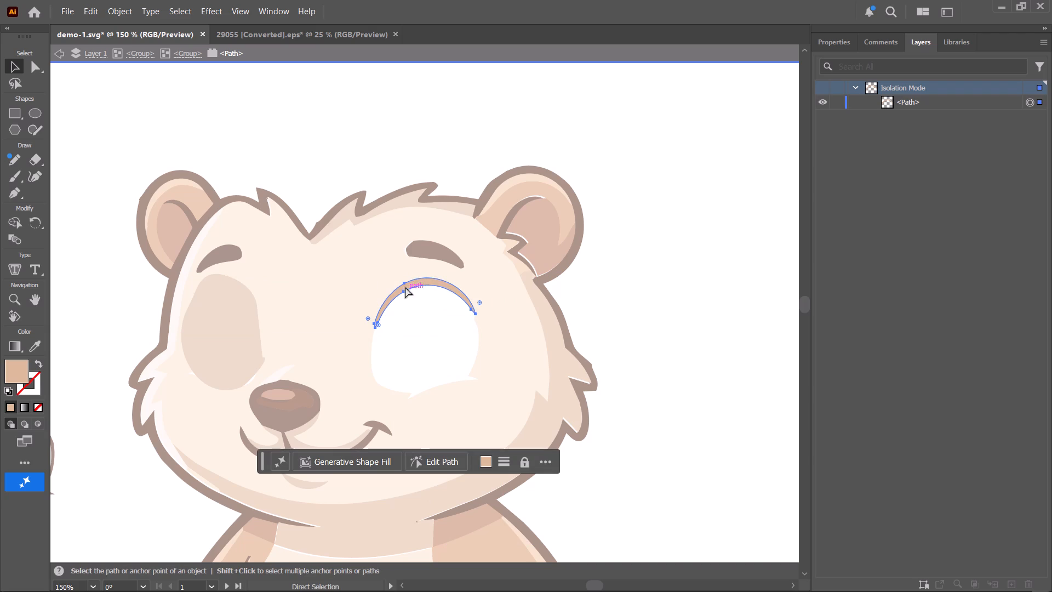
pyautogui.keyDown('ctrl'); pyautogui.click(406, 286); pyautogui.keyUp('ctrl')
pyautogui.keyDown('ctrl'); pyautogui.moveTo(405, 292); pyautogui.dragTo(420, 370); pyautogui.keyUp('ctrl')
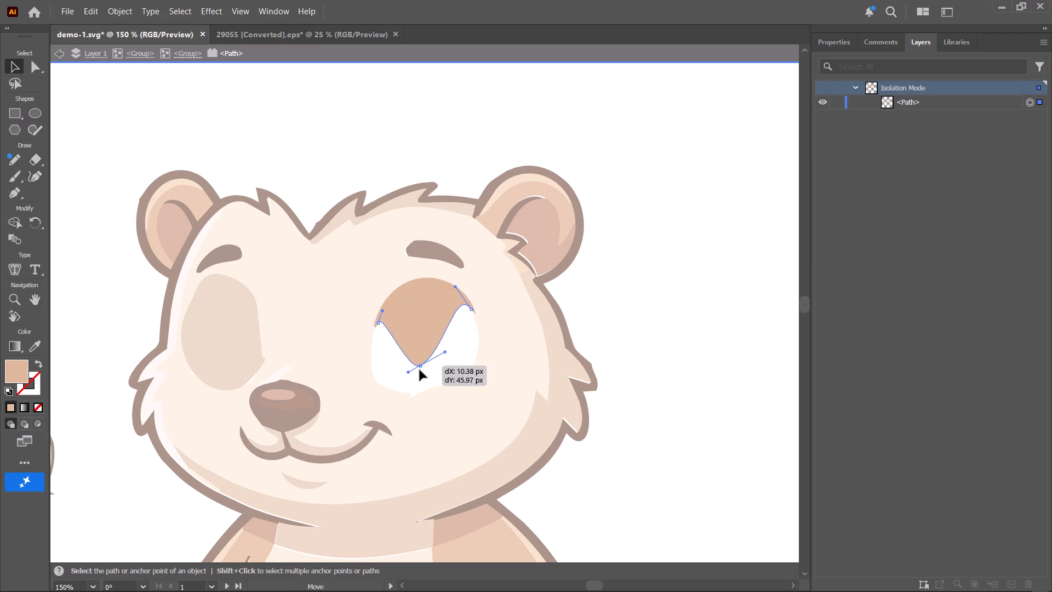
pyautogui.keyDown('ctrl'); pyautogui.moveTo(420, 370); pyautogui.dragTo(399, 388); pyautogui.keyUp('ctrl')
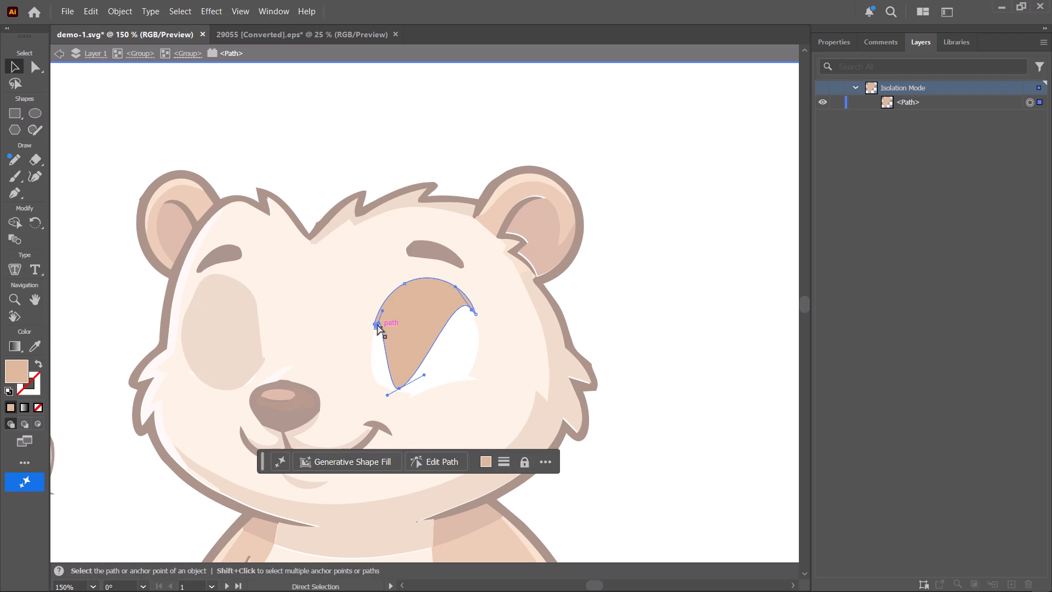
pyautogui.keyDown('ctrl'); pyautogui.moveTo(377, 323); pyautogui.dragTo(372, 368); pyautogui.keyUp('ctrl')
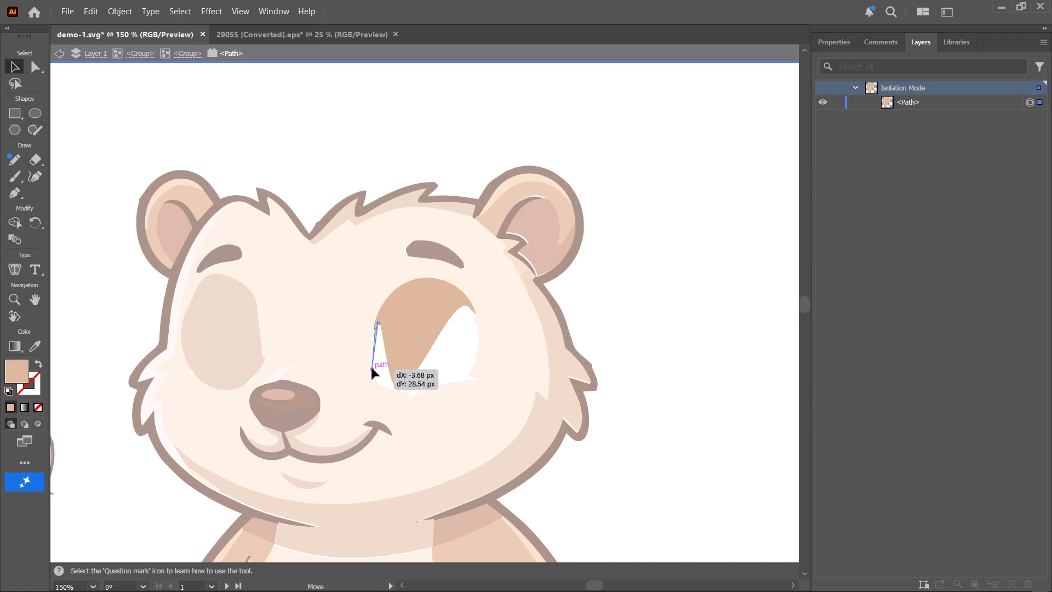
pyautogui.keyDown('ctrl'); pyautogui.moveTo(372, 368); pyautogui.dragTo(372, 367); pyautogui.keyUp('ctrl')
pyautogui.keyDown('ctrl'); pyautogui.moveTo(379, 320); pyautogui.dragTo(391, 391); pyautogui.keyUp('ctrl')
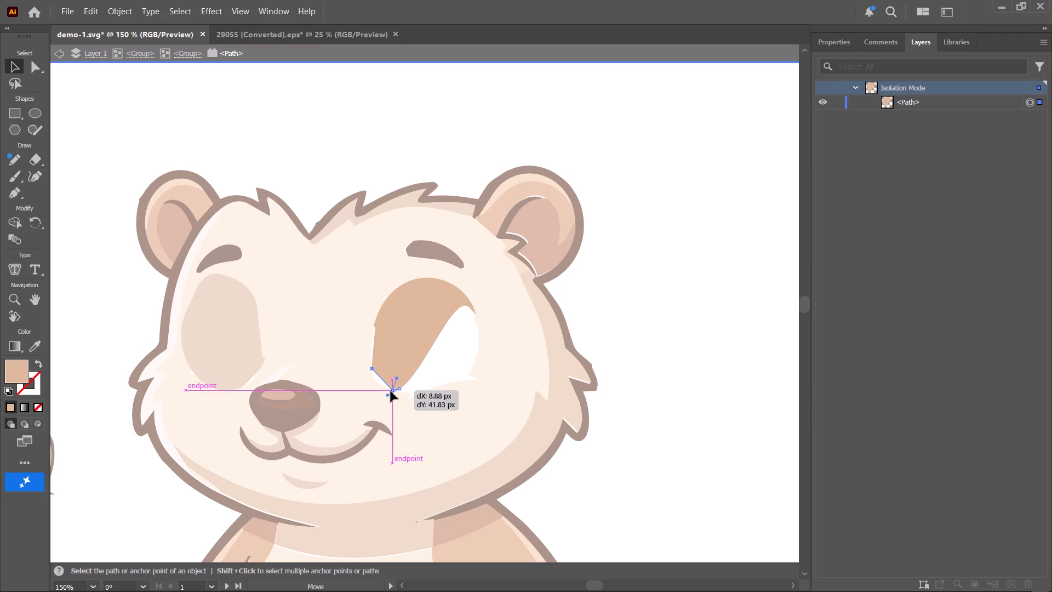
pyautogui.keyDown('ctrl'); pyautogui.moveTo(391, 391); pyautogui.dragTo(389, 387); pyautogui.keyUp('ctrl')
# Stretch the tan lid shape slightly and shift it so it overlaps the socket's upper and nose-side rim.
pyautogui.keyDown('ctrl'); pyautogui.click(378, 327); pyautogui.keyUp('ctrl')
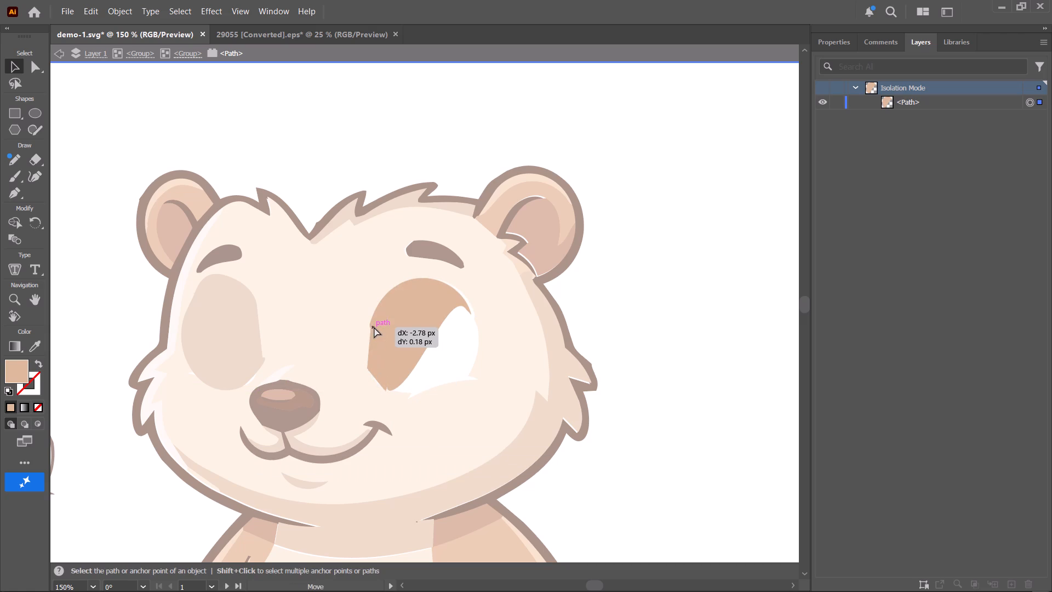
pyautogui.keyDown('ctrl'); pyautogui.click(402, 284); pyautogui.keyUp('ctrl')
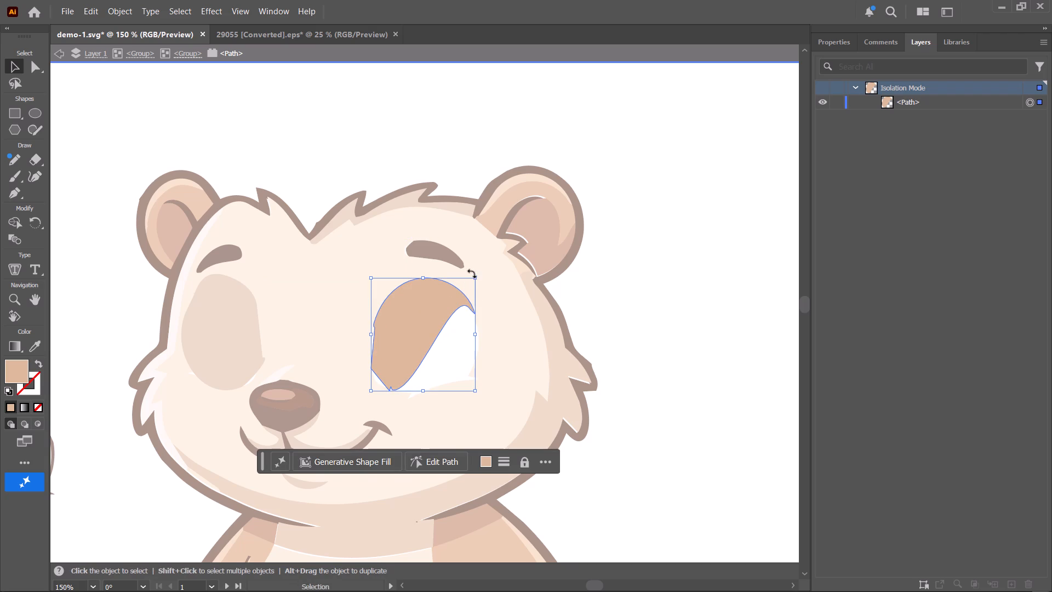
pyautogui.click(474, 276)
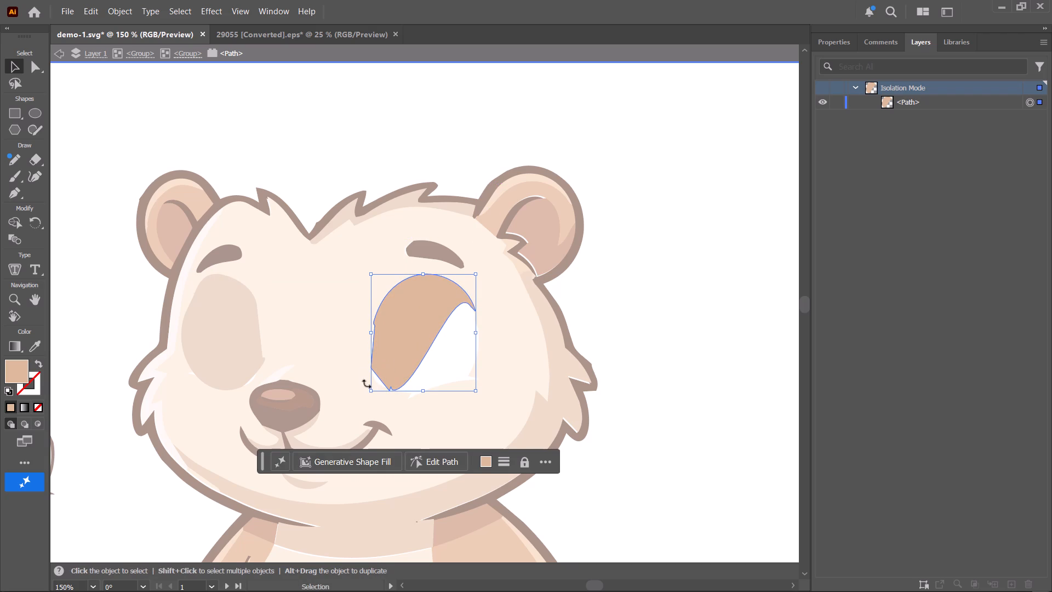
pyautogui.moveTo(370, 388); pyautogui.dragTo(366, 395)
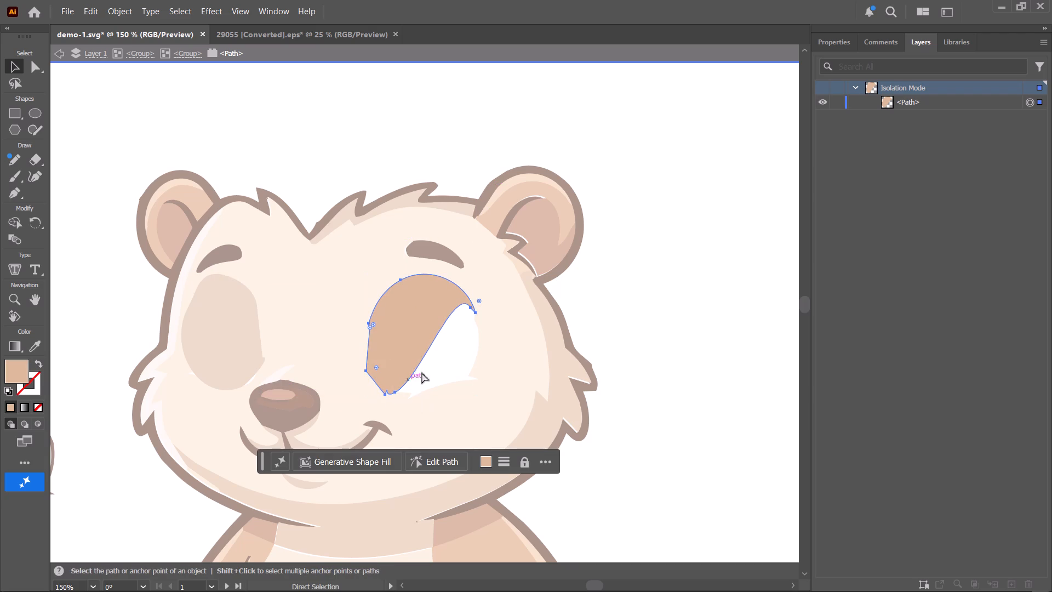
pyautogui.keyDown('ctrl'); pyautogui.click(470, 306); pyautogui.keyUp('ctrl')
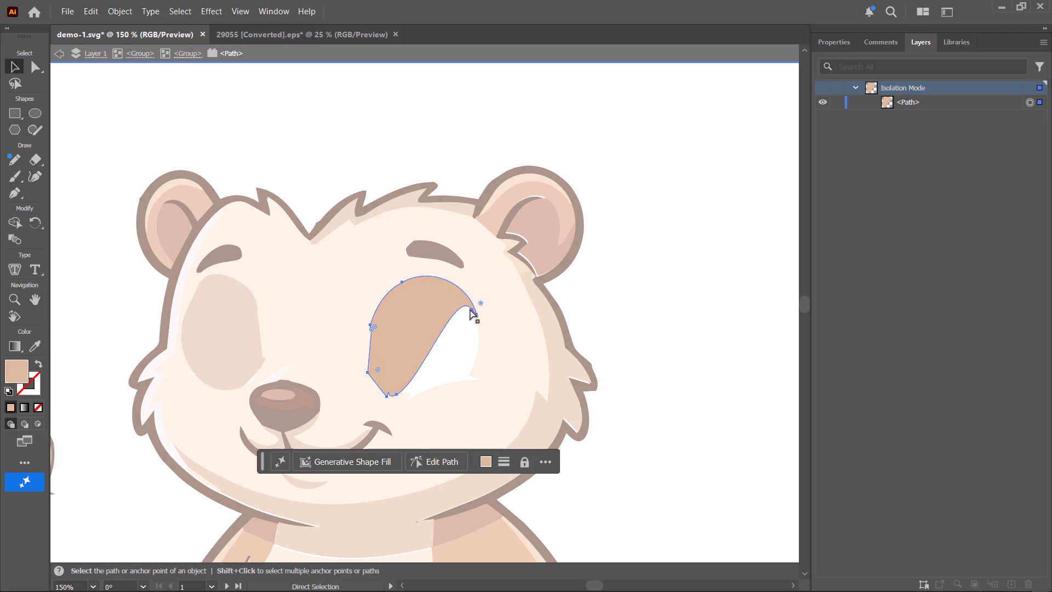
# Pull the lid shape's outer anchor points down to cover the cheek side of the socket and round that lower corner.
pyautogui.keyDown('ctrl'); pyautogui.click(471, 309); pyautogui.keyUp('ctrl')
pyautogui.keyDown('ctrl'); pyautogui.moveTo(471, 309); pyautogui.dragTo(460, 379); pyautogui.keyUp('ctrl')
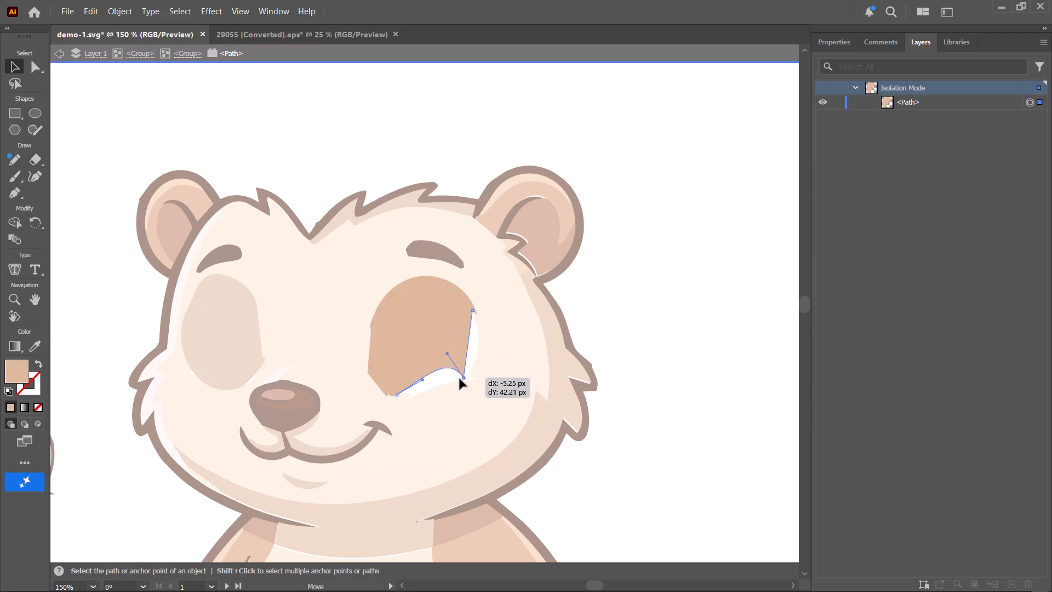
pyautogui.keyDown('ctrl'); pyautogui.moveTo(460, 379); pyautogui.dragTo(458, 382); pyautogui.keyUp('ctrl')
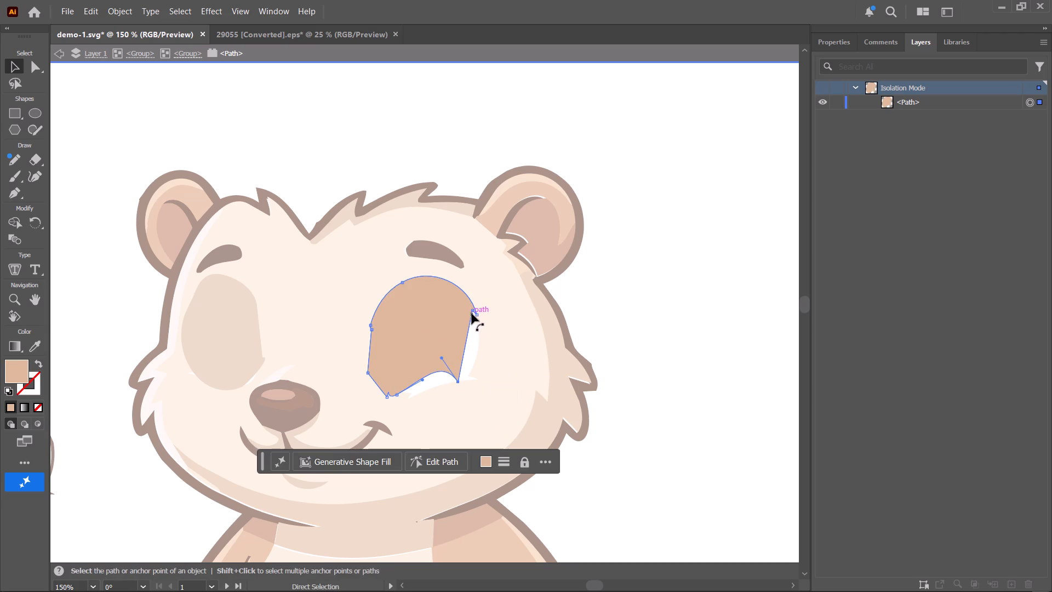
pyautogui.keyDown('ctrl'); pyautogui.moveTo(473, 311); pyautogui.dragTo(481, 360); pyautogui.keyUp('ctrl')
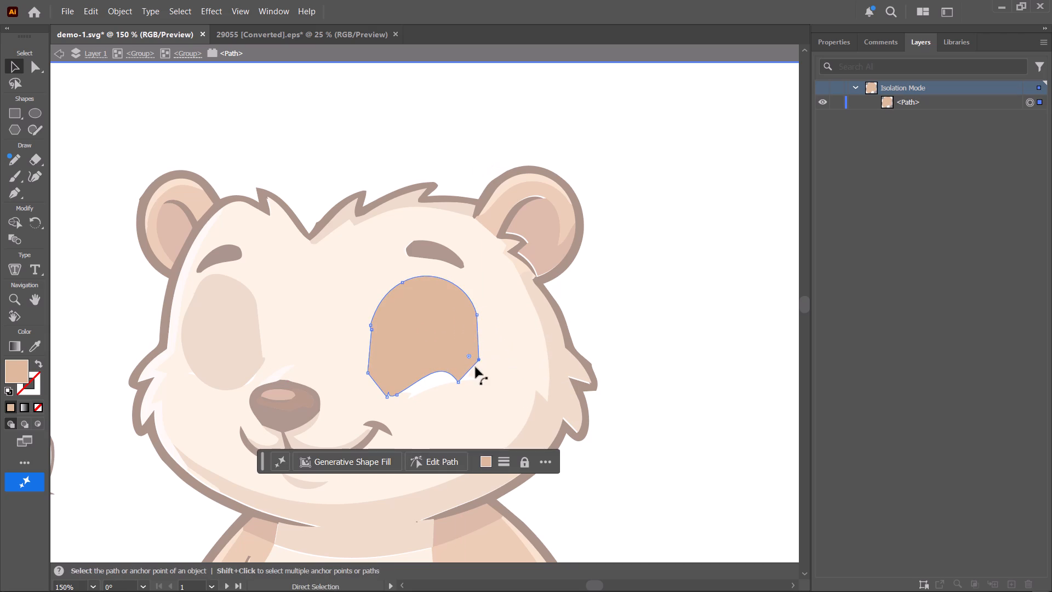
pyautogui.keyDown('ctrl'); pyautogui.moveTo(481, 358); pyautogui.dragTo(481, 374); pyautogui.keyUp('ctrl')
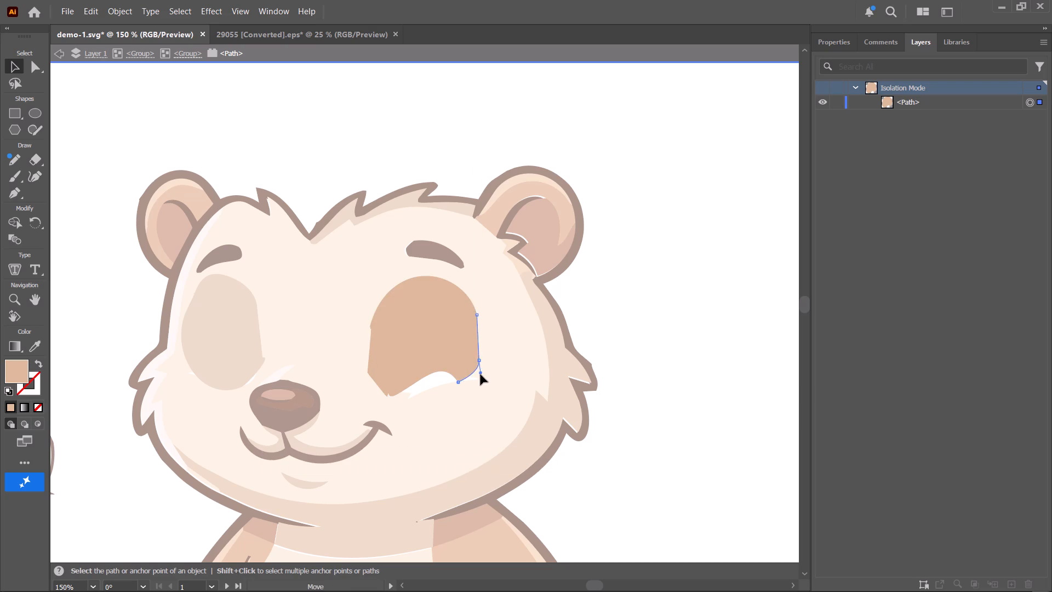
pyautogui.keyDown('ctrl'); pyautogui.moveTo(481, 374); pyautogui.dragTo(475, 382); pyautogui.keyUp('ctrl')
# Reshape the tan lid's bottom edge by repositioning its lower anchor points along the socket's lower rim.
pyautogui.keyDown('ctrl'); pyautogui.moveTo(396, 395); pyautogui.dragTo(481, 377); pyautogui.keyUp('ctrl')
pyautogui.keyDown('ctrl'); pyautogui.moveTo(387, 394); pyautogui.dragTo(379, 400); pyautogui.keyUp('ctrl')
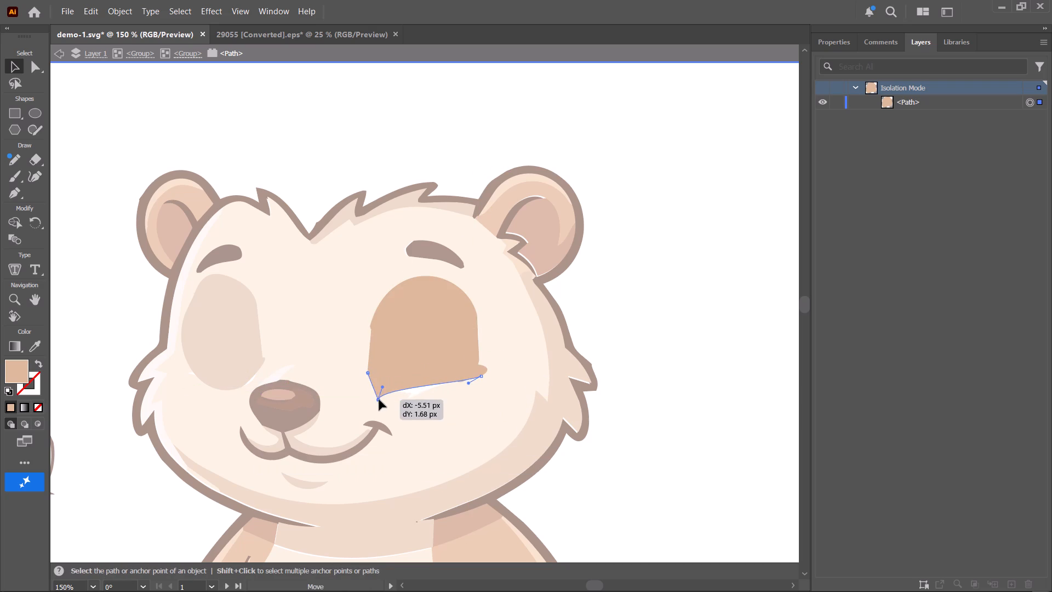
pyautogui.keyDown('ctrl'); pyautogui.moveTo(379, 400); pyautogui.dragTo(380, 399); pyautogui.keyUp('ctrl')
pyautogui.keyDown('ctrl'); pyautogui.click(413, 390); pyautogui.keyUp('ctrl')
pyautogui.keyDown('ctrl'); pyautogui.moveTo(460, 382); pyautogui.dragTo(460, 393); pyautogui.keyUp('ctrl')
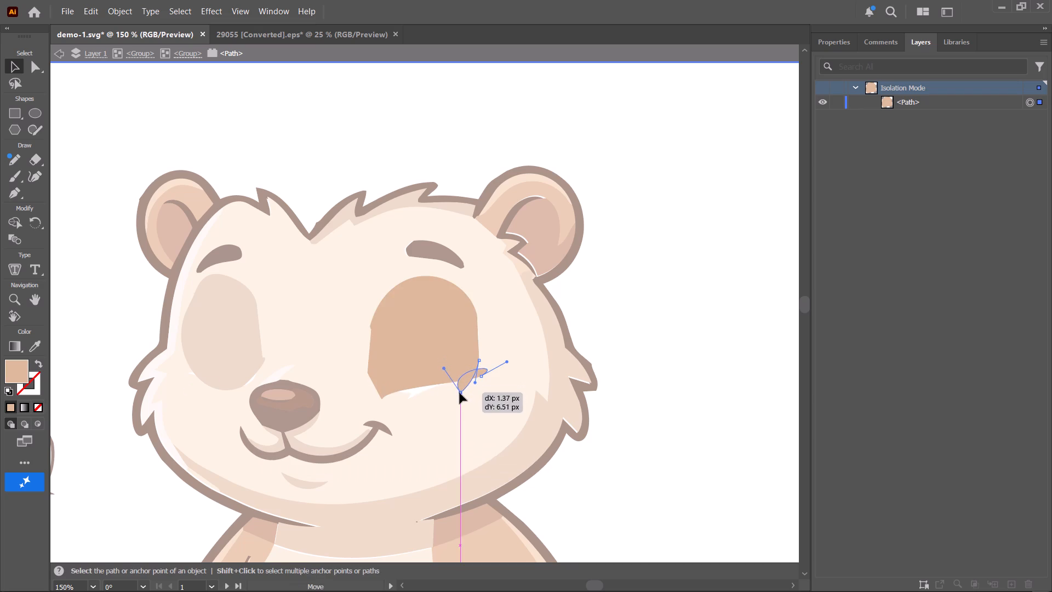
pyautogui.keyDown('ctrl'); pyautogui.moveTo(460, 393); pyautogui.dragTo(379, 402); pyautogui.keyUp('ctrl')
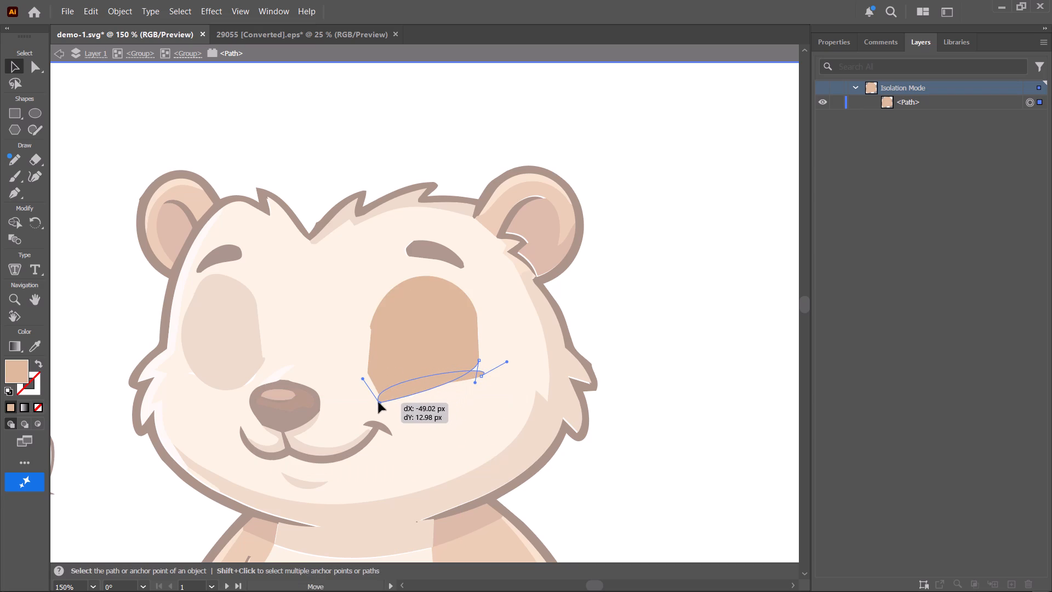
pyautogui.keyDown('ctrl'); pyautogui.moveTo(379, 402); pyautogui.dragTo(387, 392); pyautogui.keyUp('ctrl')
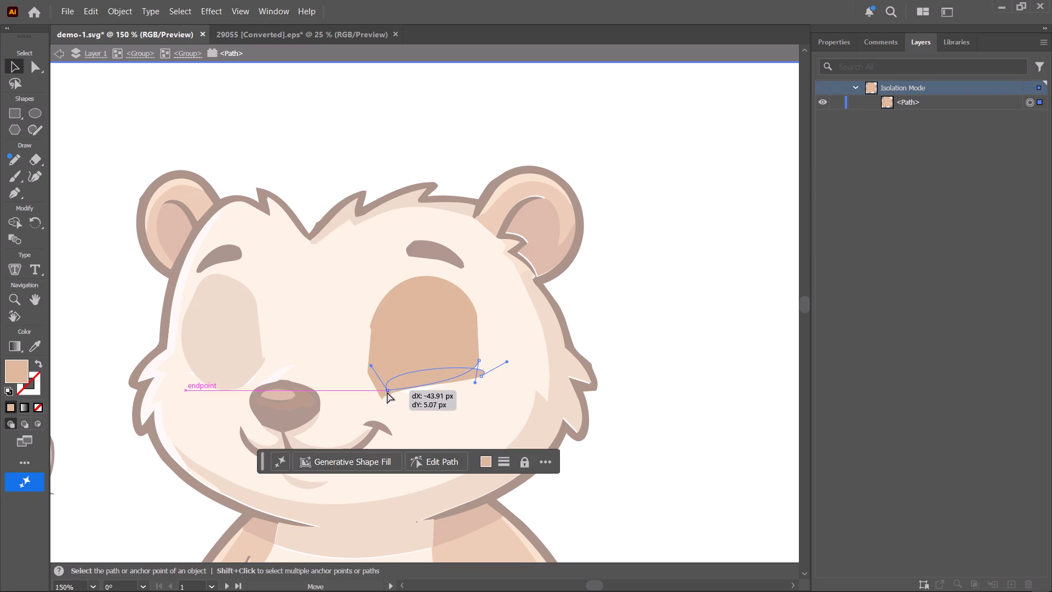
# Deselect the tan lid shape and exit isolation mode to return to the whole bear illustration.
pyautogui.keyDown('ctrl'); pyautogui.click(633, 312); pyautogui.keyUp('ctrl')
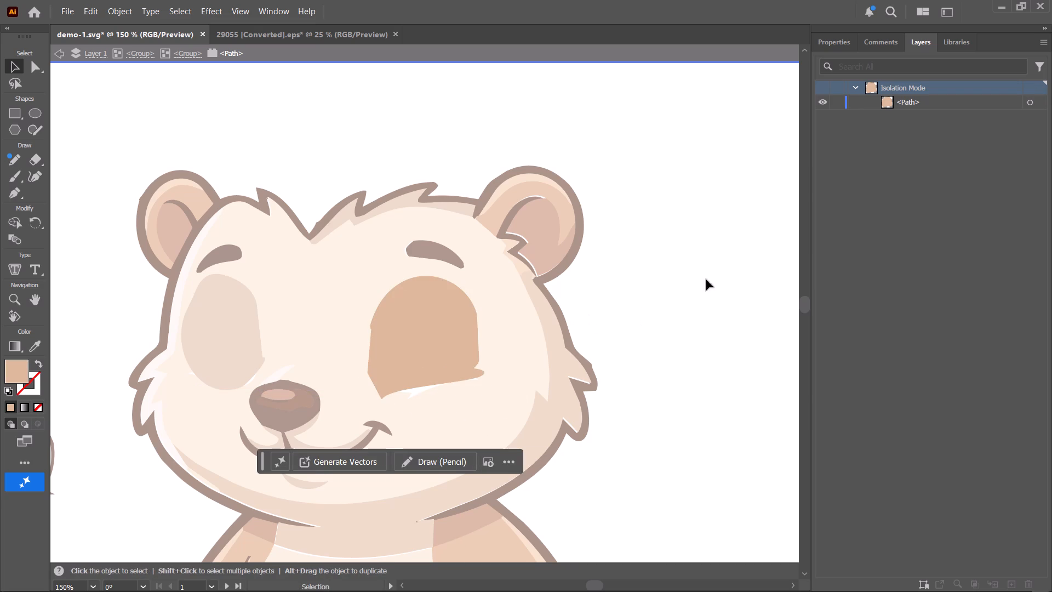
pyautogui.click(686, 207)
pyautogui.keyDown('ctrl'); pyautogui.scroll(-2, 632, 303); pyautogui.keyUp('ctrl')
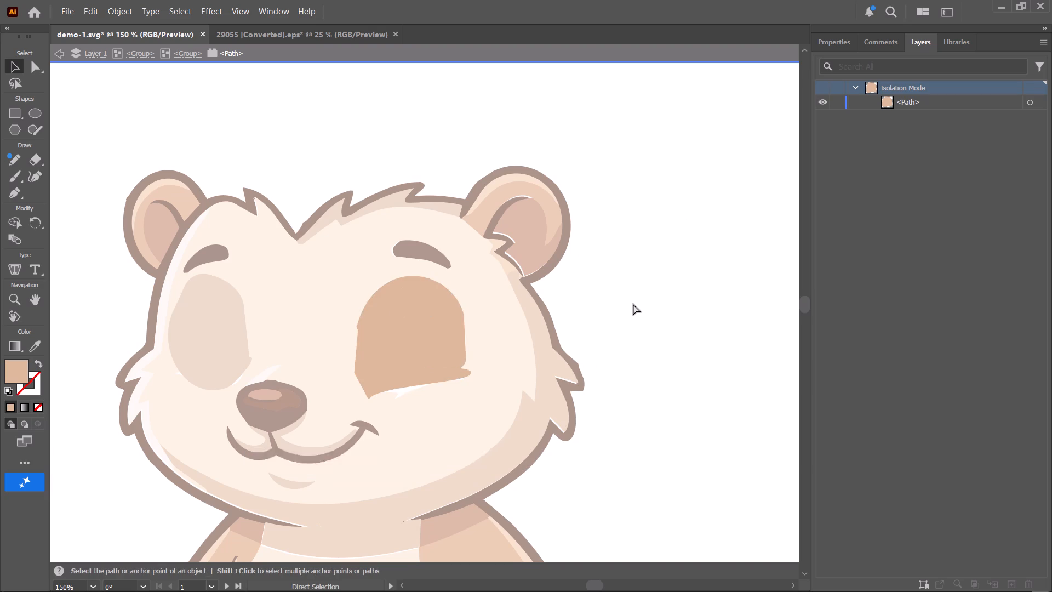
pyautogui.keyDown('ctrl'); pyautogui.scroll(-1, 633, 304); pyautogui.keyUp('ctrl')
pyautogui.keyDown('ctrl'); pyautogui.scroll(1, 633, 304); pyautogui.keyUp('ctrl')
pyautogui.hotkey('ctrl', '-')
pyautogui.hotkey('ctrl', '-')
pyautogui.hotkey('ctrl', '-')
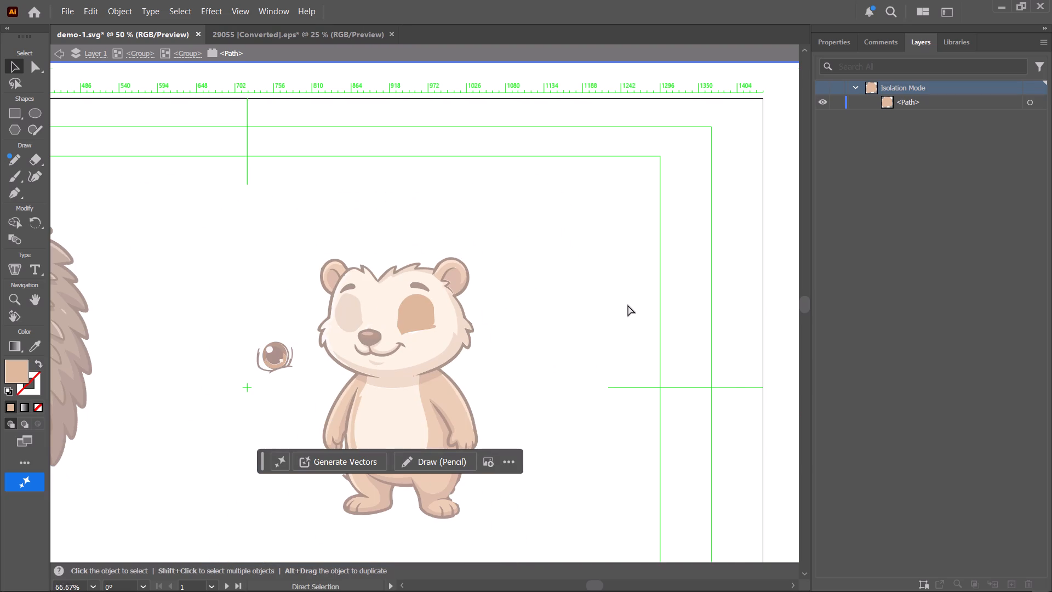
pyautogui.click(360, 237)
pyautogui.doubleClick(540, 265)
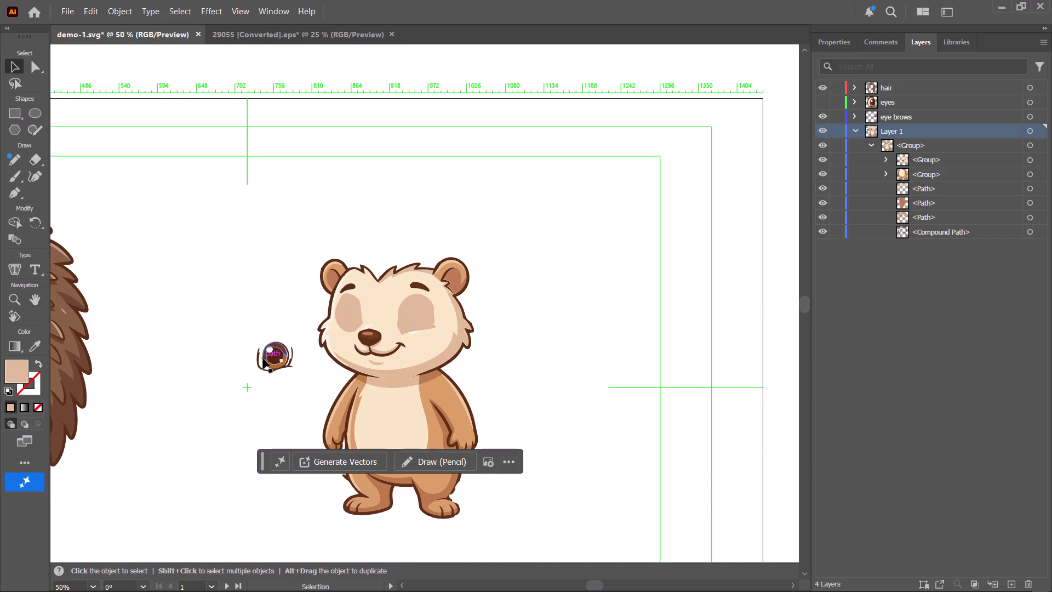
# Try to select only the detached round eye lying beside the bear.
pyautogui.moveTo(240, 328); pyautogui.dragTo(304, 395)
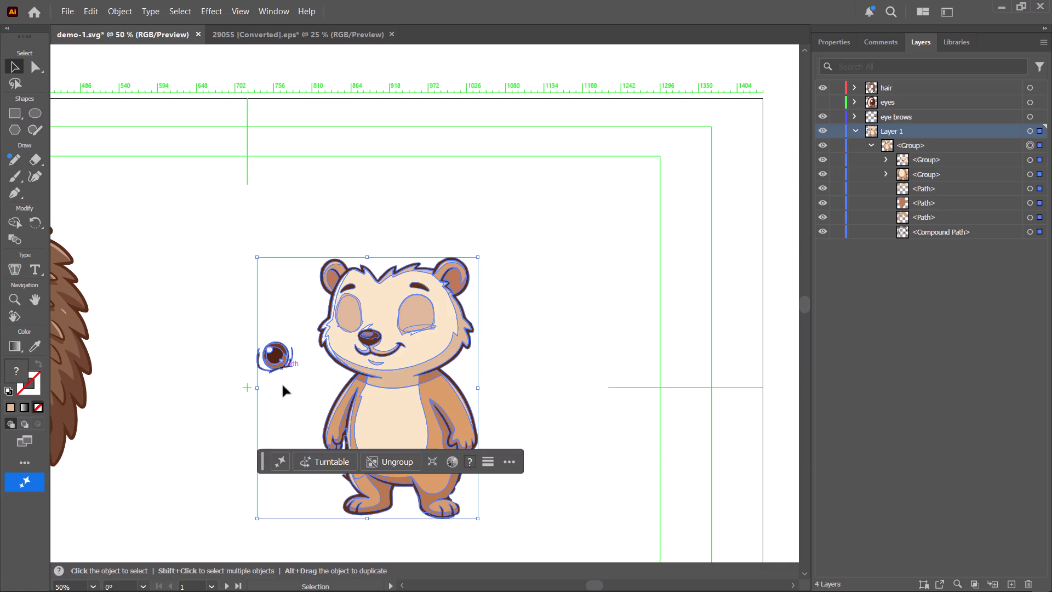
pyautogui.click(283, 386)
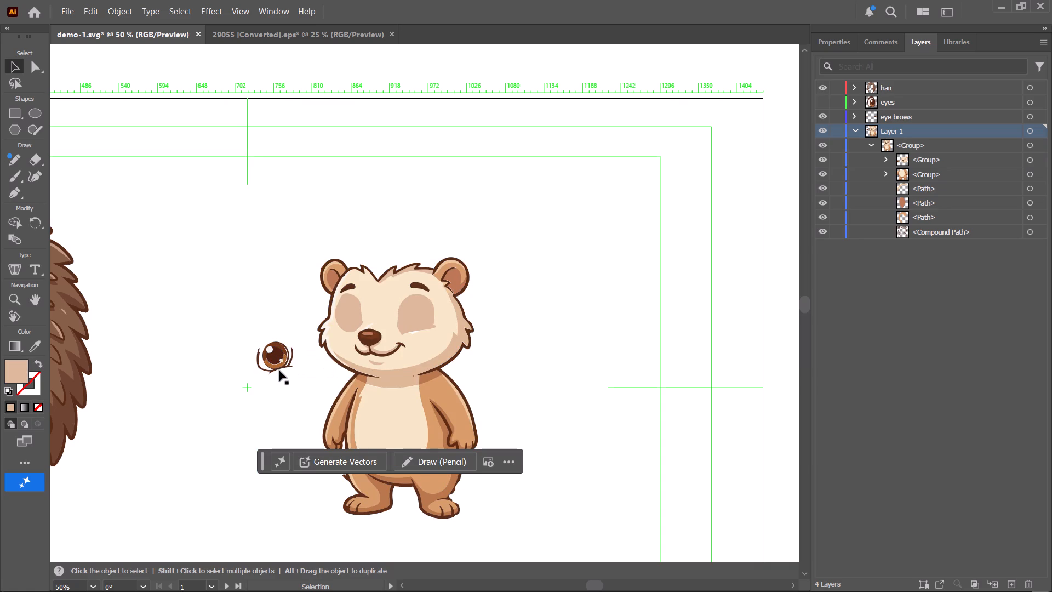
# Show the hidden eyes layer.
pyautogui.keyDown('ctrl'); pyautogui.scroll(2, 279, 371); pyautogui.keyUp('ctrl')
pyautogui.hotkey('ctrl', '+')
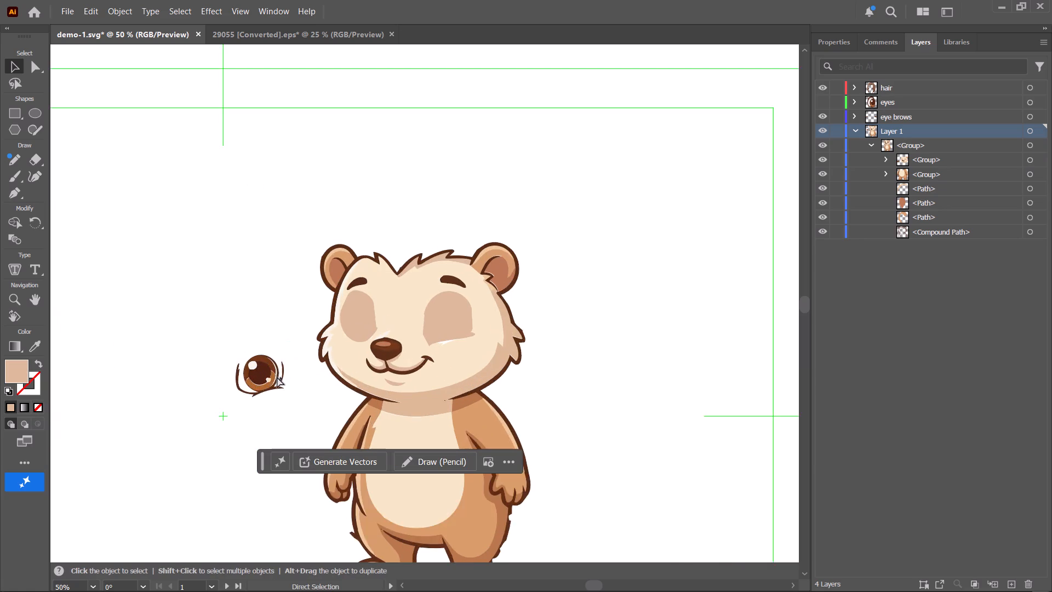
pyautogui.hotkey('ctrl', '+')
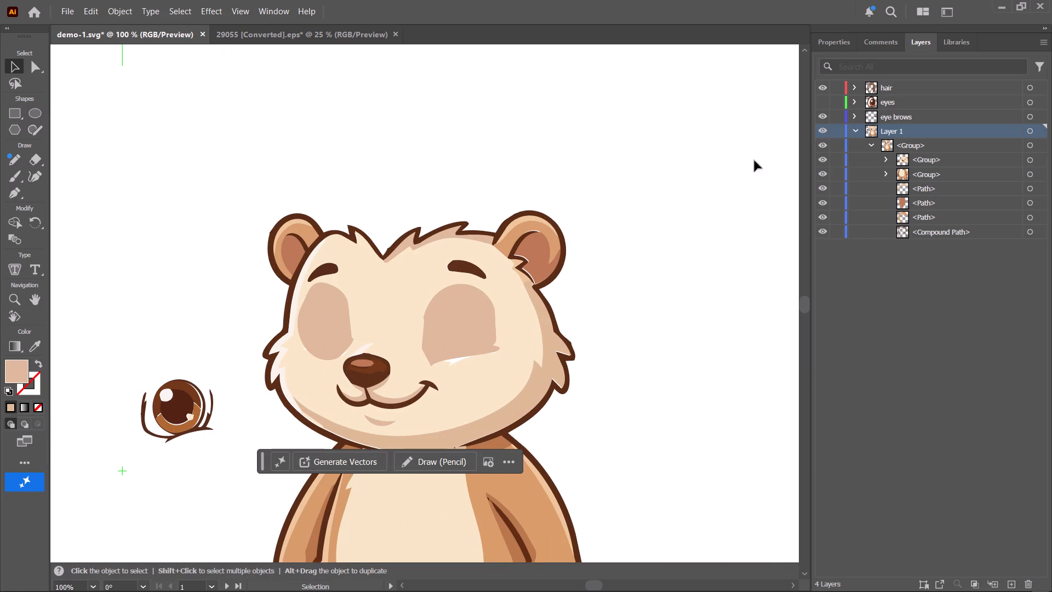
pyautogui.click(823, 104)
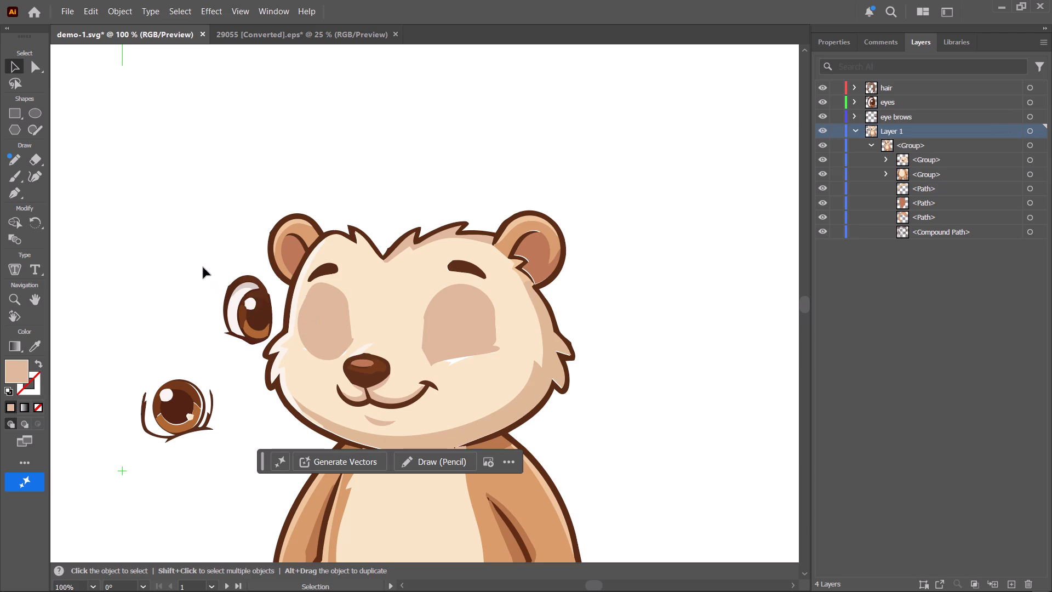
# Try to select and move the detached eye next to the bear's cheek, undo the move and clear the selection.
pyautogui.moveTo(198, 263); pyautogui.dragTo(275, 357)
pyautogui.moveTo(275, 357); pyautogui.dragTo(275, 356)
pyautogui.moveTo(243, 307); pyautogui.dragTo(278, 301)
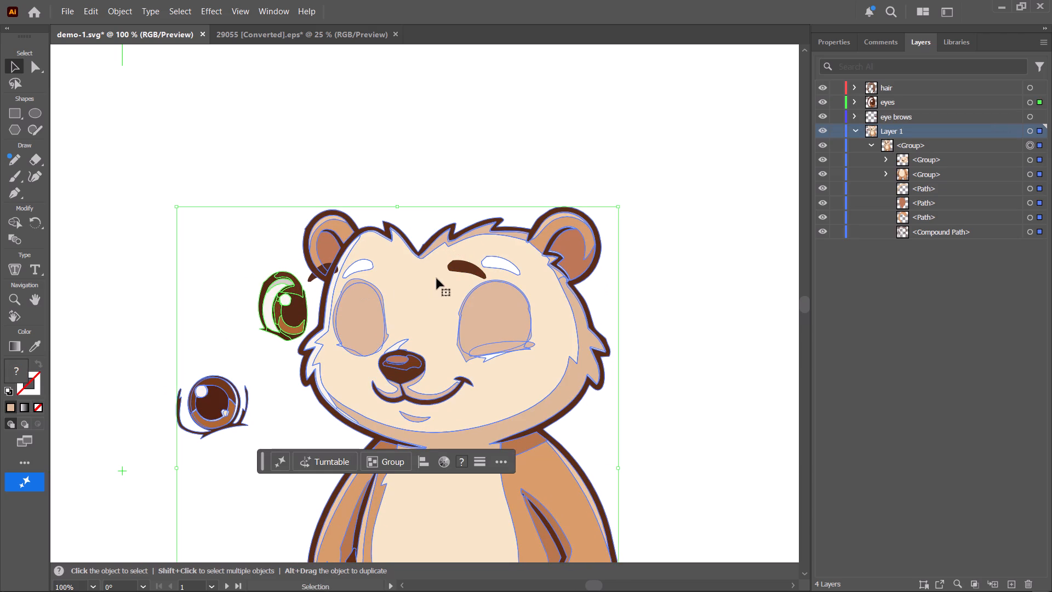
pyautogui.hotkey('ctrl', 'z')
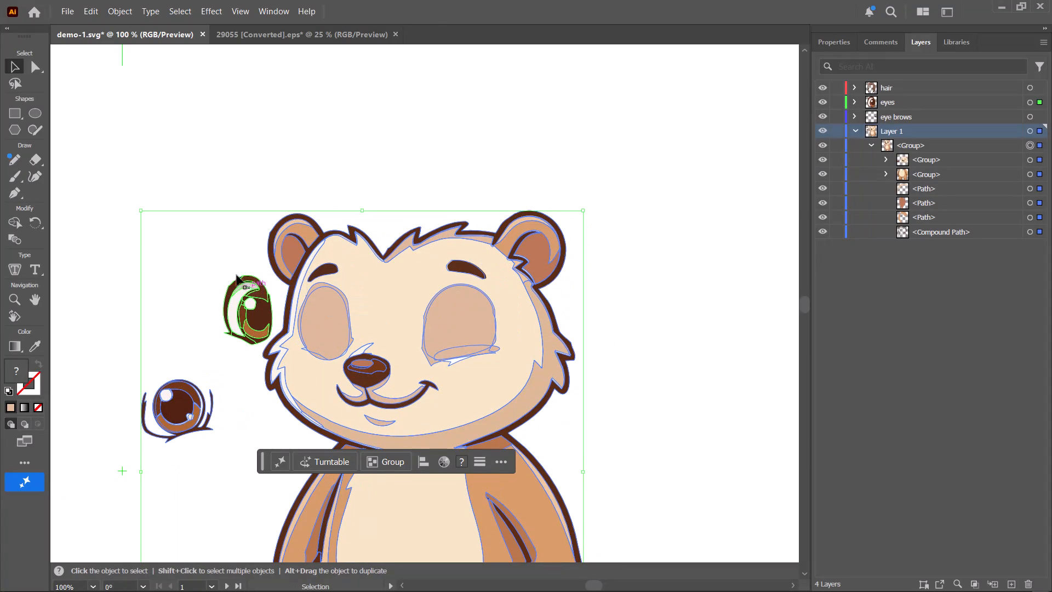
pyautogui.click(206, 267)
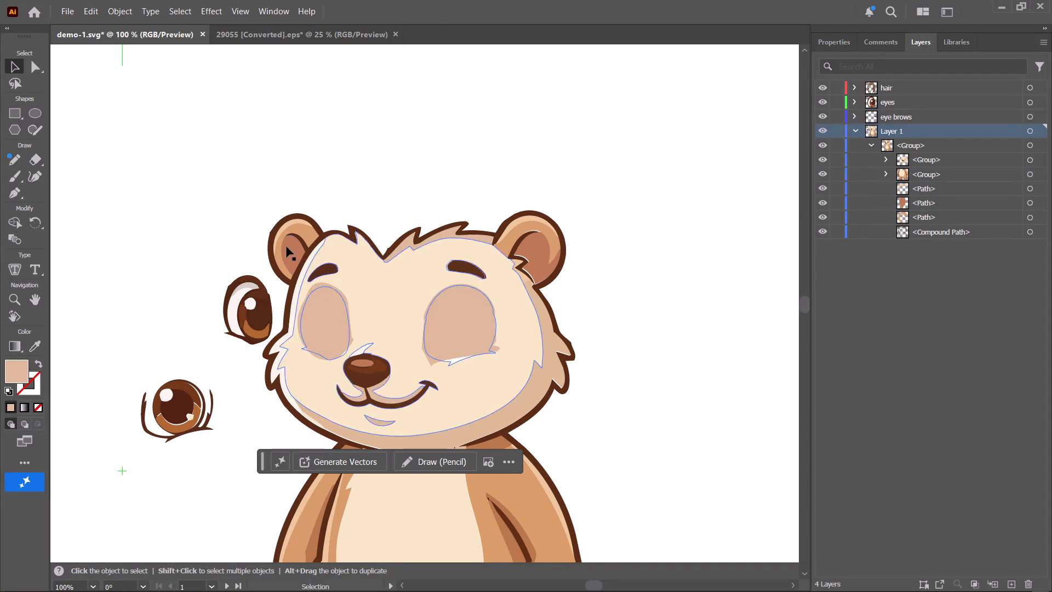
# Rename the eyes layer as left eye.
pyautogui.doubleClick(908, 100)
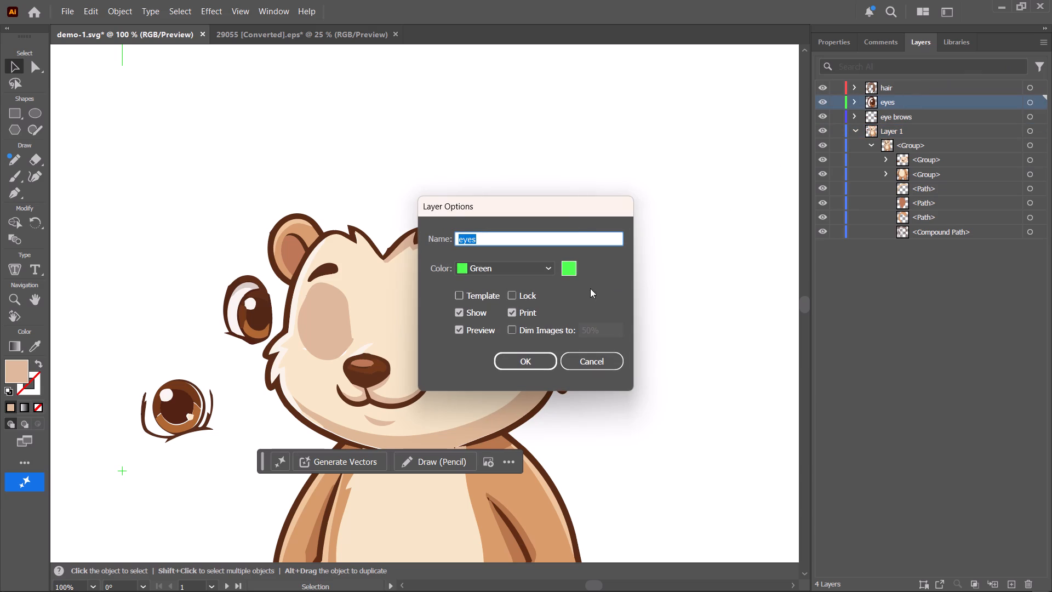
pyautogui.press('BackSpace')
pyautogui.write('left eye')
pyautogui.press('Return')
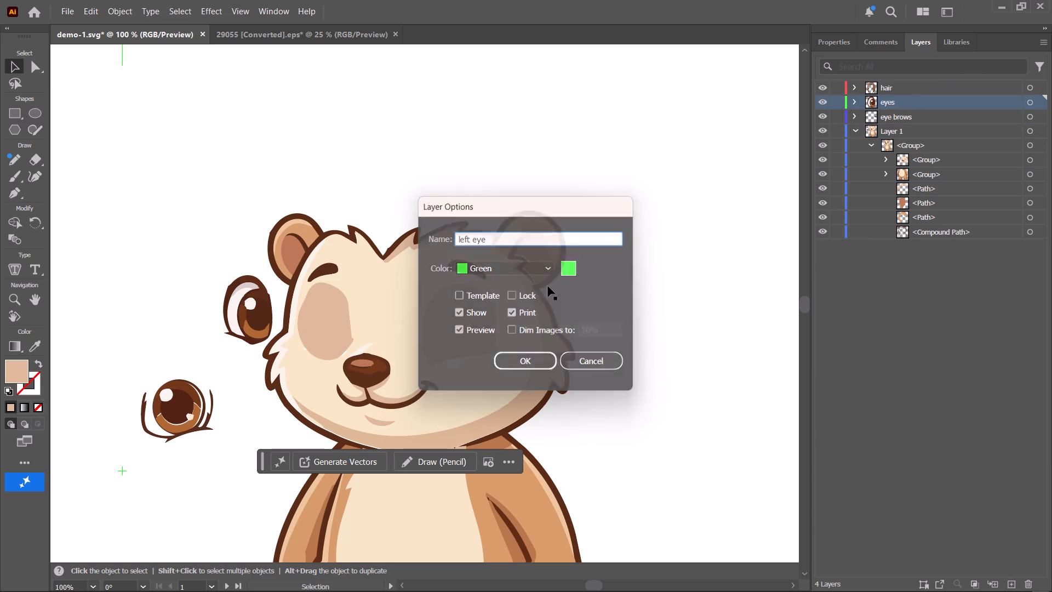
# Select the narrower detached eye beside the cheek, move it into the empty socket beside the nose and clear the selection.
pyautogui.moveTo(211, 263); pyautogui.dragTo(270, 295)
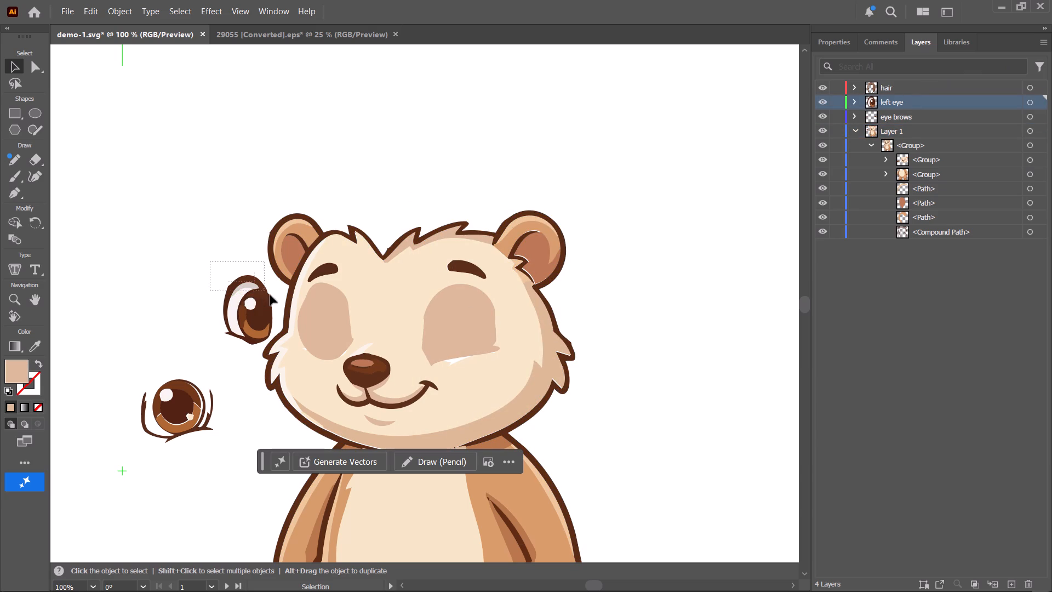
pyautogui.moveTo(270, 295); pyautogui.dragTo(270, 342)
pyautogui.moveTo(270, 342); pyautogui.dragTo(276, 342)
pyautogui.click(275, 288)
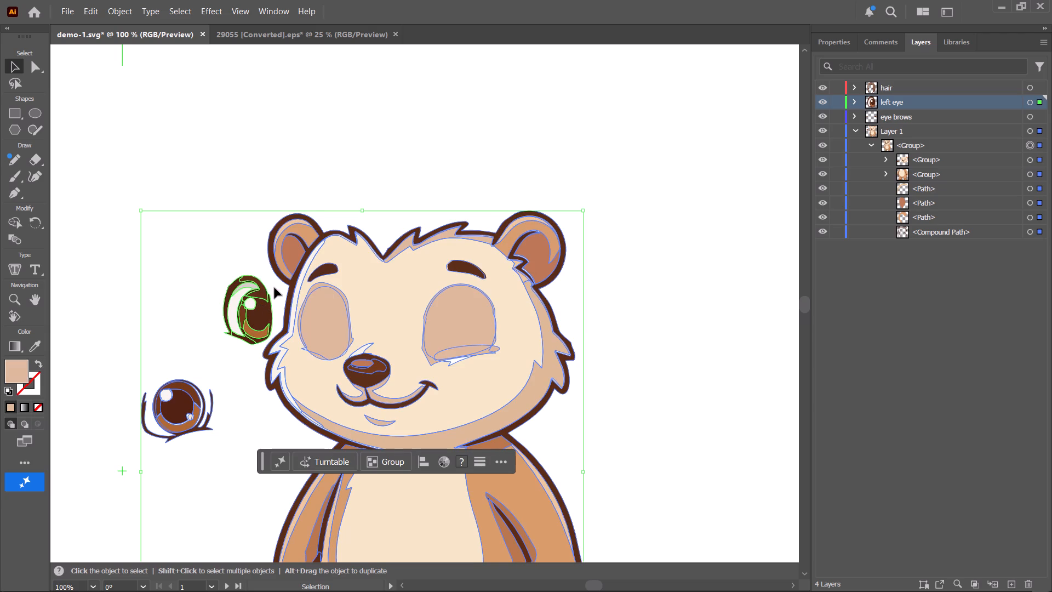
pyautogui.keyDown('shift'); pyautogui.click(241, 289); pyautogui.keyUp('shift')
pyautogui.keyDown('shift'); pyautogui.moveTo(242, 290); pyautogui.dragTo(332, 311); pyautogui.keyUp('shift')
pyautogui.keyDown('shift'); pyautogui.click(244, 291); pyautogui.keyUp('shift')
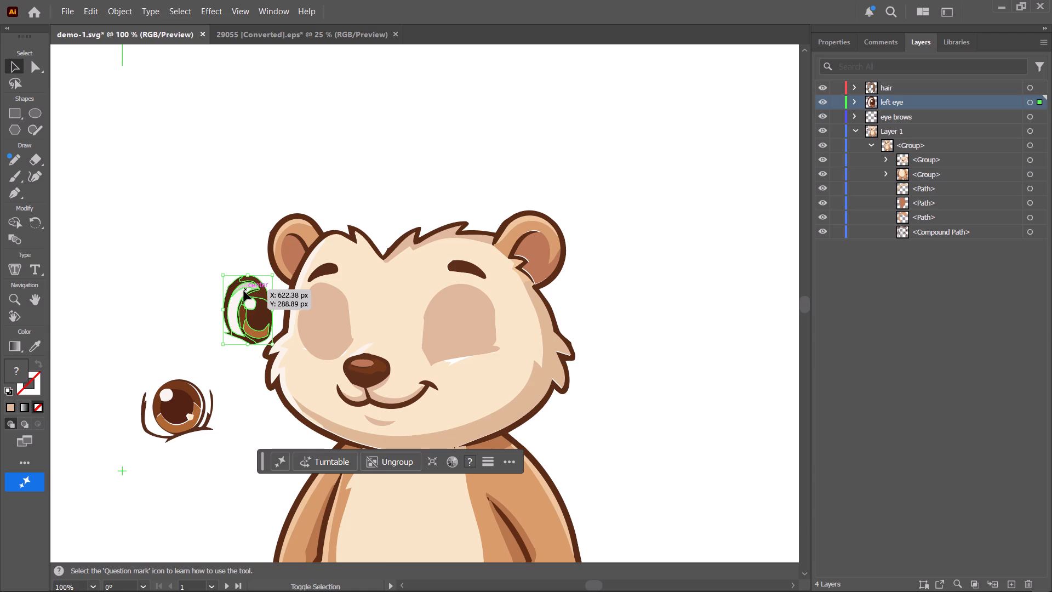
pyautogui.moveTo(244, 291); pyautogui.dragTo(323, 301)
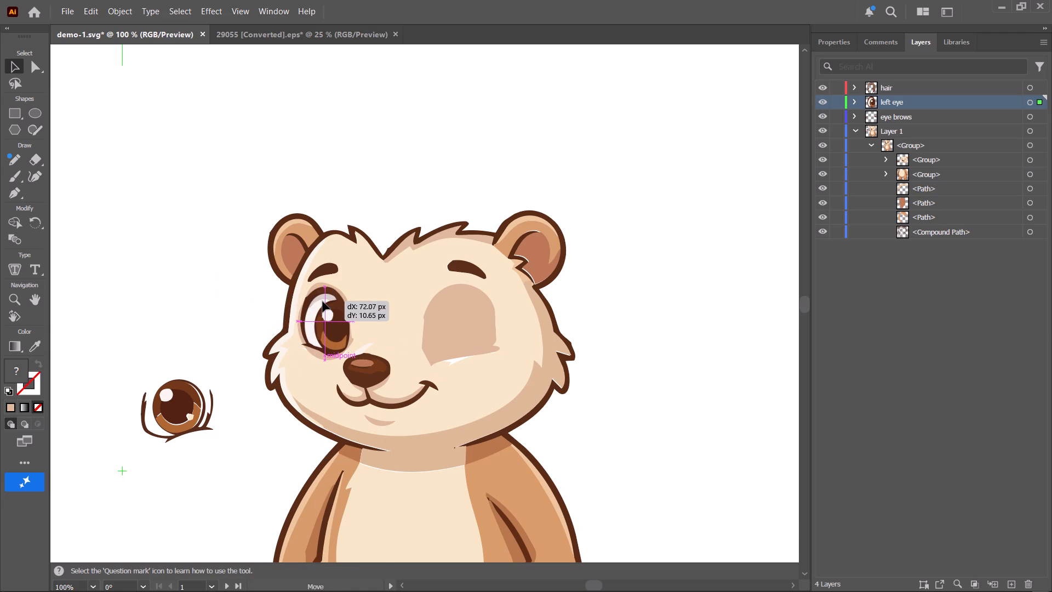
pyautogui.moveTo(323, 301); pyautogui.dragTo(324, 301)
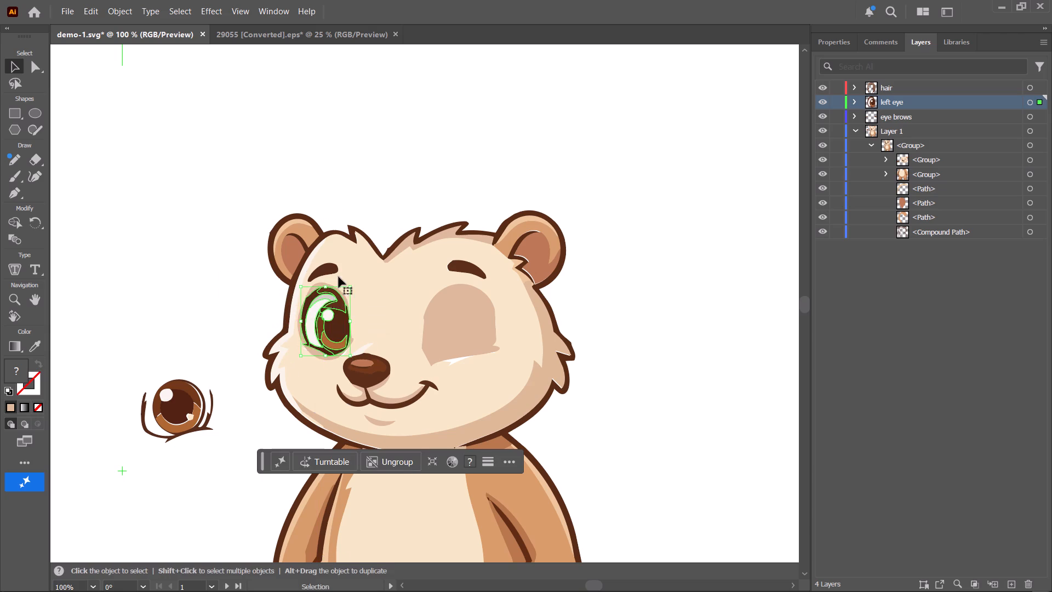
pyautogui.click(456, 161)
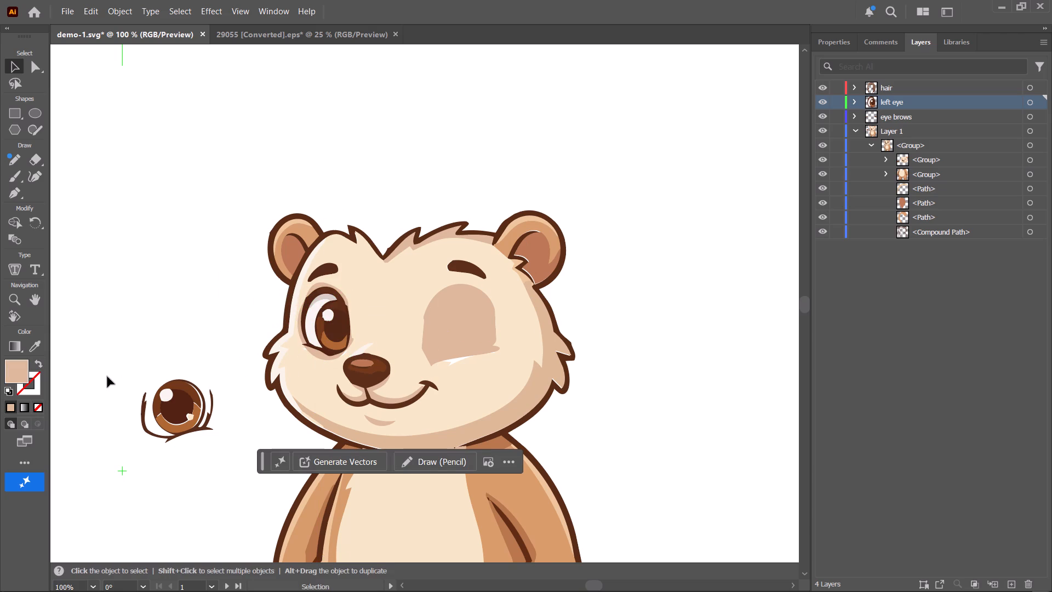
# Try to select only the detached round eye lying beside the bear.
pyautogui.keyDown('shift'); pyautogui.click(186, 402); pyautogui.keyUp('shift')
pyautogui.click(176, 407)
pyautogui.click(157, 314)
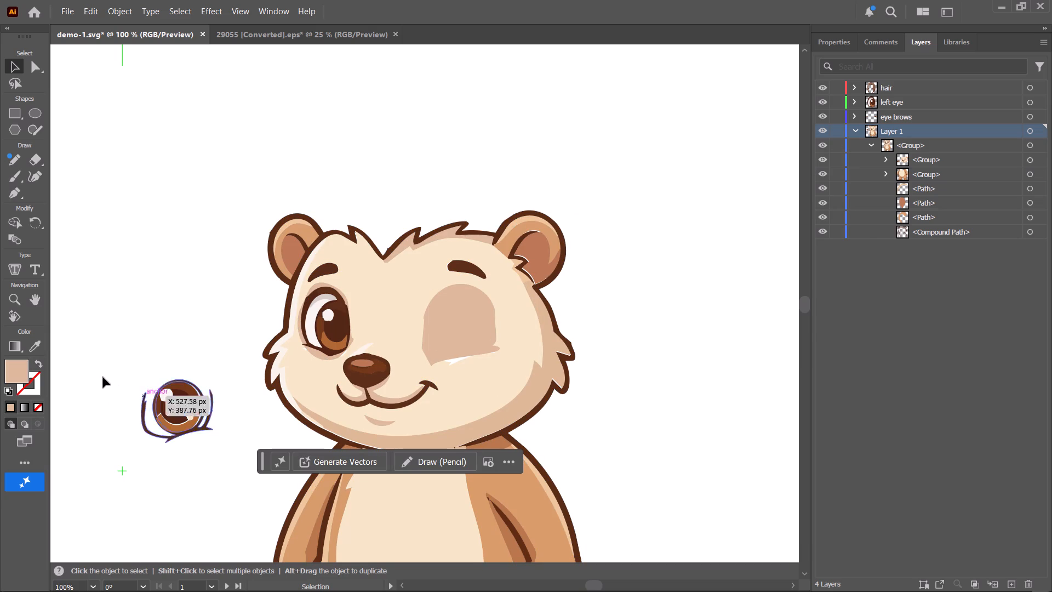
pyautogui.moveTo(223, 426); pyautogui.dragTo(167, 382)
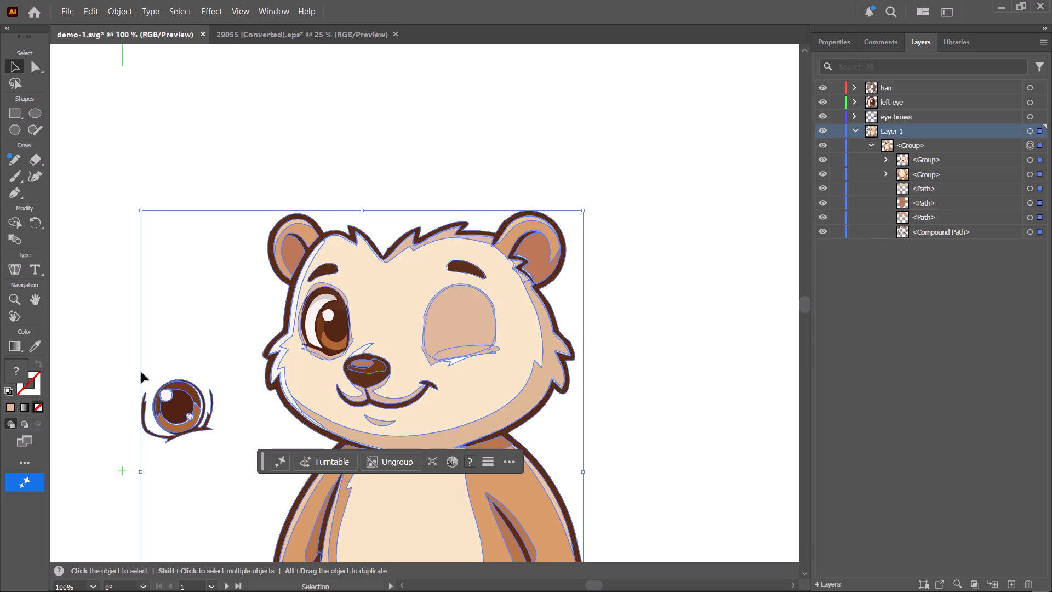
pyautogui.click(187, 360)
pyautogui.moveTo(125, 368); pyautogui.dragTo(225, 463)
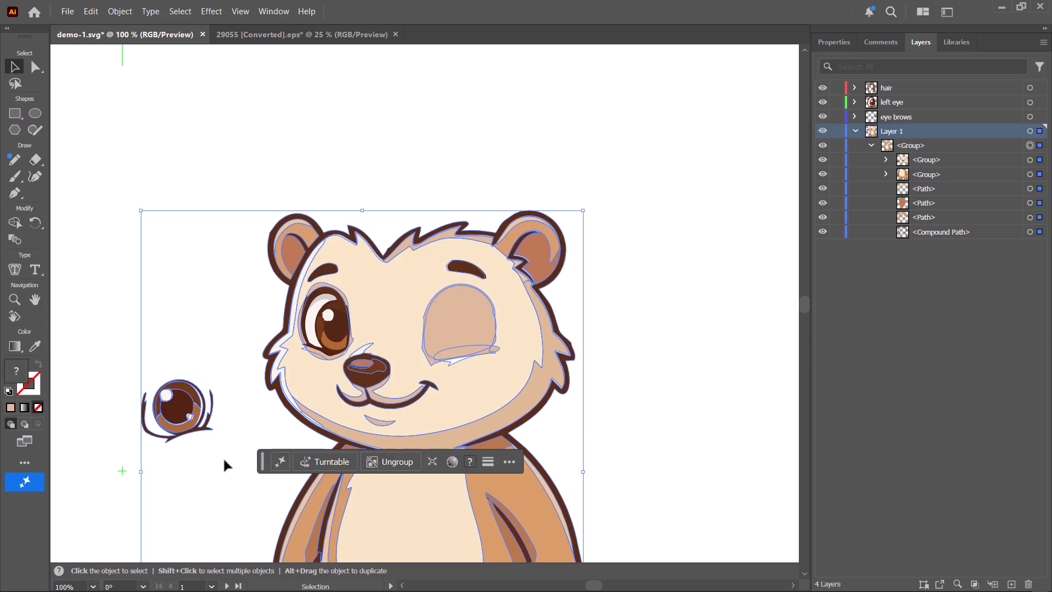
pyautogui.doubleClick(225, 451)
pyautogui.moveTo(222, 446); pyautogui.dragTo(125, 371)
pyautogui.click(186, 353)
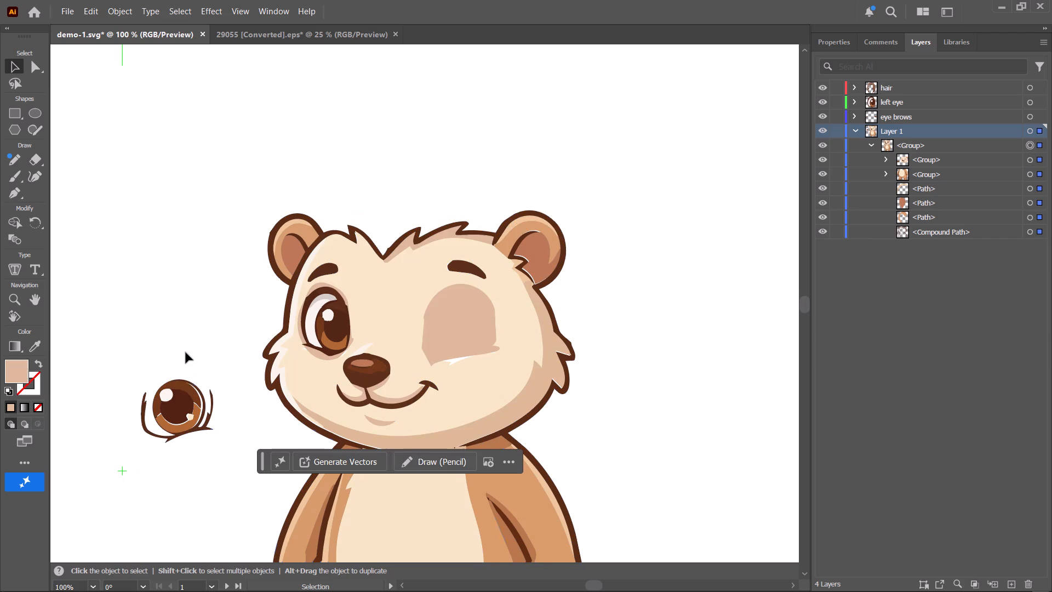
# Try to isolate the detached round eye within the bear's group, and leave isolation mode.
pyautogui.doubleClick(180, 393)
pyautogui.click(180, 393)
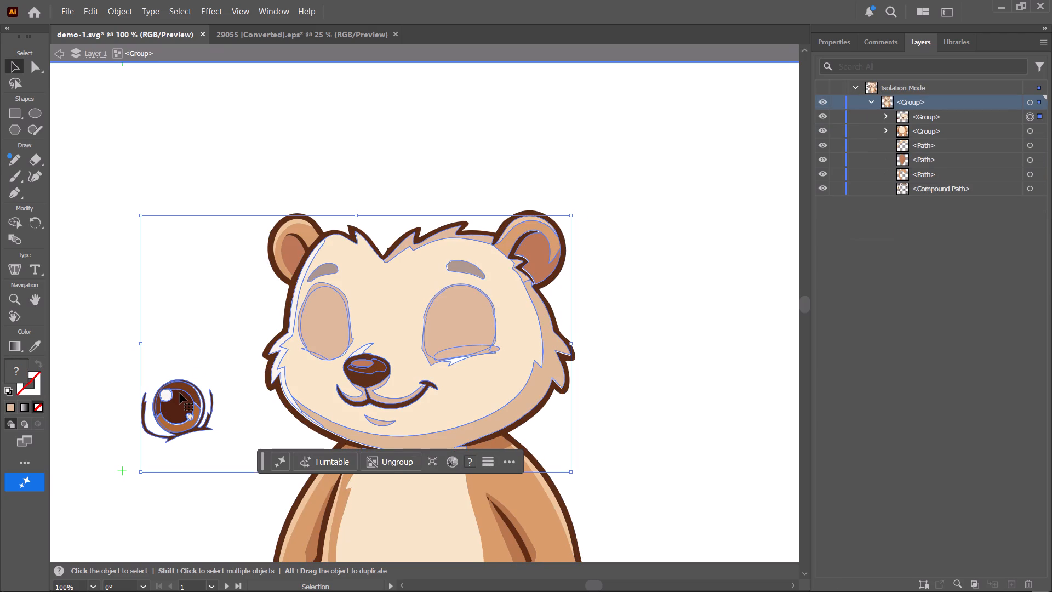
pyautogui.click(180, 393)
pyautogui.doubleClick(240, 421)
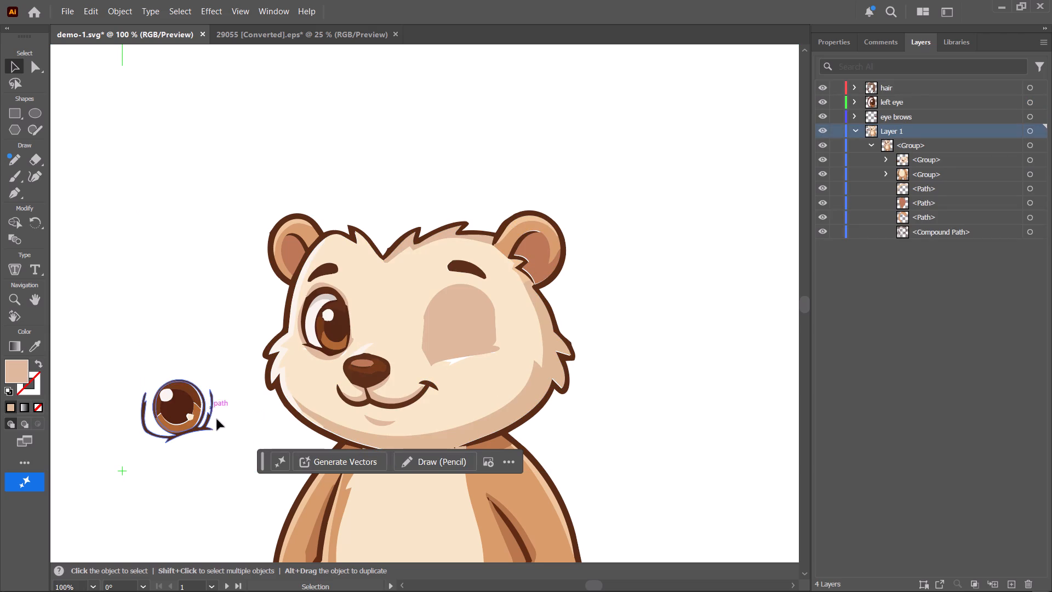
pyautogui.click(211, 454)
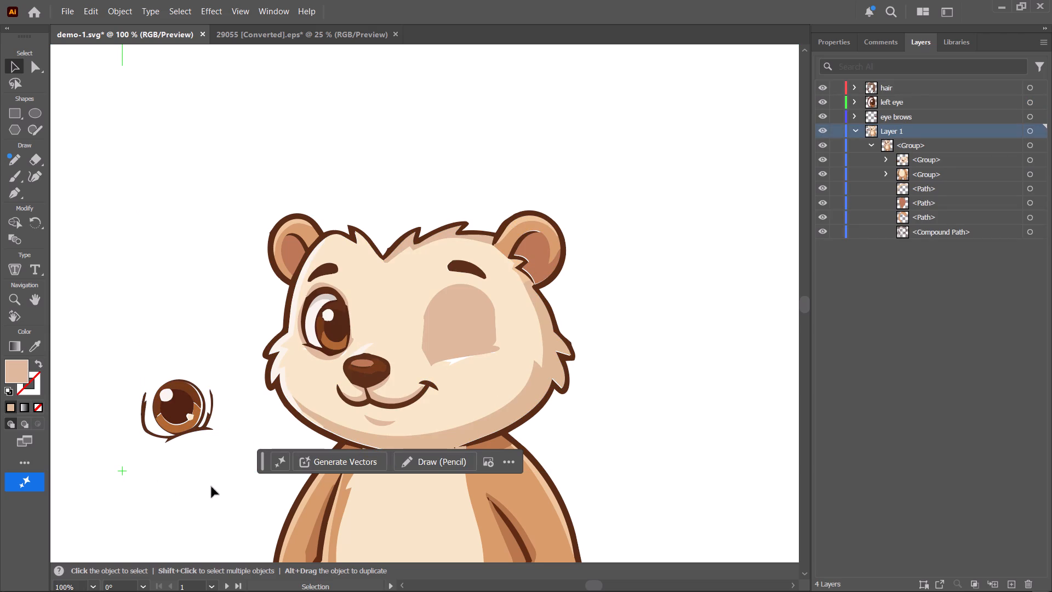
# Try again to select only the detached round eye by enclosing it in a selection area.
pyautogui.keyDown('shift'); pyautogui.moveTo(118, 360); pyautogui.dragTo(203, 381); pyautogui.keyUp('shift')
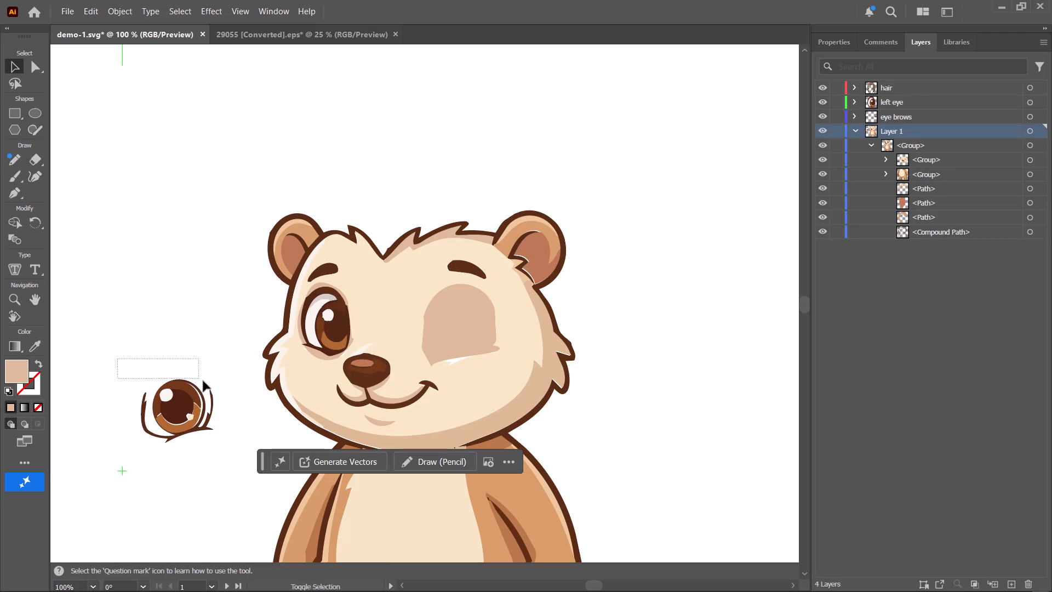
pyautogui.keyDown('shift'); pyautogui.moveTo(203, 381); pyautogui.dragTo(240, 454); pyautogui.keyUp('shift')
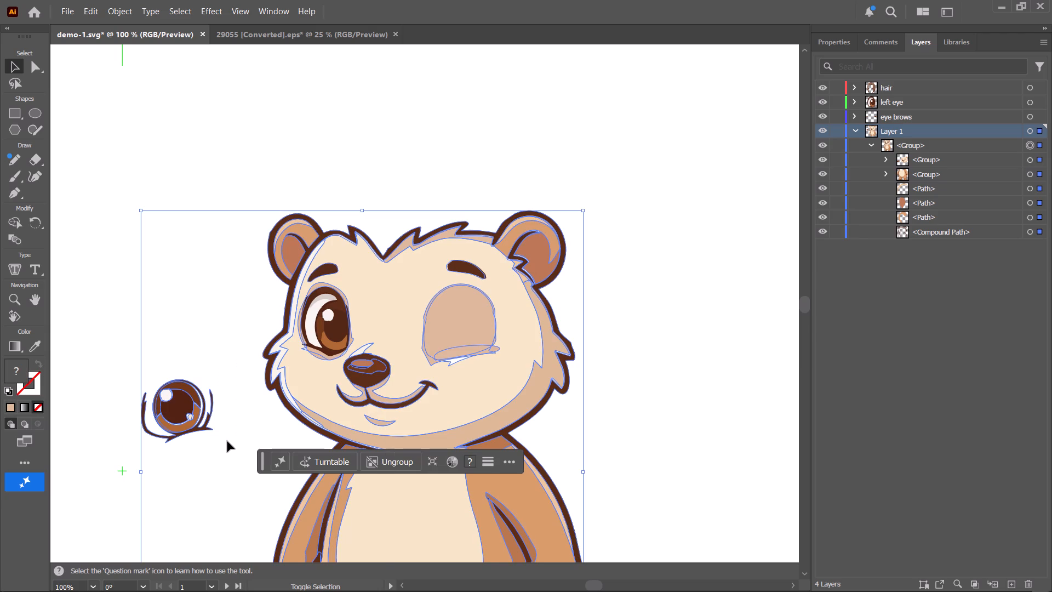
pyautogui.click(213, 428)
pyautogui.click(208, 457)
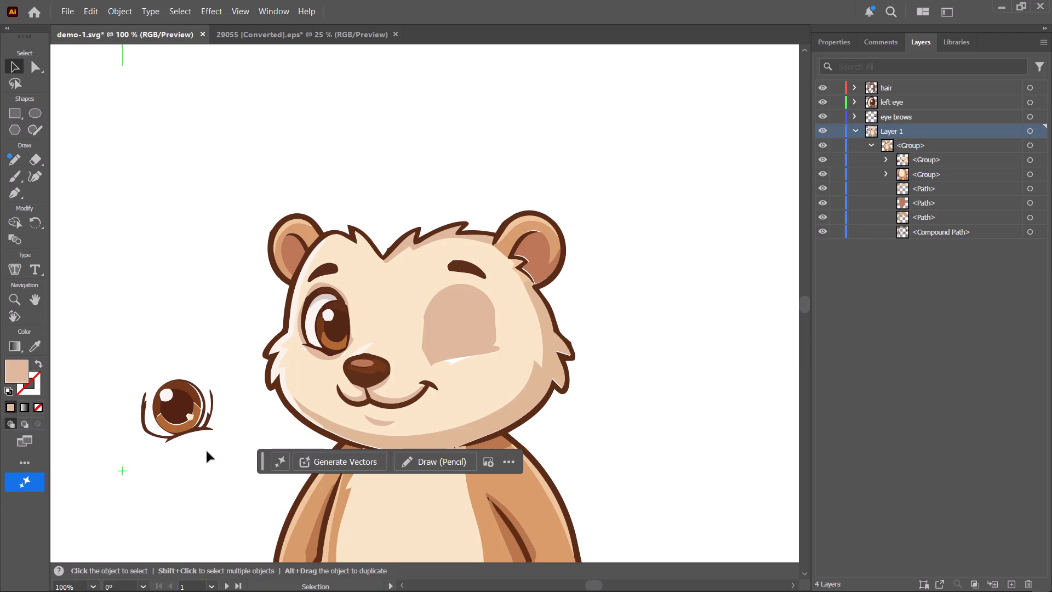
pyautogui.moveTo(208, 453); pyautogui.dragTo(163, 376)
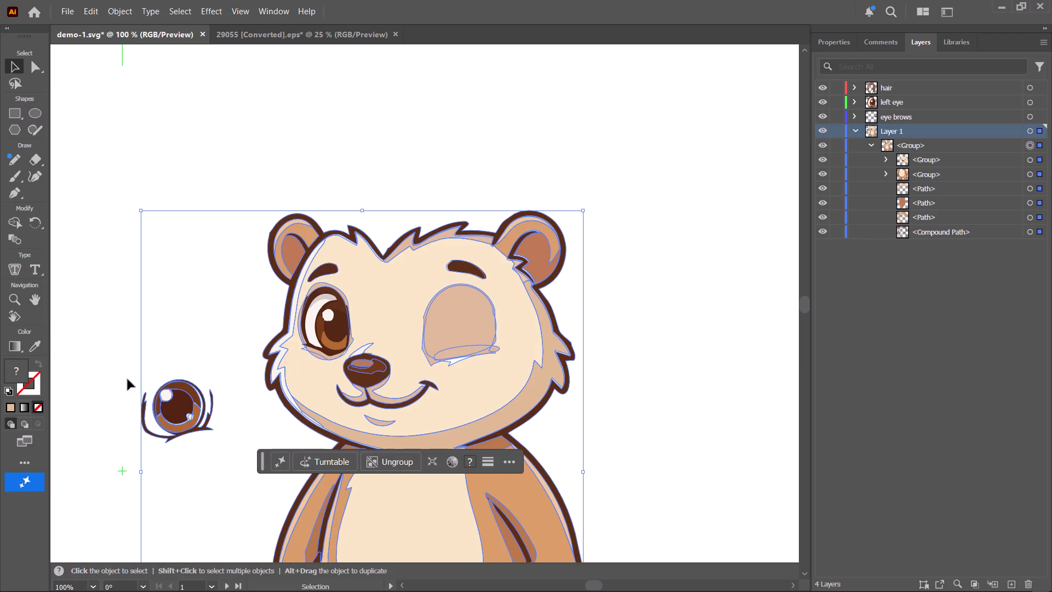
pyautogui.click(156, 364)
# Ungroup the bear artwork in Layer 1 that includes the detached round eye, and clear the selection.
pyautogui.moveTo(129, 374); pyautogui.dragTo(226, 464)
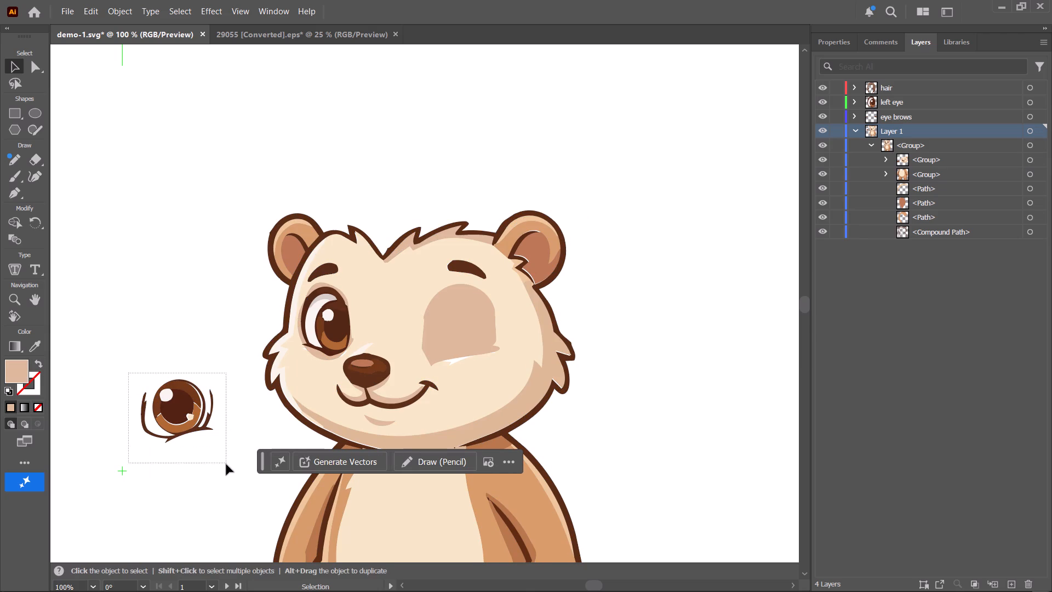
pyautogui.moveTo(226, 464); pyautogui.dragTo(225, 463)
pyautogui.click(382, 462)
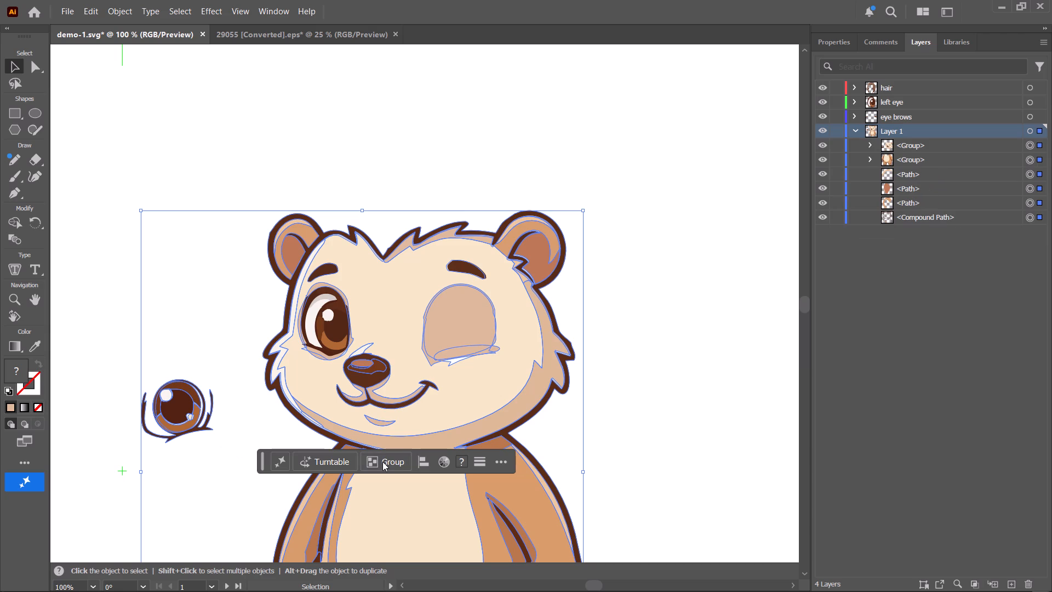
pyautogui.click(181, 168)
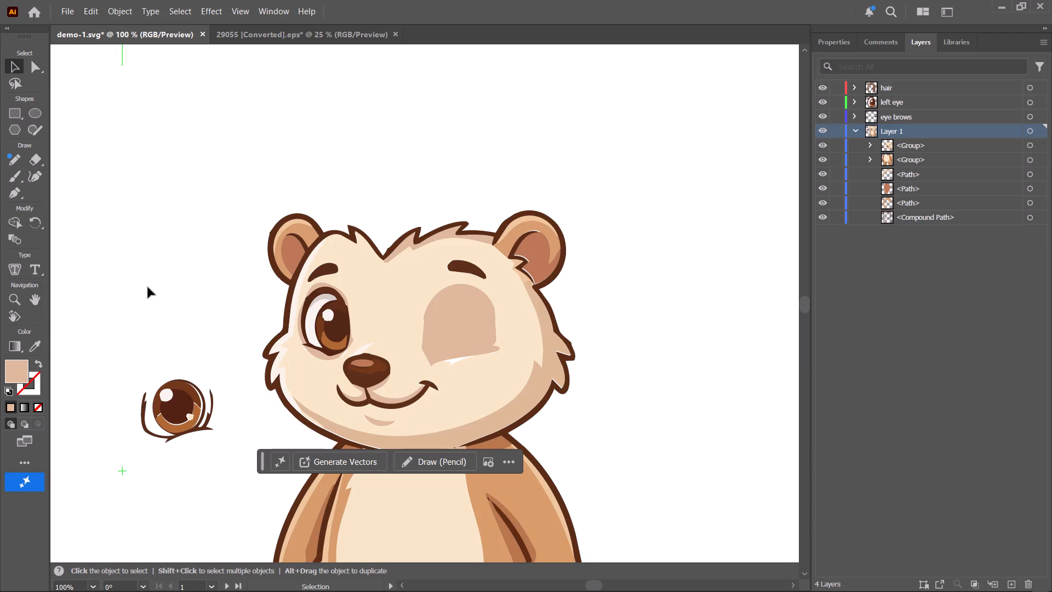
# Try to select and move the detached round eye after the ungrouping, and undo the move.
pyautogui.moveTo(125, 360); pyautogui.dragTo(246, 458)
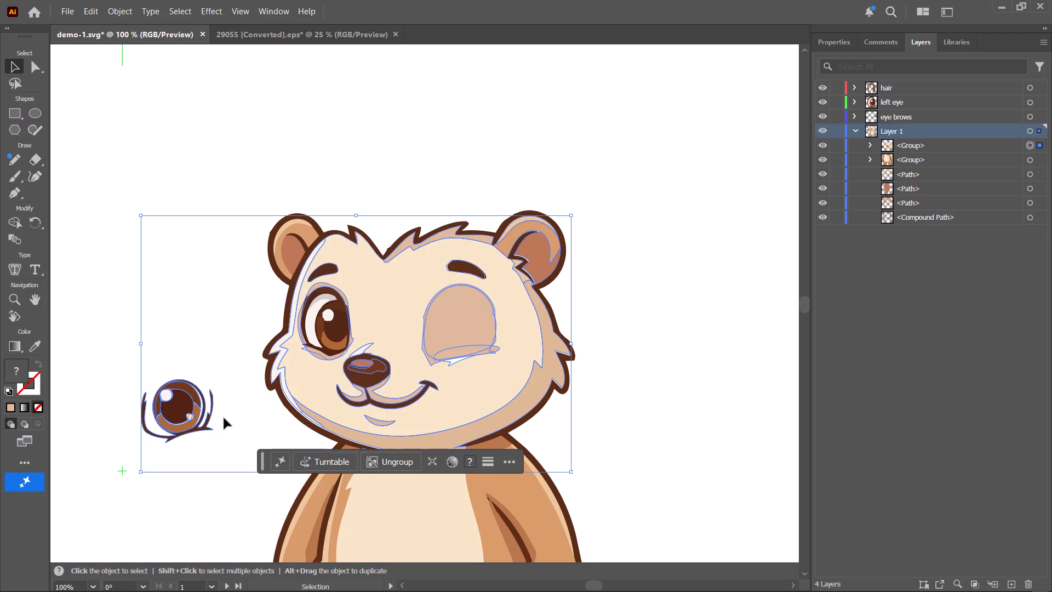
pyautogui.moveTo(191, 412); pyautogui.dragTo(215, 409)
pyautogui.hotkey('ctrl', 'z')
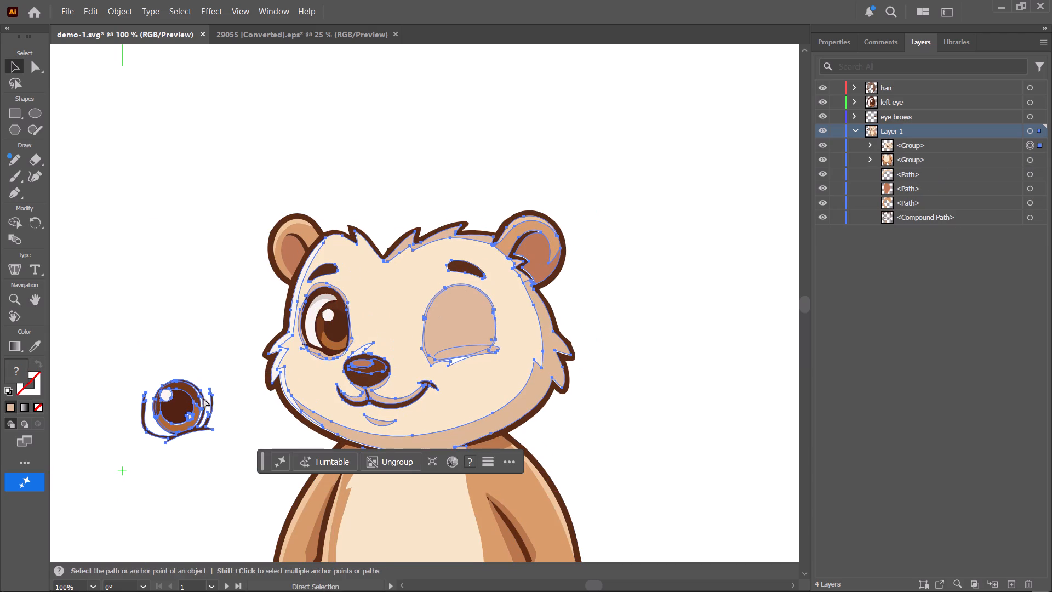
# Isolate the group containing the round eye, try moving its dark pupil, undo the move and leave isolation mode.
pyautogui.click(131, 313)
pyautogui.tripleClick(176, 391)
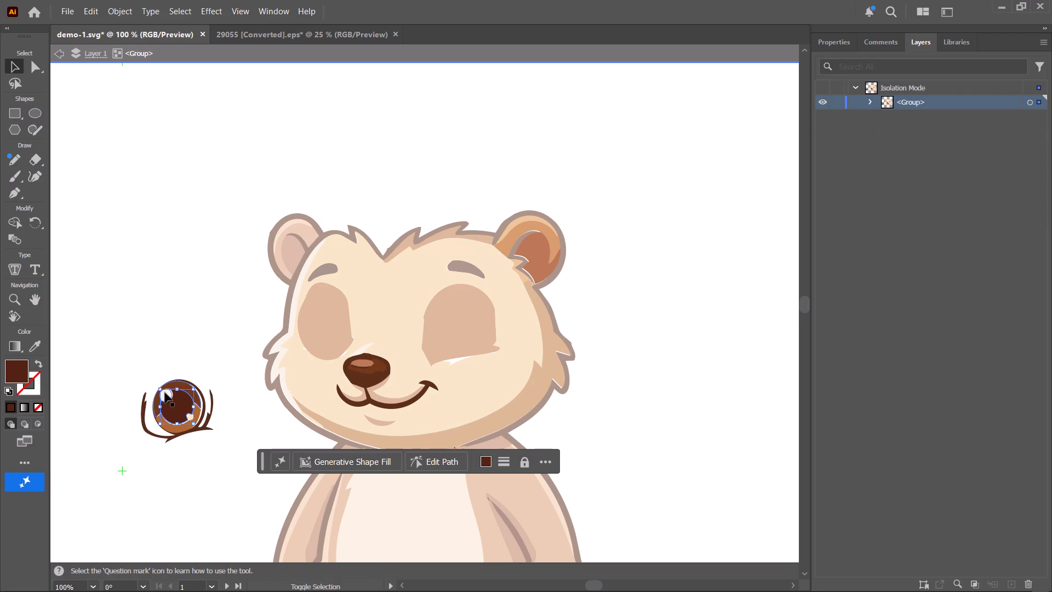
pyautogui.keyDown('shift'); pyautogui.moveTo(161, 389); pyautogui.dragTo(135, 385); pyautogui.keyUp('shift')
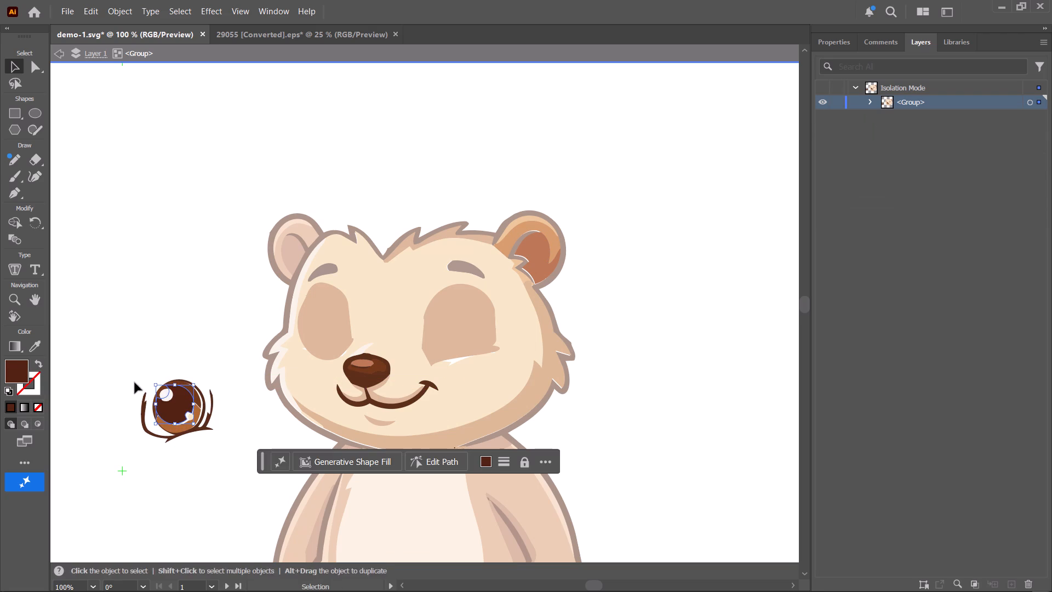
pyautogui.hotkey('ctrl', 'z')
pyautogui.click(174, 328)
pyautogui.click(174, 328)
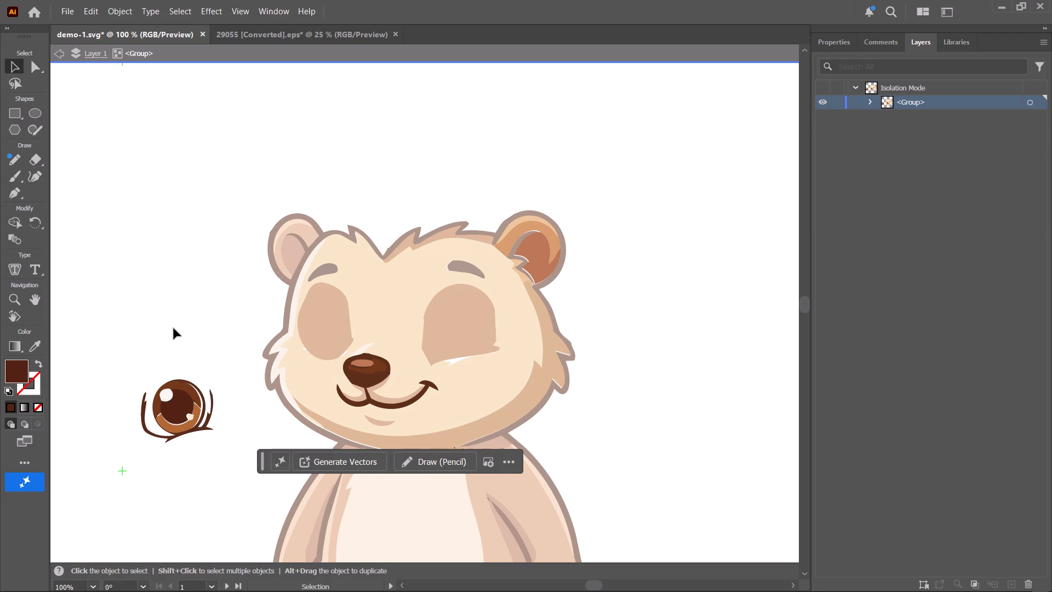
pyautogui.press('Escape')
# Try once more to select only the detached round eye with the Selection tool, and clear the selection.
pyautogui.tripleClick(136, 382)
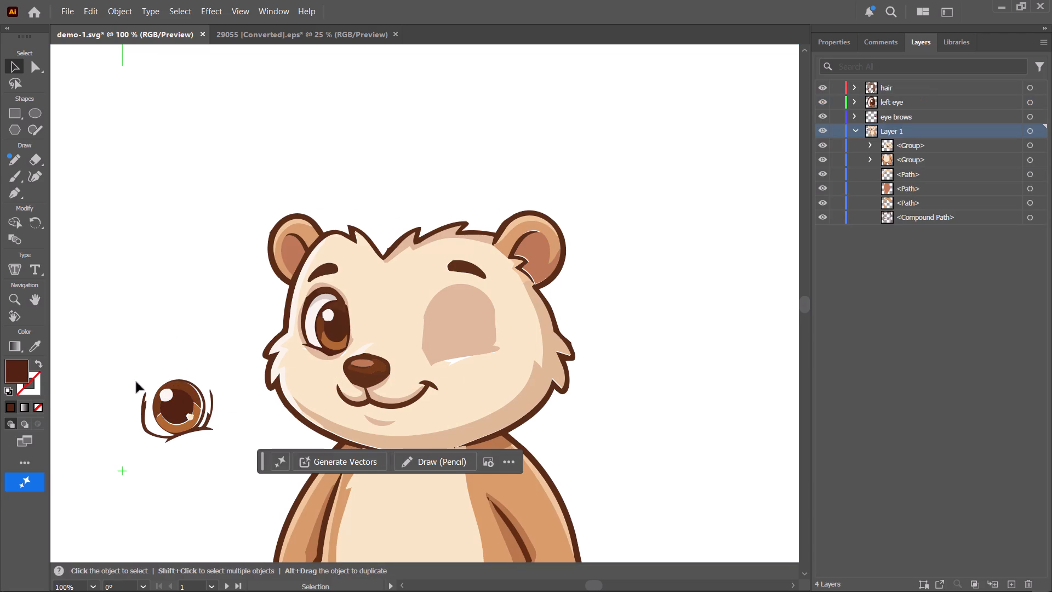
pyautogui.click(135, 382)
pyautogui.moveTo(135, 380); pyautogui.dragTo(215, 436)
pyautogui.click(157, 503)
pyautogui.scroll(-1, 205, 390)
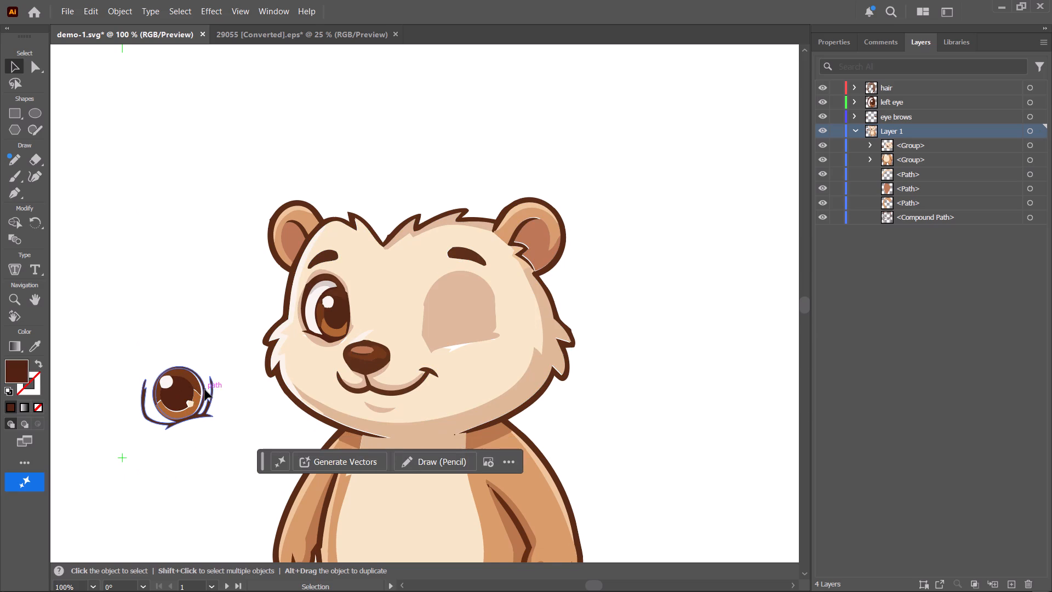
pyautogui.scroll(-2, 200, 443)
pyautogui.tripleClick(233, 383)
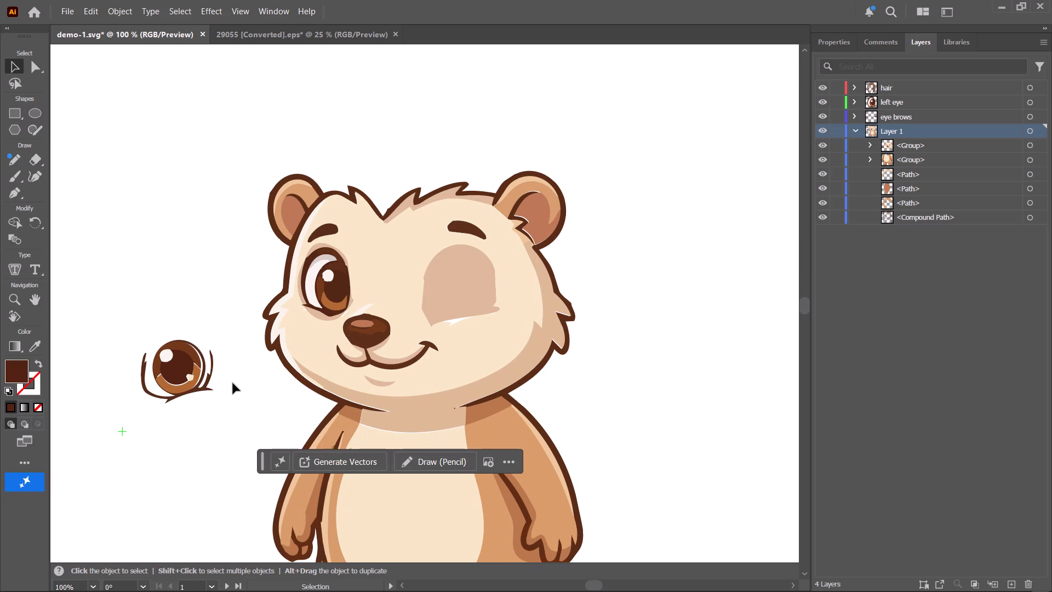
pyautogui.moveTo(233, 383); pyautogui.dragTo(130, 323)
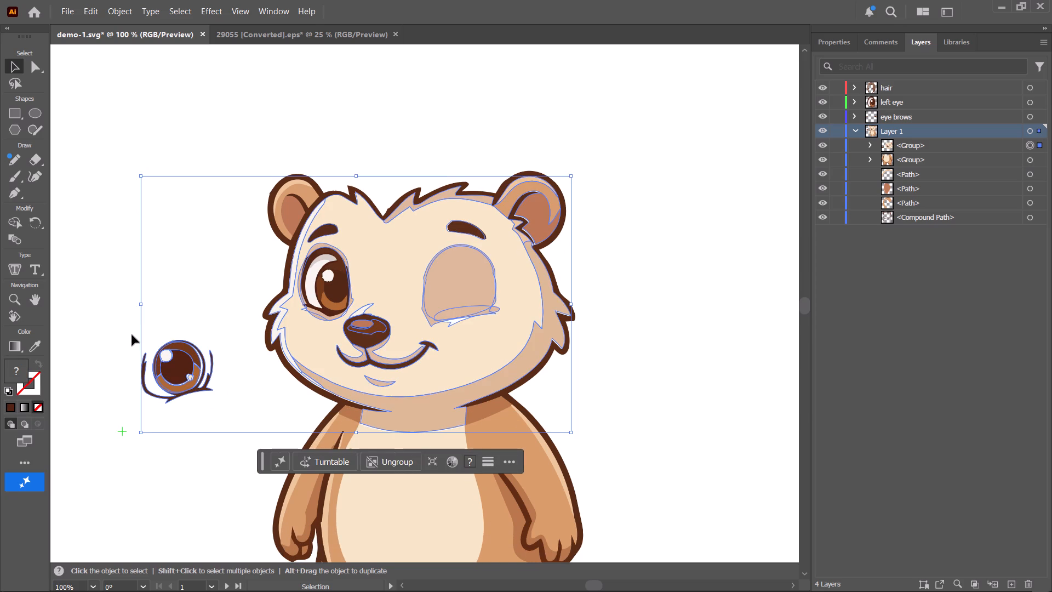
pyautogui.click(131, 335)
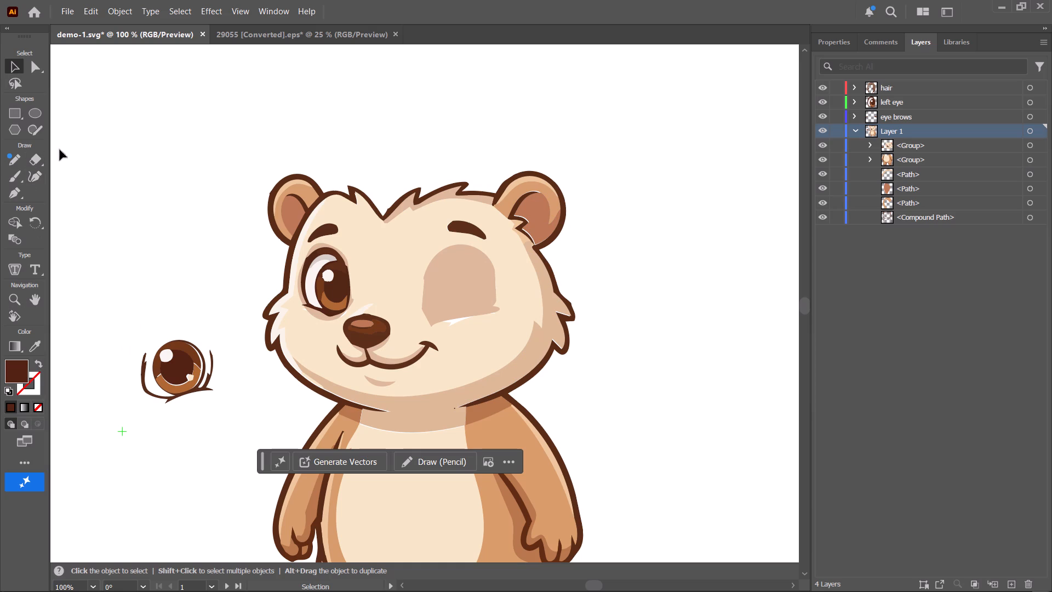
# Select all parts of the detached round eye with the Direct Selection tool and cut them from the artwork.
pyautogui.click(30, 64)
pyautogui.moveTo(107, 306); pyautogui.dragTo(239, 427)
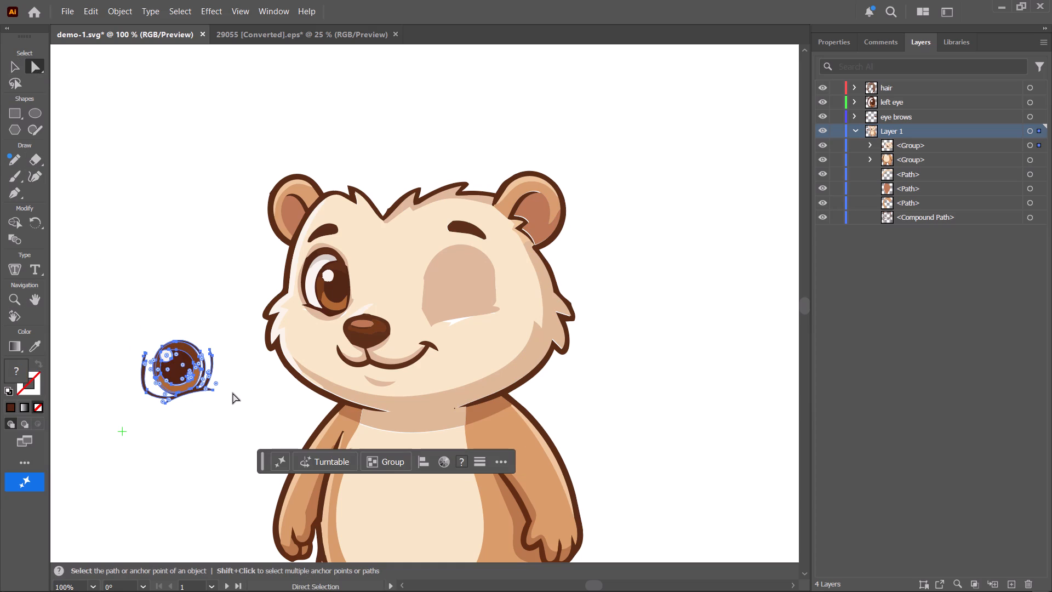
pyautogui.hotkey('ctrl', 'x')
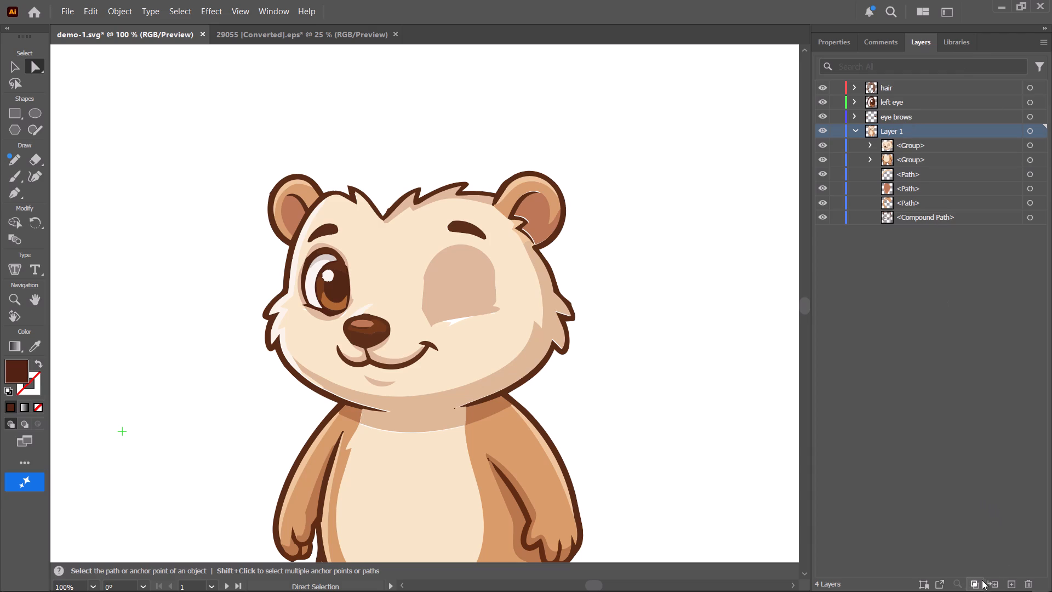
# Create a new sublayer inside Layer 1 and clear the layer highlight.
pyautogui.click(996, 582)
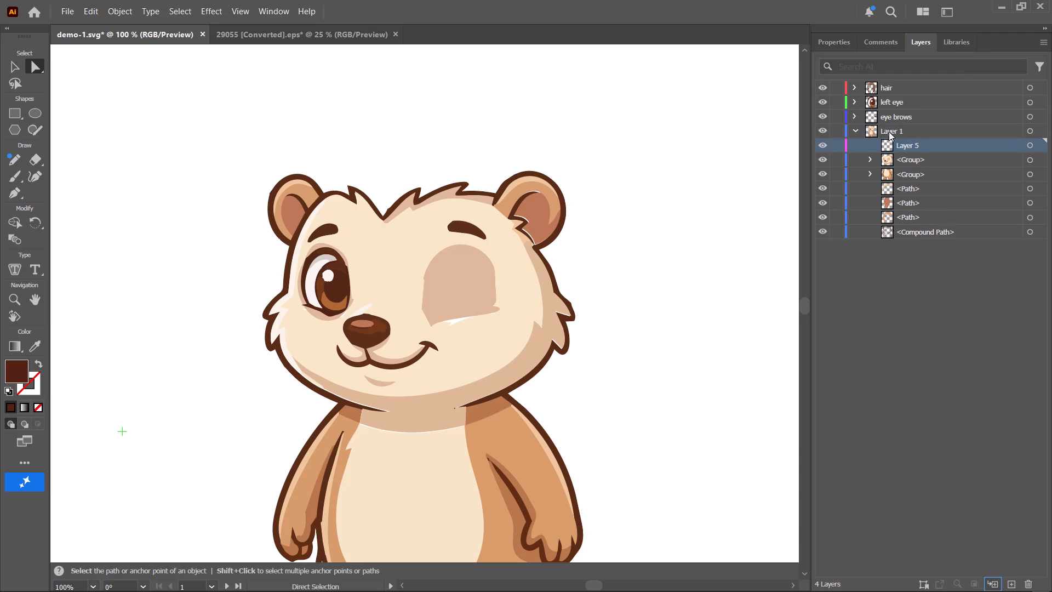
pyautogui.click(925, 315)
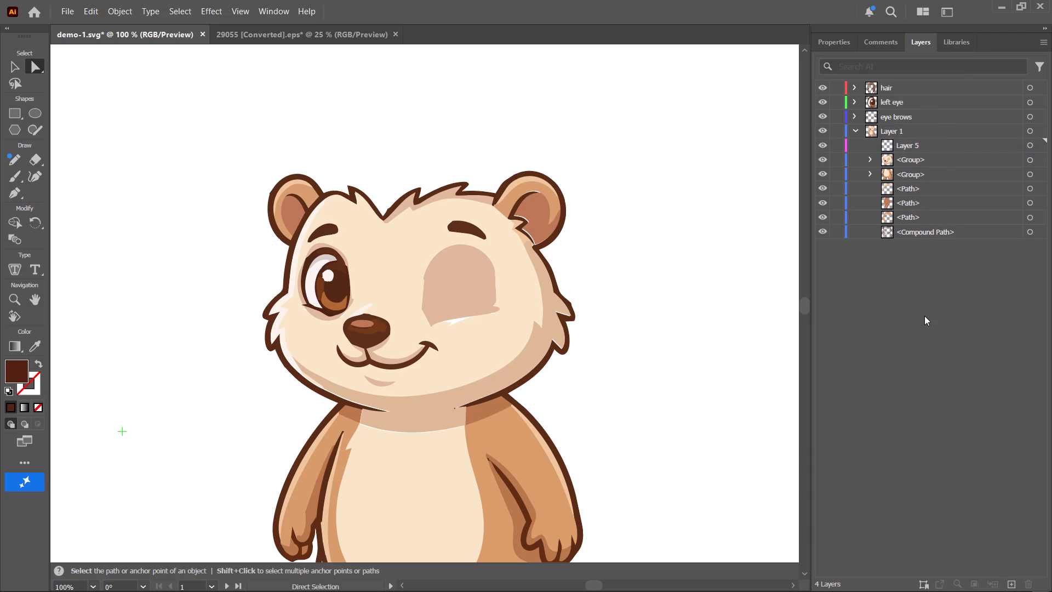
# Create a new top-level layer directly above Layer 1 and paste the cut round eye into it.
pyautogui.click(857, 128)
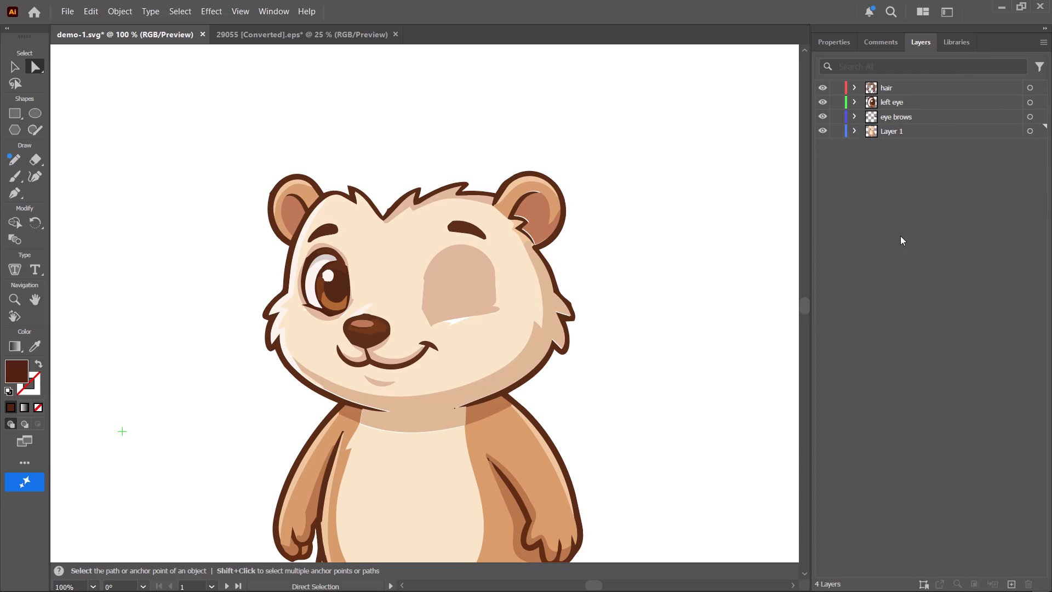
pyautogui.click(900, 236)
pyautogui.click(1014, 582)
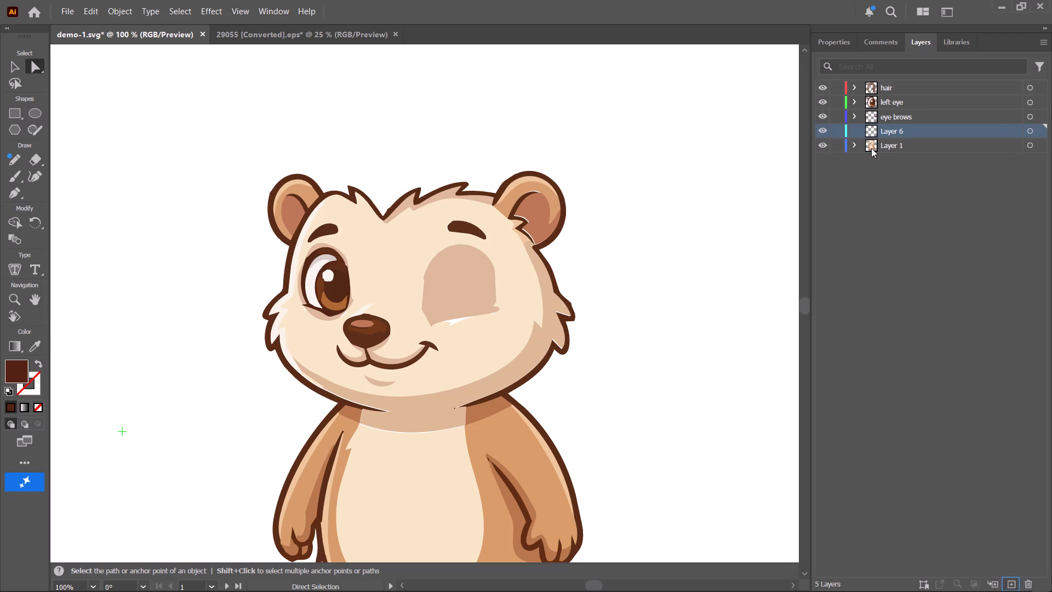
pyautogui.keyDown('ctrl'); pyautogui.click(900, 130); pyautogui.keyUp('ctrl')
pyautogui.keyDown('ctrl'); pyautogui.click(900, 130); pyautogui.keyUp('ctrl')
pyautogui.hotkey('ctrl', 'v')
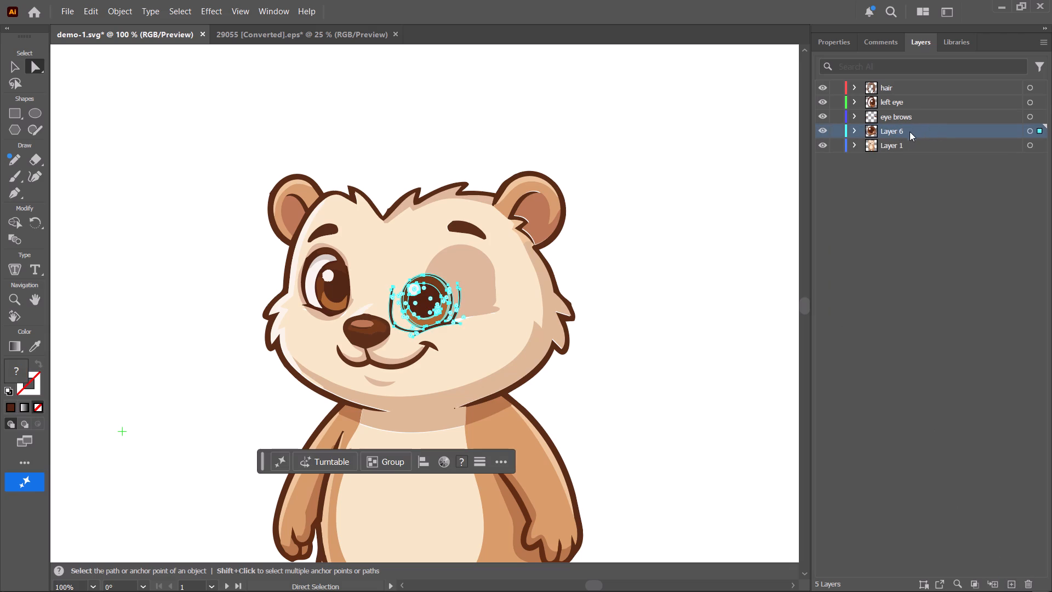
# Rename the new layer as right eye.
pyautogui.doubleClick(907, 129)
pyautogui.press('BackSpace')
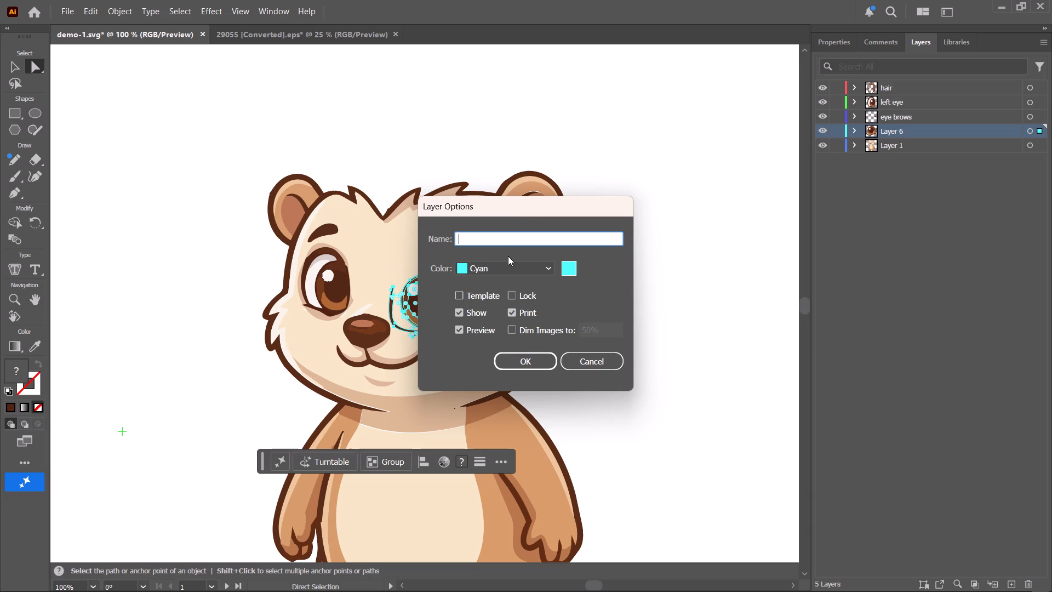
pyautogui.write('right eye')
pyautogui.press('Return')
# Move the pasted round eye onto the tan-filled socket beneath the eyebrow and clear the selection.
pyautogui.moveTo(390, 300); pyautogui.dragTo(405, 295)
pyautogui.moveTo(421, 294); pyautogui.dragTo(453, 278)
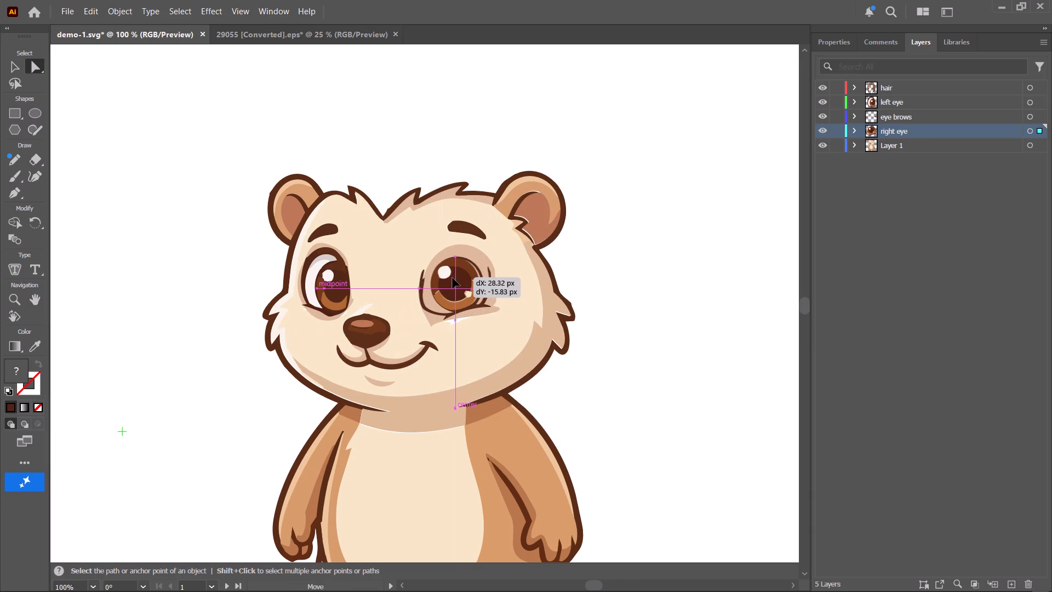
pyautogui.moveTo(453, 278); pyautogui.dragTo(457, 280)
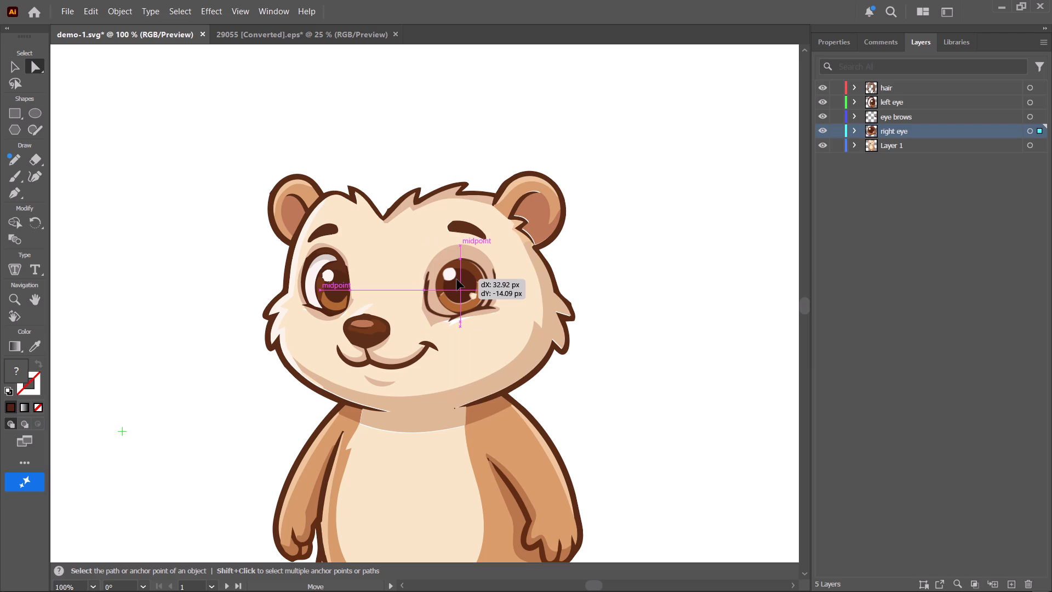
pyautogui.moveTo(457, 280); pyautogui.dragTo(457, 283)
pyautogui.click(645, 232)
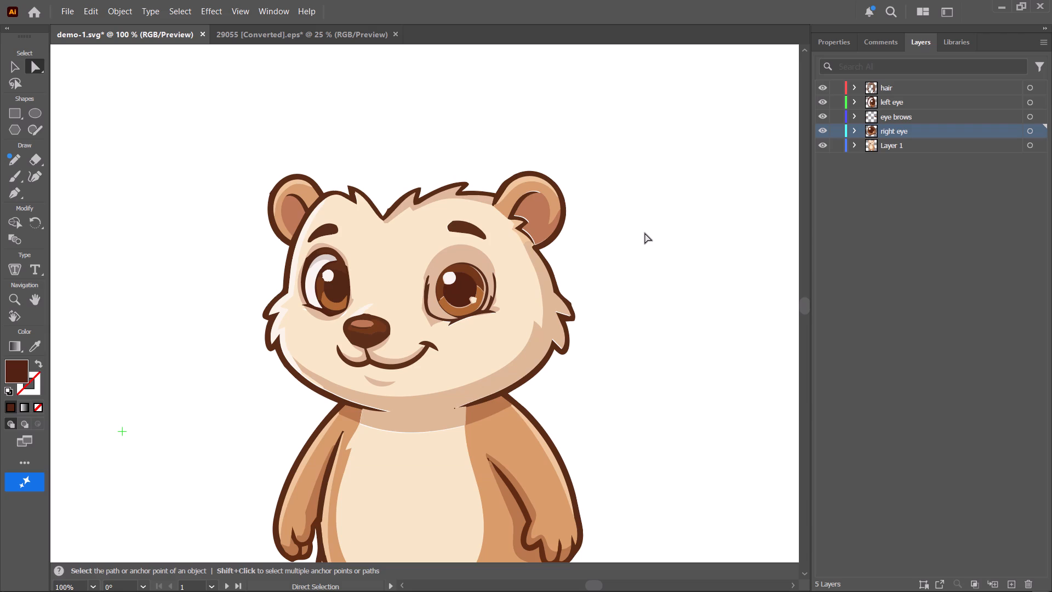
# Select the dark upper outline and the eyelid shape of the left eye and copy them.
pyautogui.click(312, 257)
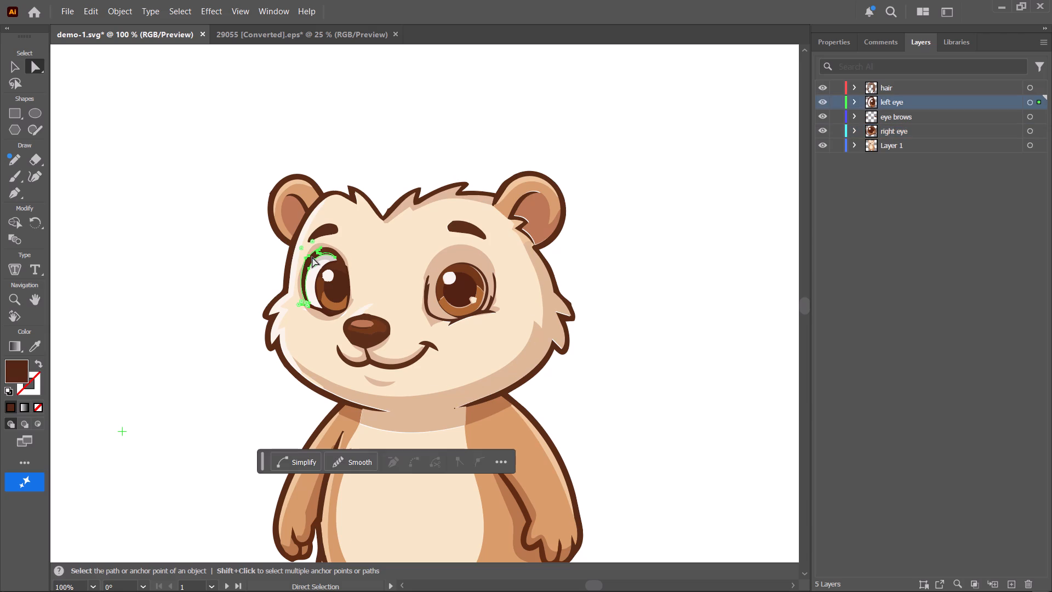
pyautogui.click(312, 257)
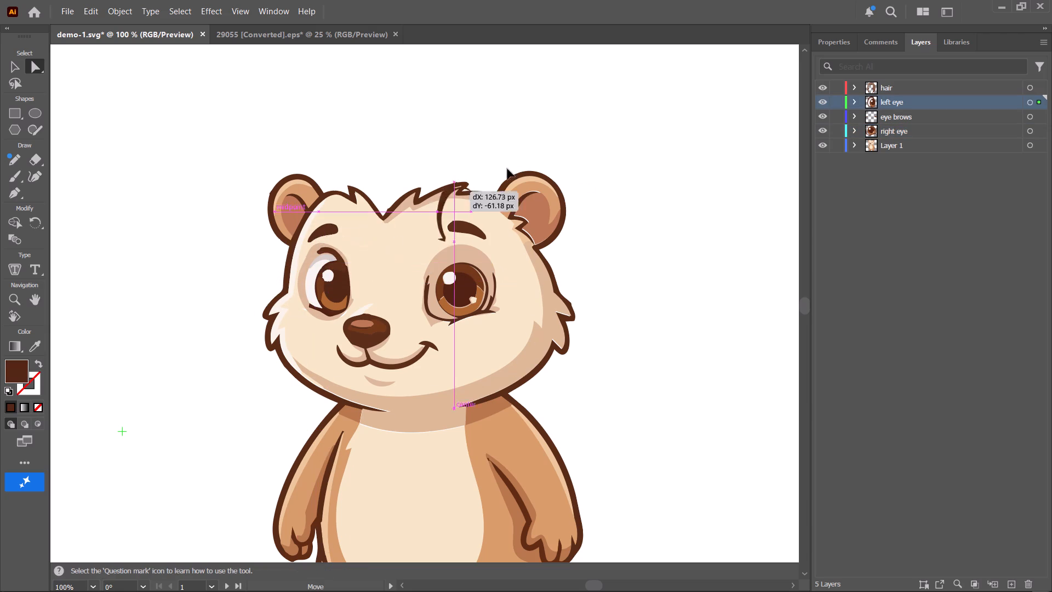
pyautogui.hotkey('ctrl', 'd')
pyautogui.click(318, 253)
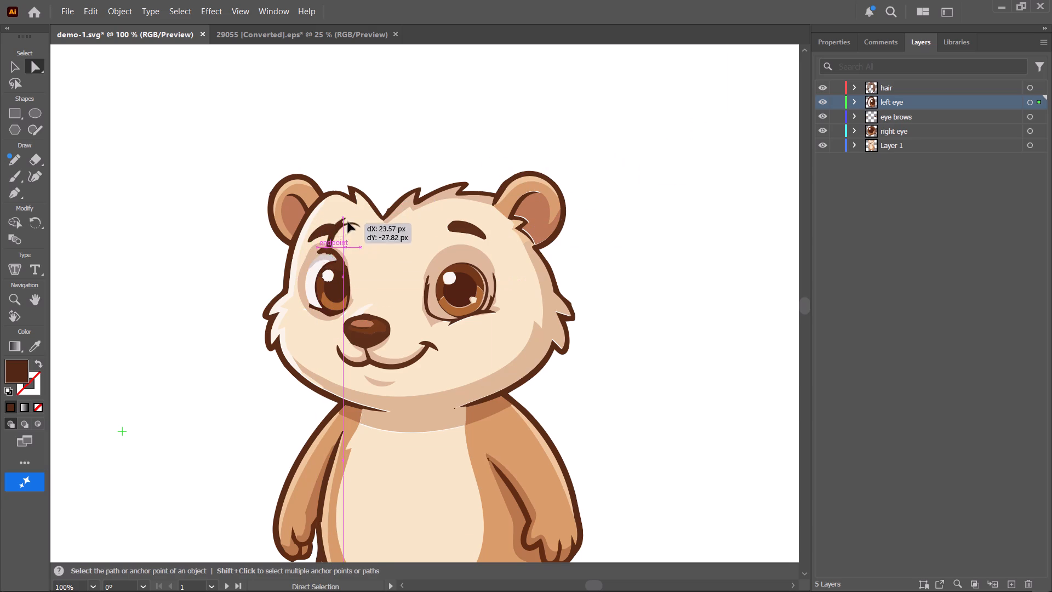
pyautogui.keyDown('shift'); pyautogui.click(331, 251); pyautogui.keyUp('shift')
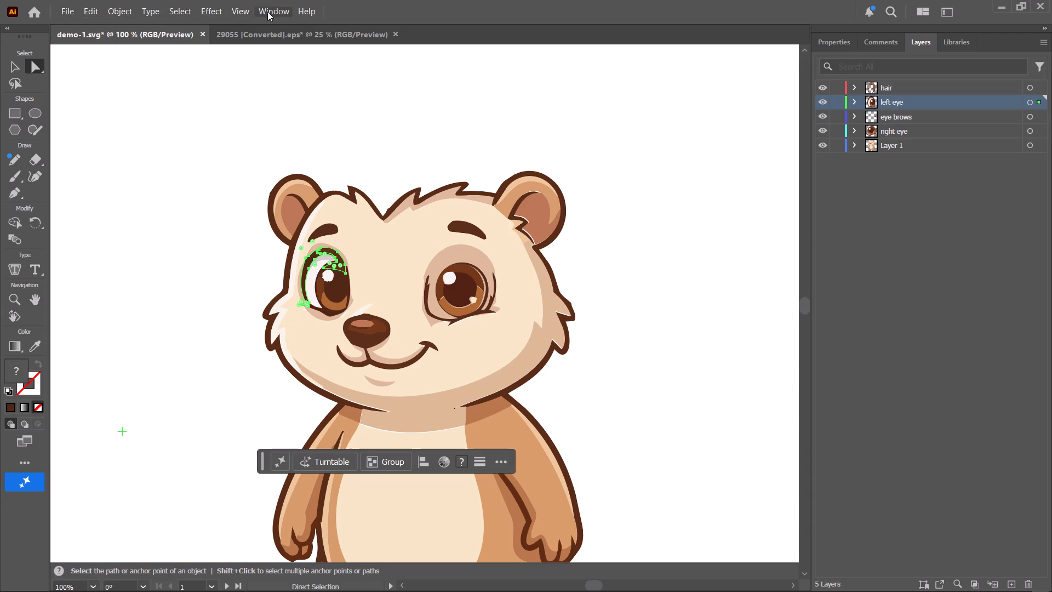
pyautogui.click(506, 459)
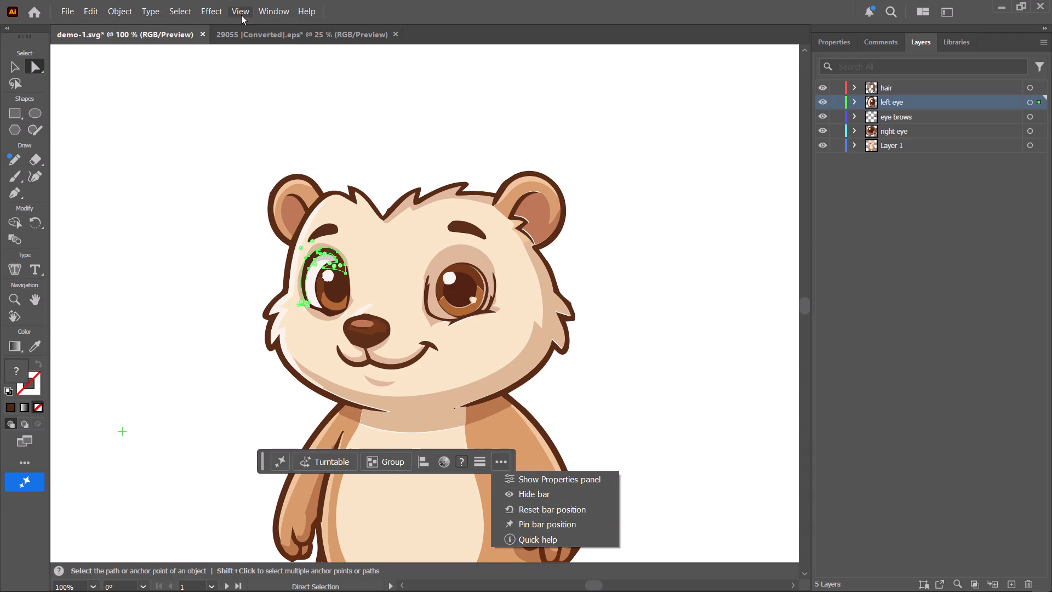
pyautogui.click(92, 9)
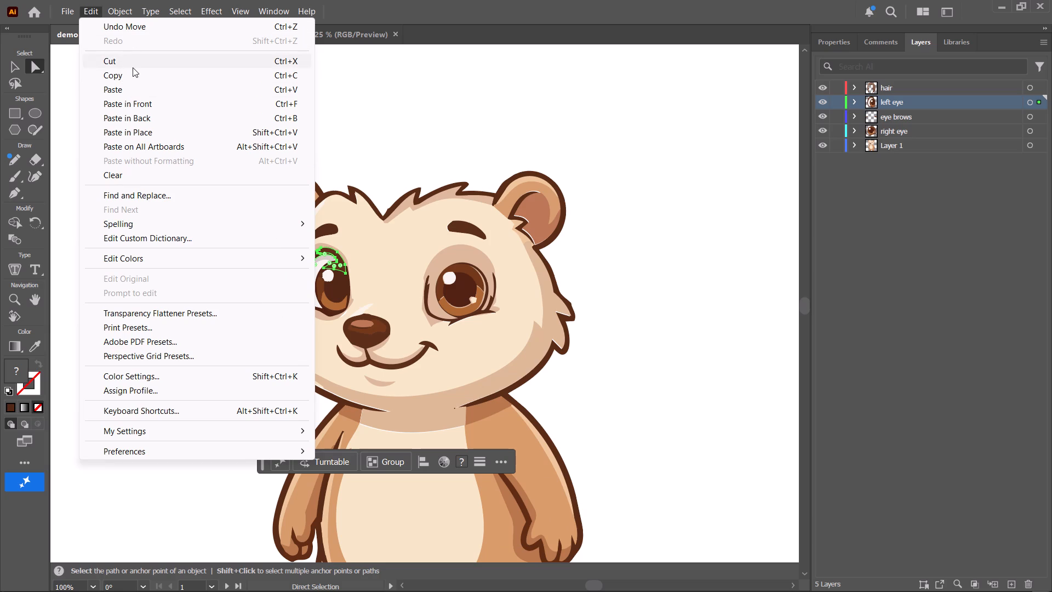
pyautogui.click(133, 73)
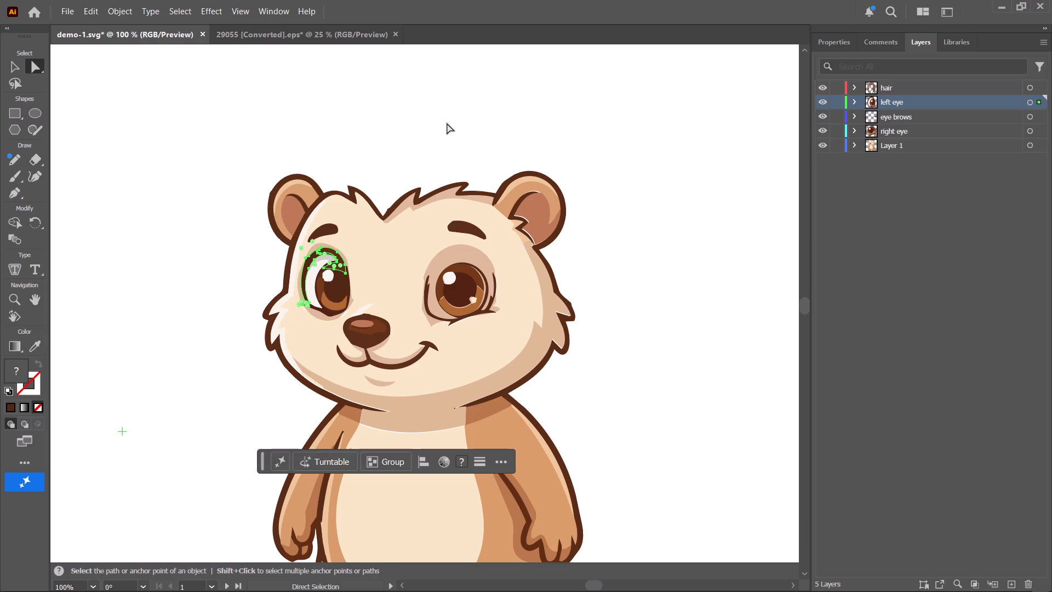
# Paste the copied outline and eyelid shapes and place them along the upper rim of the right eye.
pyautogui.click(446, 122)
pyautogui.hotkey('ctrl', 'v')
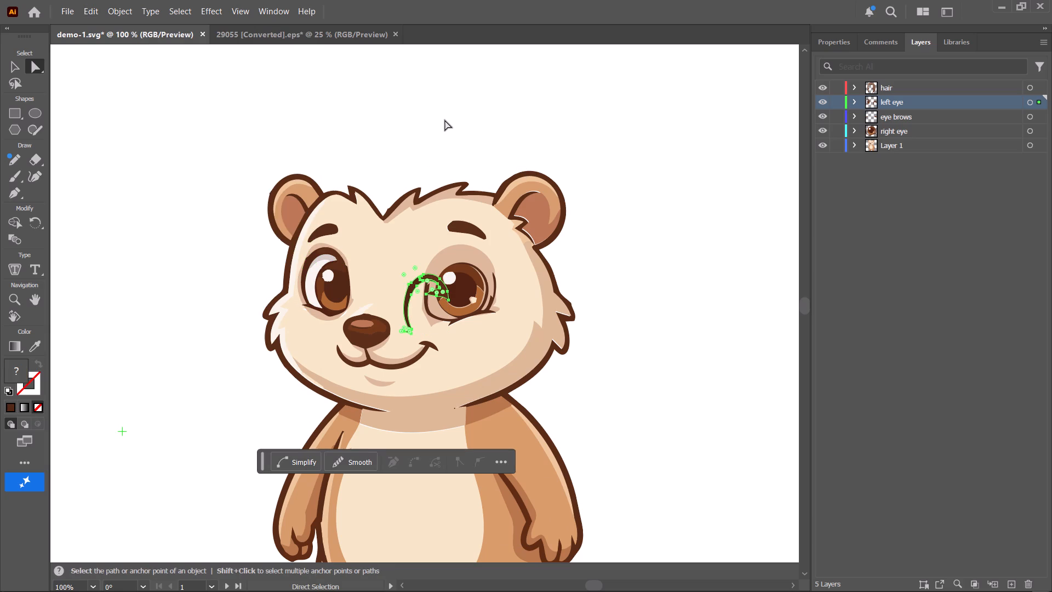
pyautogui.moveTo(421, 281); pyautogui.dragTo(447, 256)
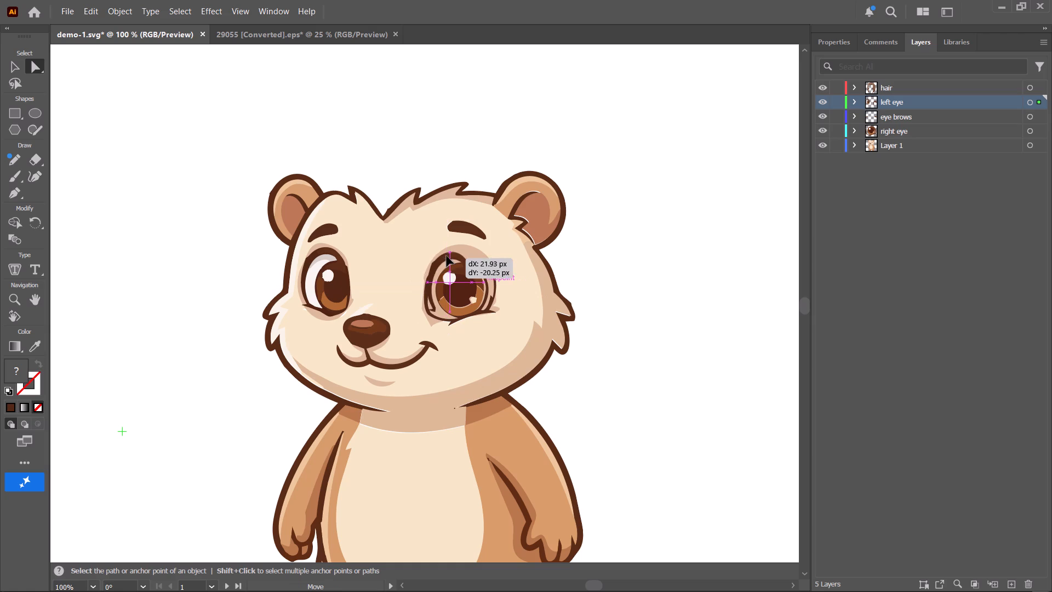
pyautogui.moveTo(447, 256); pyautogui.dragTo(442, 247)
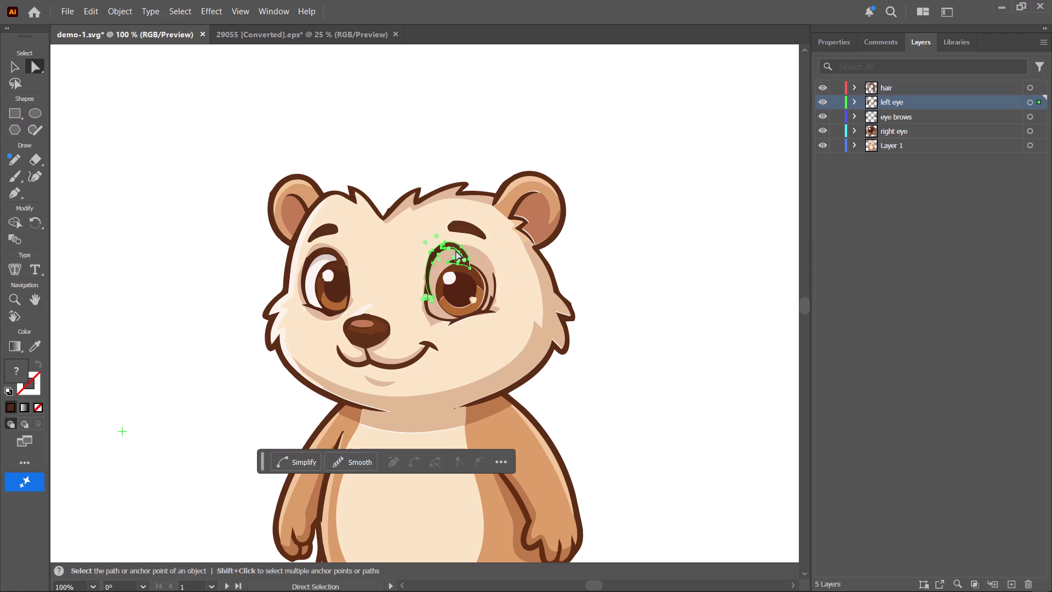
# Slightly round the corners of the pasted eyelid shapes above the right eye.
pyautogui.click(460, 247)
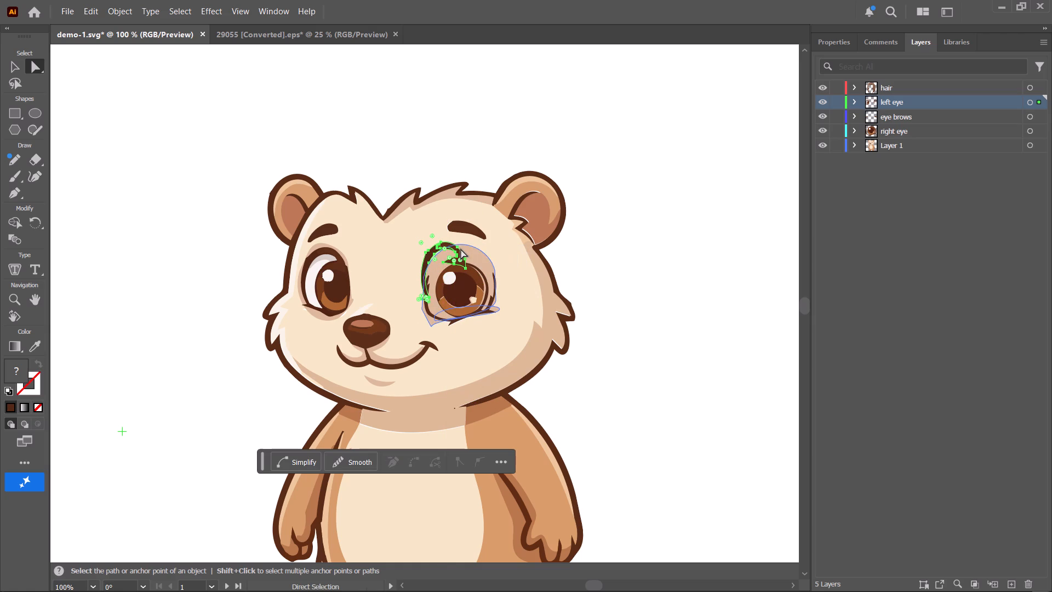
pyautogui.click(461, 249)
pyautogui.keyDown('shift'); pyautogui.moveTo(464, 259); pyautogui.dragTo(472, 259); pyautogui.keyUp('shift')
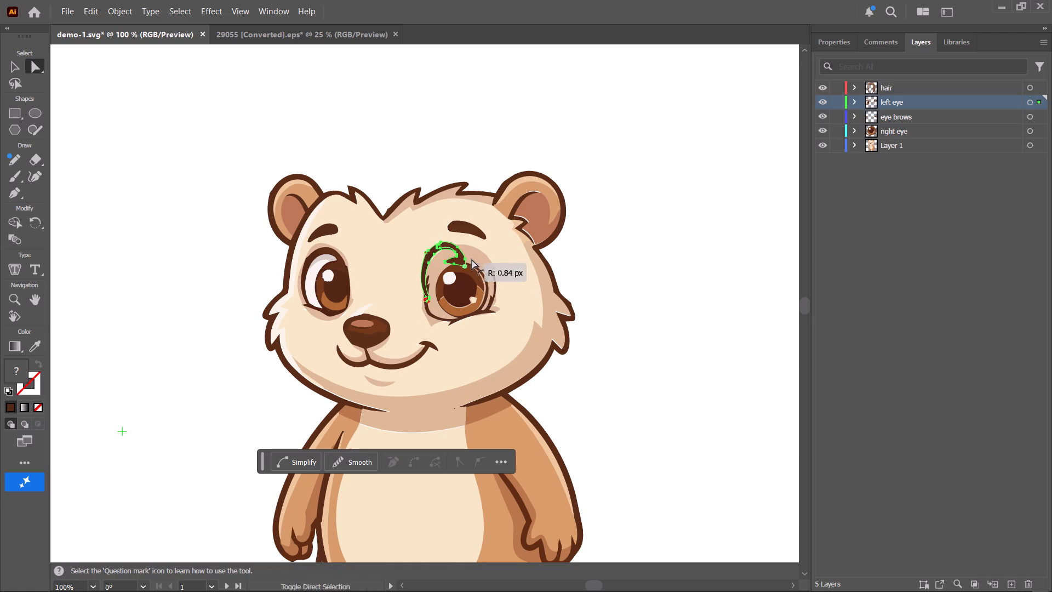
pyautogui.keyDown('shift'); pyautogui.moveTo(472, 259); pyautogui.dragTo(477, 258); pyautogui.keyUp('shift')
pyautogui.keyDown('shift'); pyautogui.moveTo(464, 258); pyautogui.dragTo(472, 258); pyautogui.keyUp('shift')
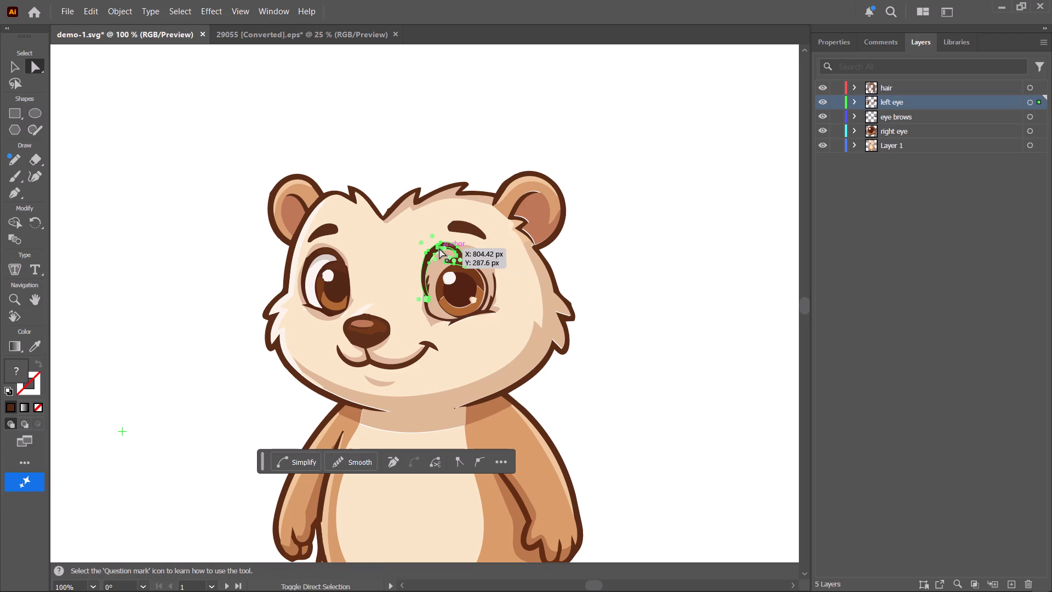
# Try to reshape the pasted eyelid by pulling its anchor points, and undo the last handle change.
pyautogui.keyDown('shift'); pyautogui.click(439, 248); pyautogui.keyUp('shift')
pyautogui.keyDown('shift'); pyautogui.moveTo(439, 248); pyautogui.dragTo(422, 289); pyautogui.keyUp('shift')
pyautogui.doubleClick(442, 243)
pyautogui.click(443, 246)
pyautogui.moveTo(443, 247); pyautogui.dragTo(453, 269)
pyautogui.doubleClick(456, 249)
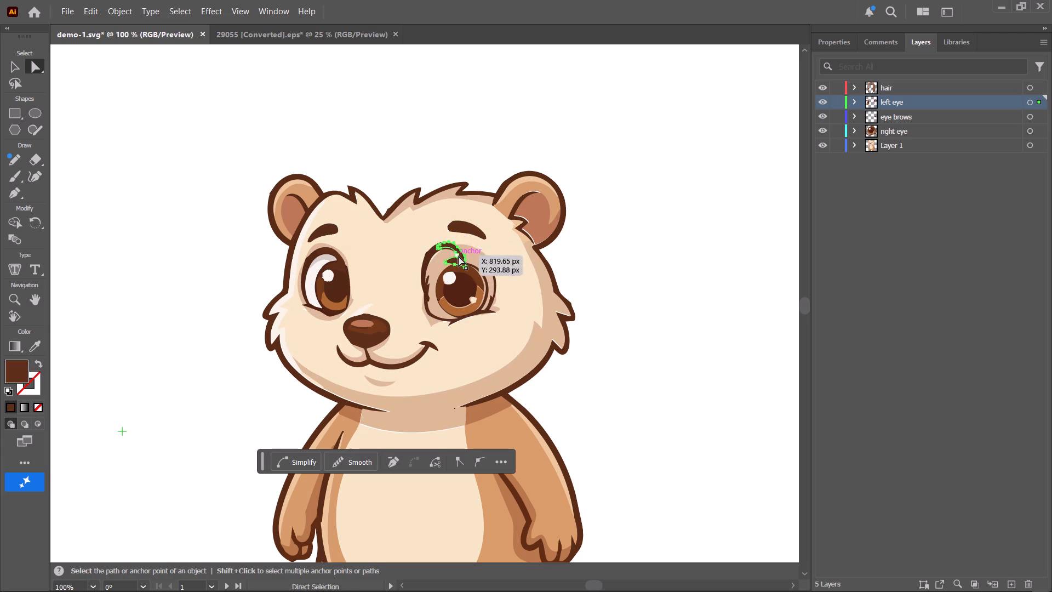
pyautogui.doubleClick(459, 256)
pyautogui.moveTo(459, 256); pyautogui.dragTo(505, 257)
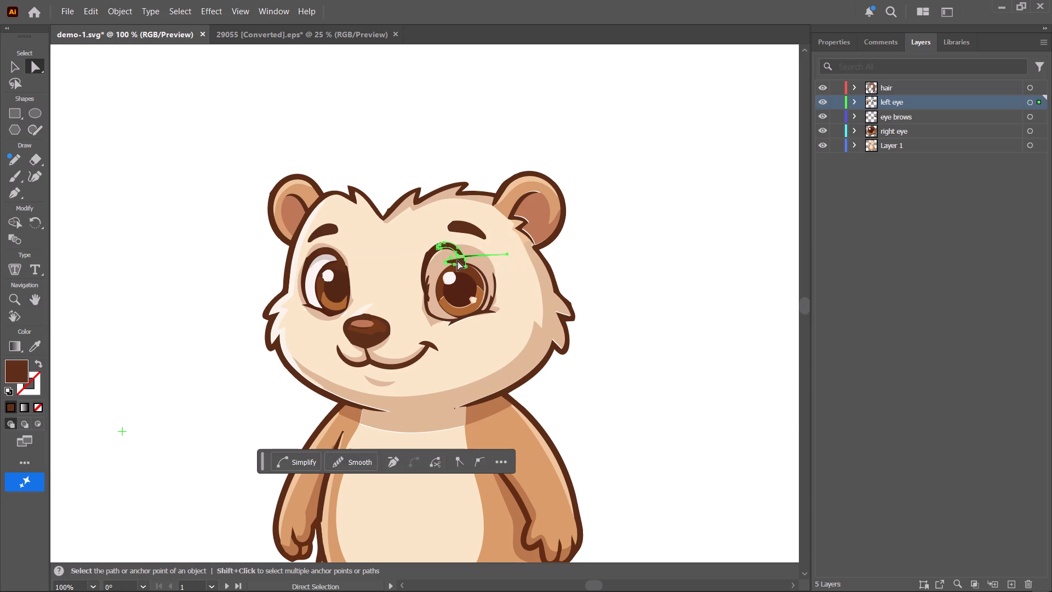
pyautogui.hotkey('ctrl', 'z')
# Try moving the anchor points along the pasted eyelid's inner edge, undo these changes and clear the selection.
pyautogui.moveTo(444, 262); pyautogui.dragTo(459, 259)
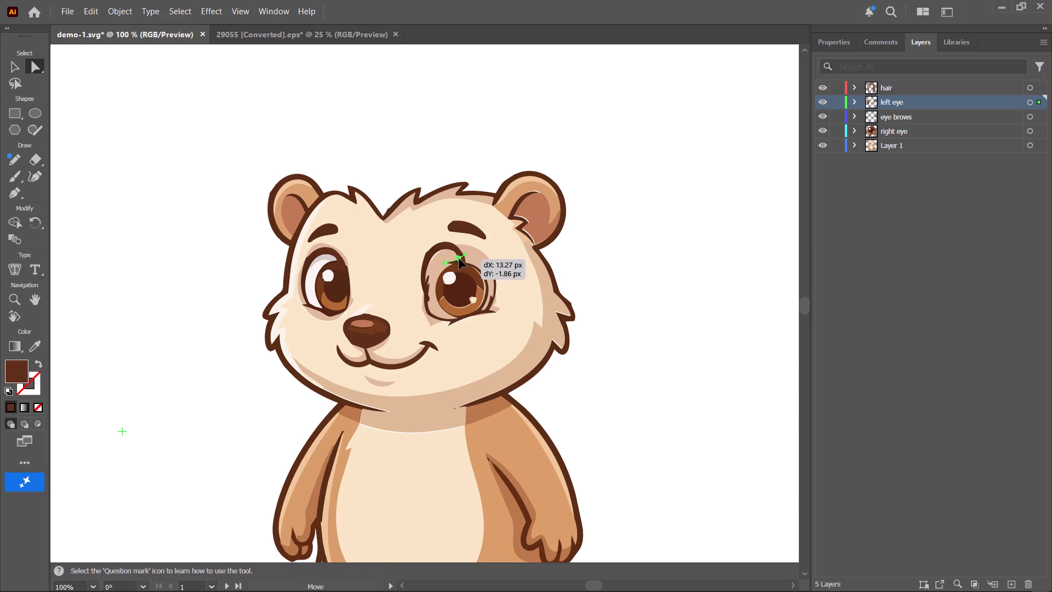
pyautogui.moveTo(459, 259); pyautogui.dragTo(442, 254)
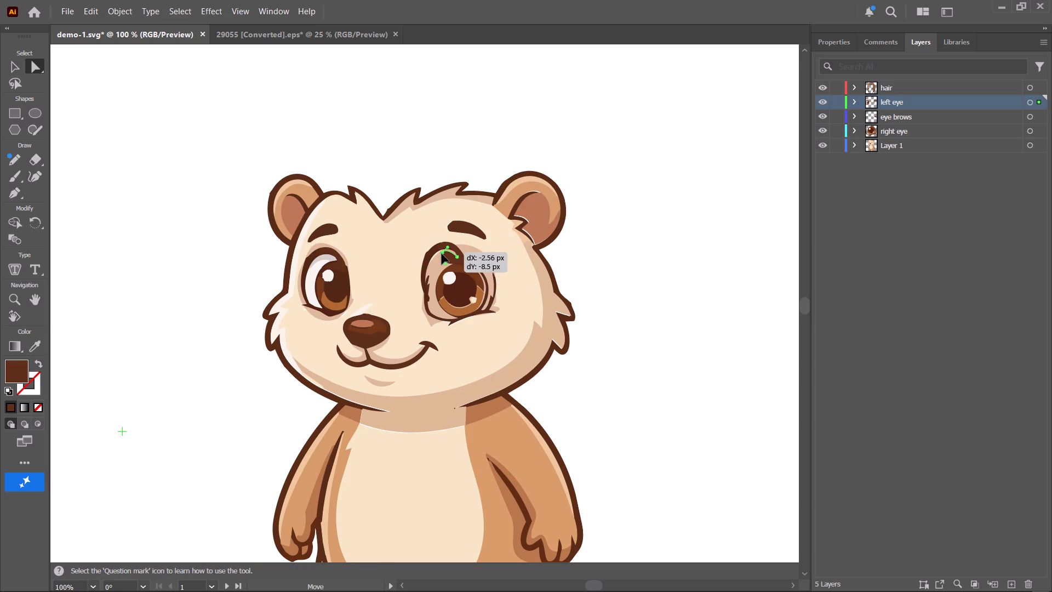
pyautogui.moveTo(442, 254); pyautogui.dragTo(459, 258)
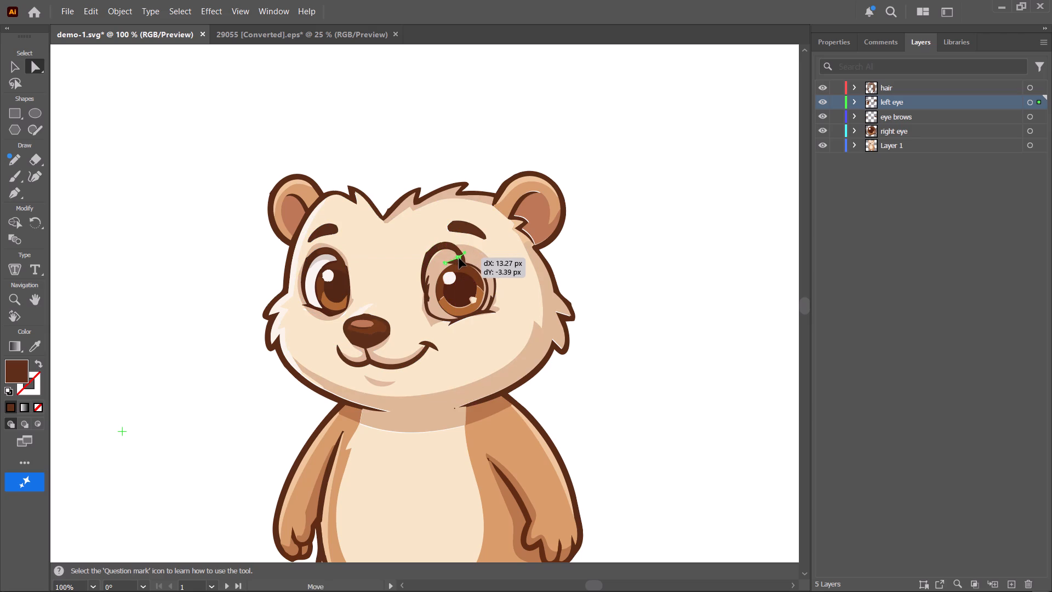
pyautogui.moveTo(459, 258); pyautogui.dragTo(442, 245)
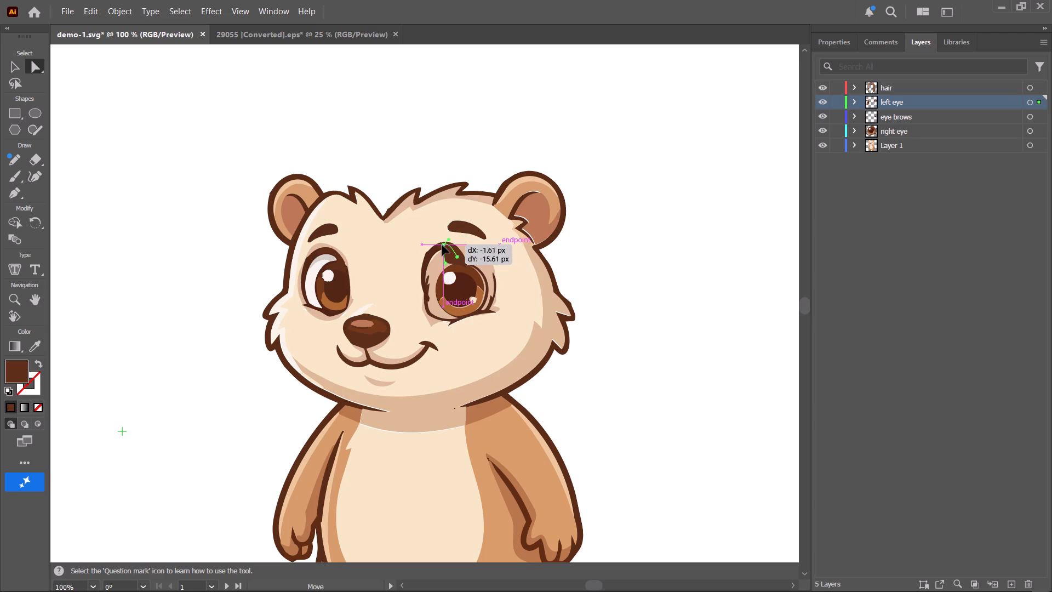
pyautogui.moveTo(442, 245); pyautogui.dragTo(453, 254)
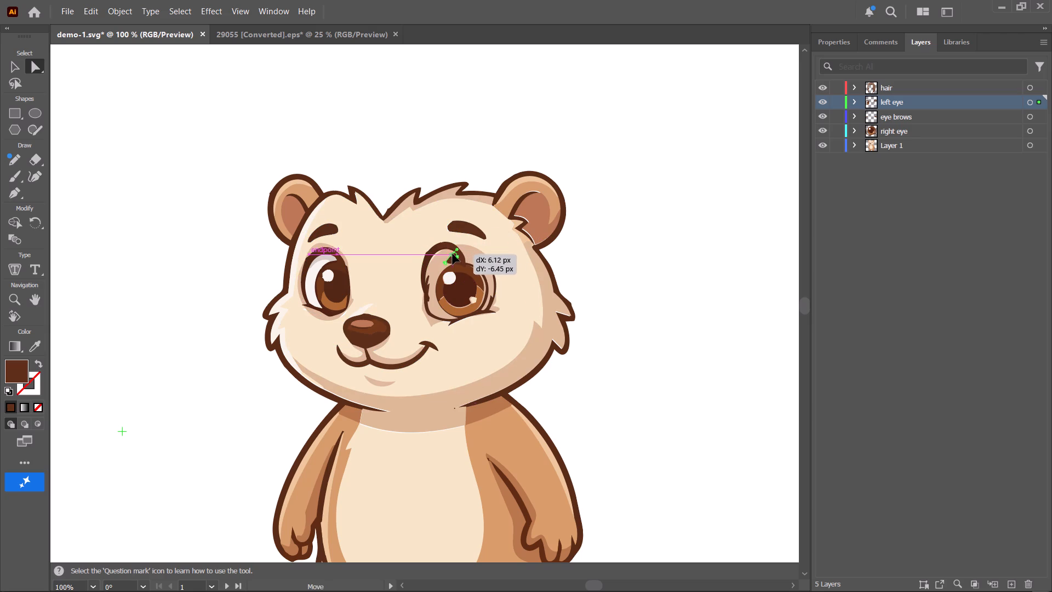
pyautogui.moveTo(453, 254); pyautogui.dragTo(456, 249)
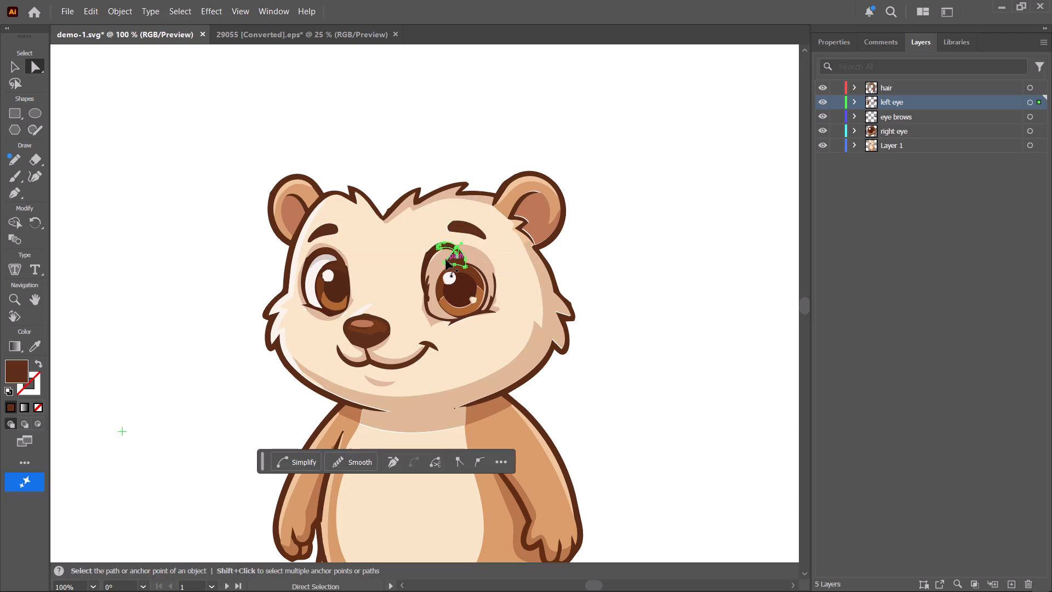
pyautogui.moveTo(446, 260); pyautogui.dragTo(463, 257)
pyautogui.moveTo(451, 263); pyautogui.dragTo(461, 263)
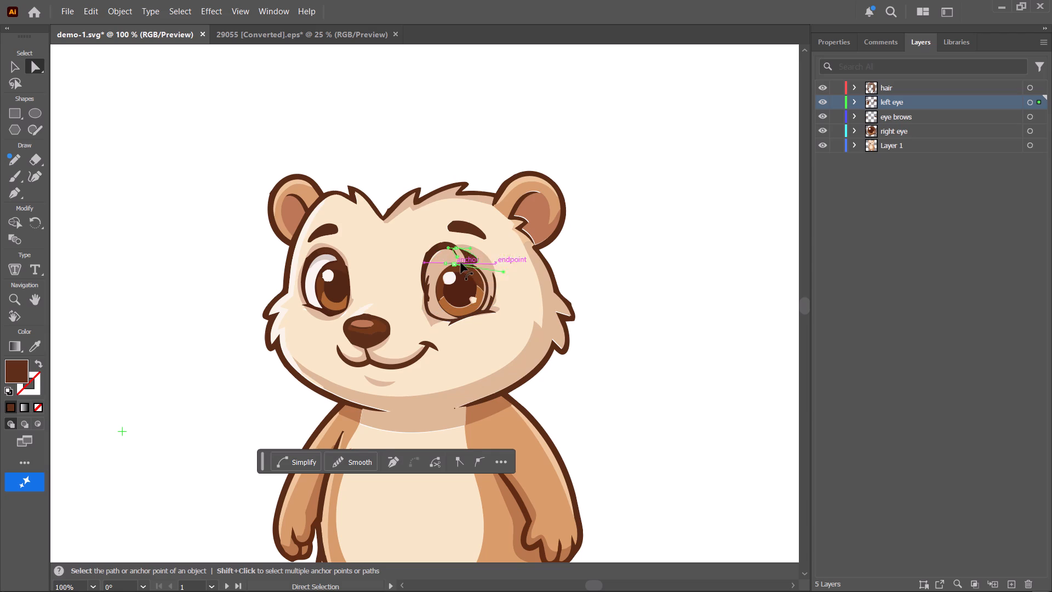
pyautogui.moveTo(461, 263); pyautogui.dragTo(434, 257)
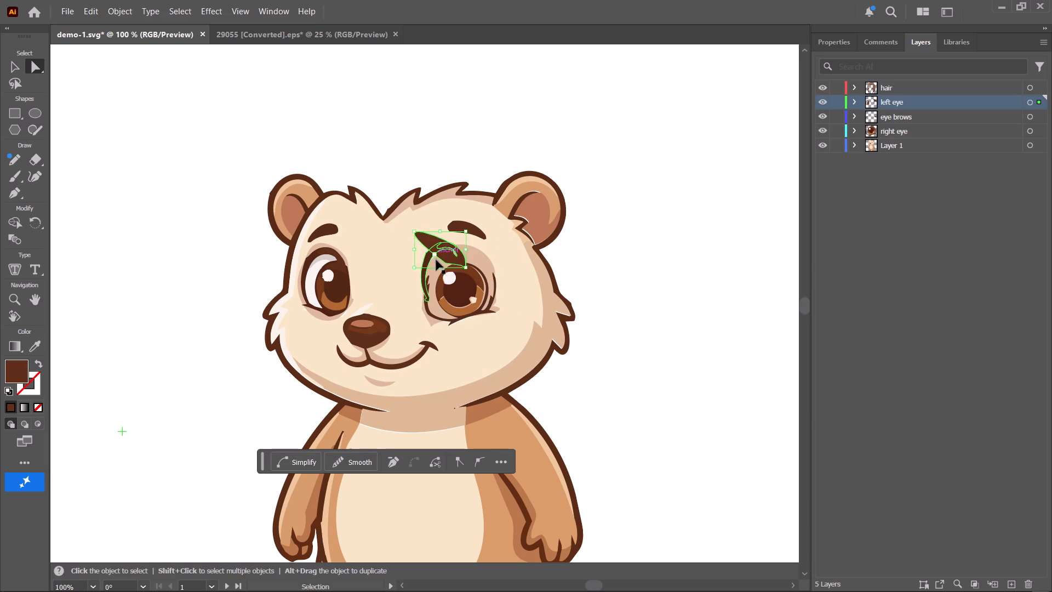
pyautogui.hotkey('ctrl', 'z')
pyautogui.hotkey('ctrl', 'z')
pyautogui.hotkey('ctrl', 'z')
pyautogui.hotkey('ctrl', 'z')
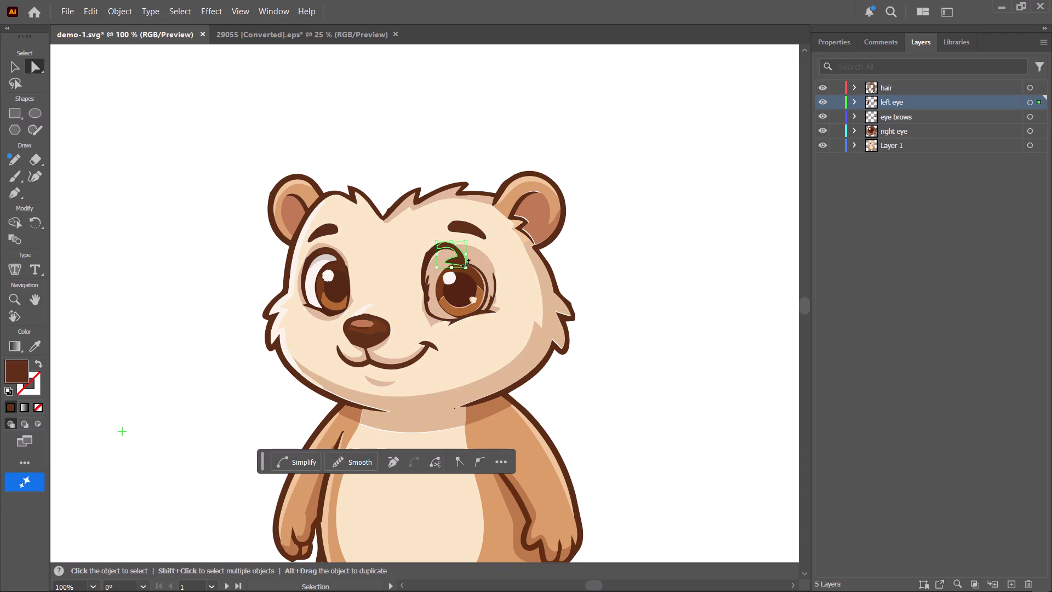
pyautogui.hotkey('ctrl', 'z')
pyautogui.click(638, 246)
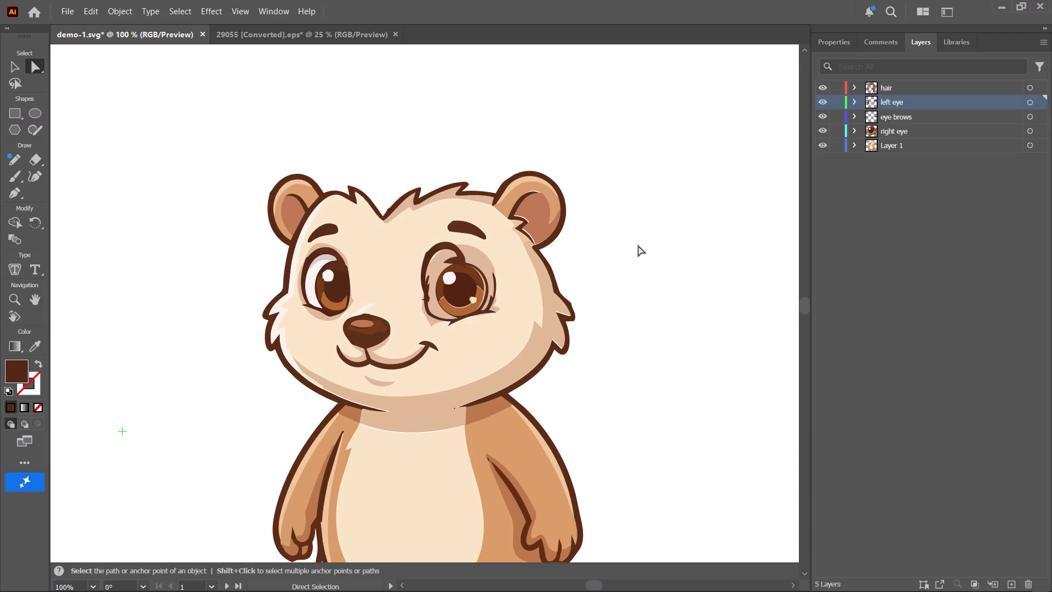
# Delete the pasted outline and eyelid shapes from the upper rim of the right eye.
pyautogui.click(434, 252)
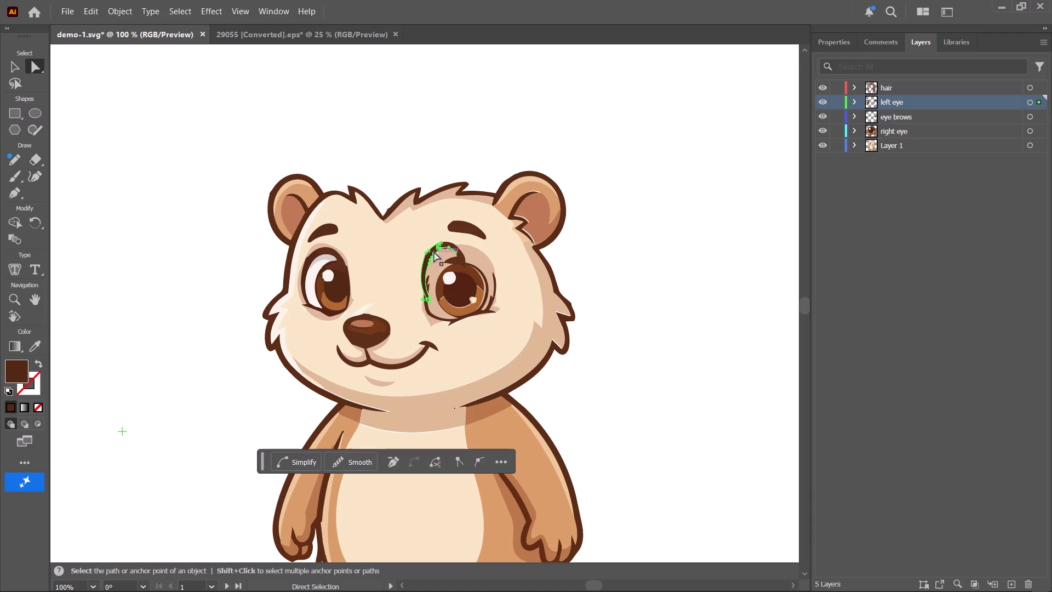
pyautogui.press('Delete')
pyautogui.press('Delete')
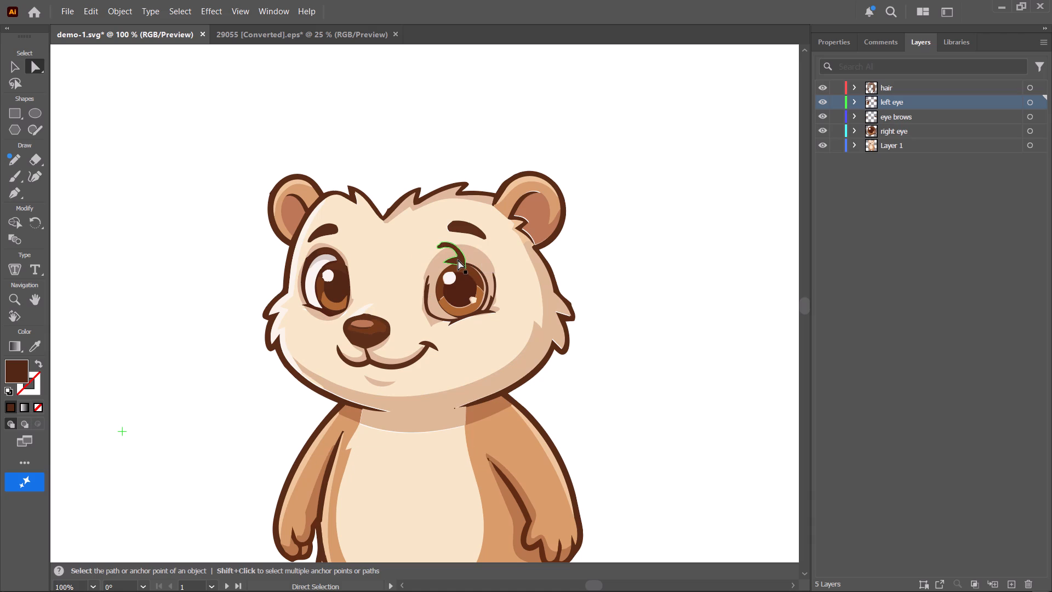
pyautogui.click(458, 260)
pyautogui.press('Delete')
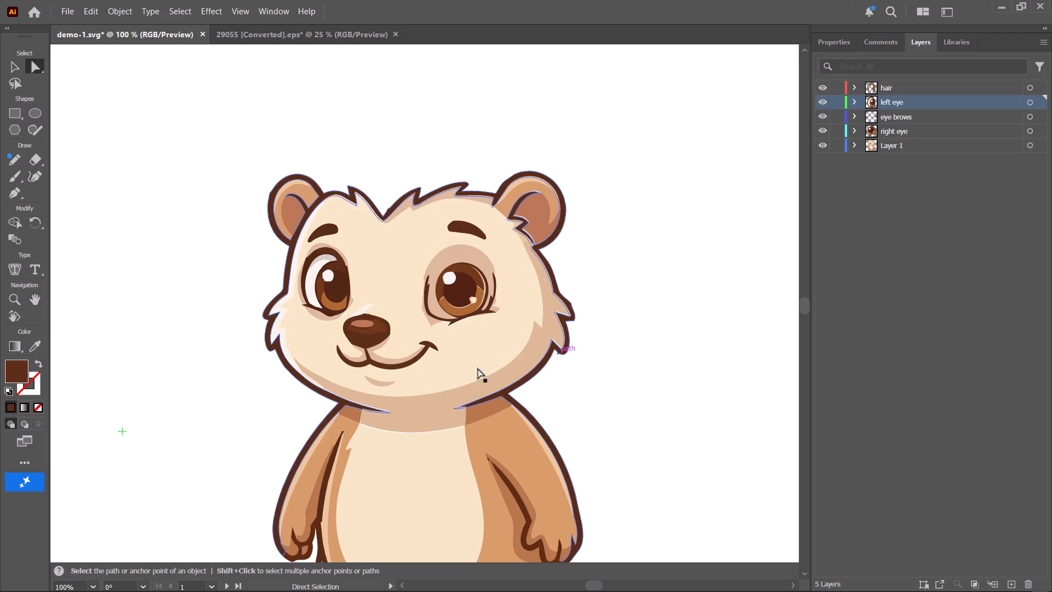
pyautogui.click(781, 243)
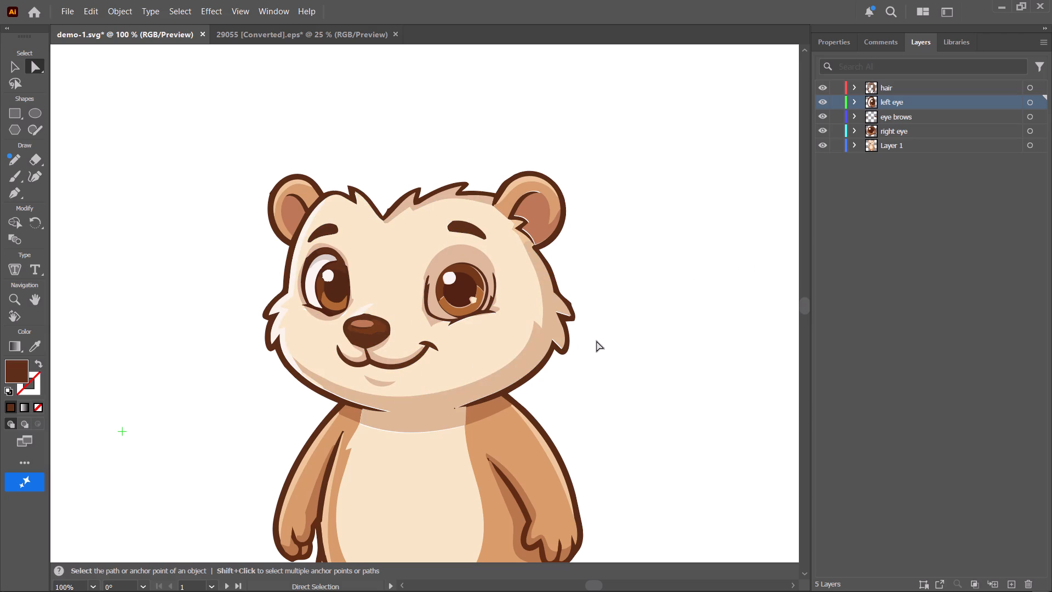
pyautogui.click(642, 363)
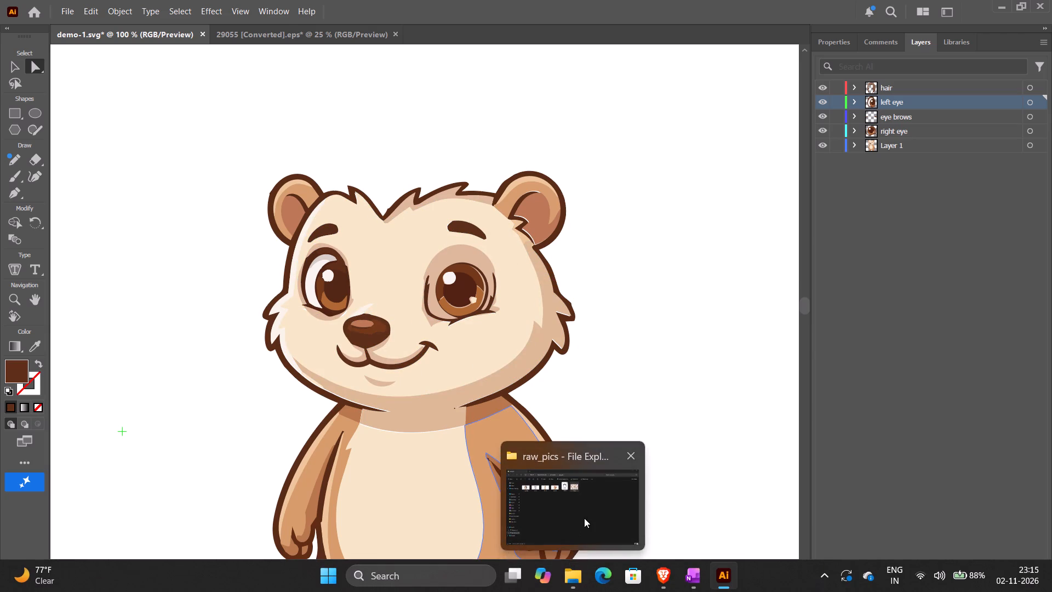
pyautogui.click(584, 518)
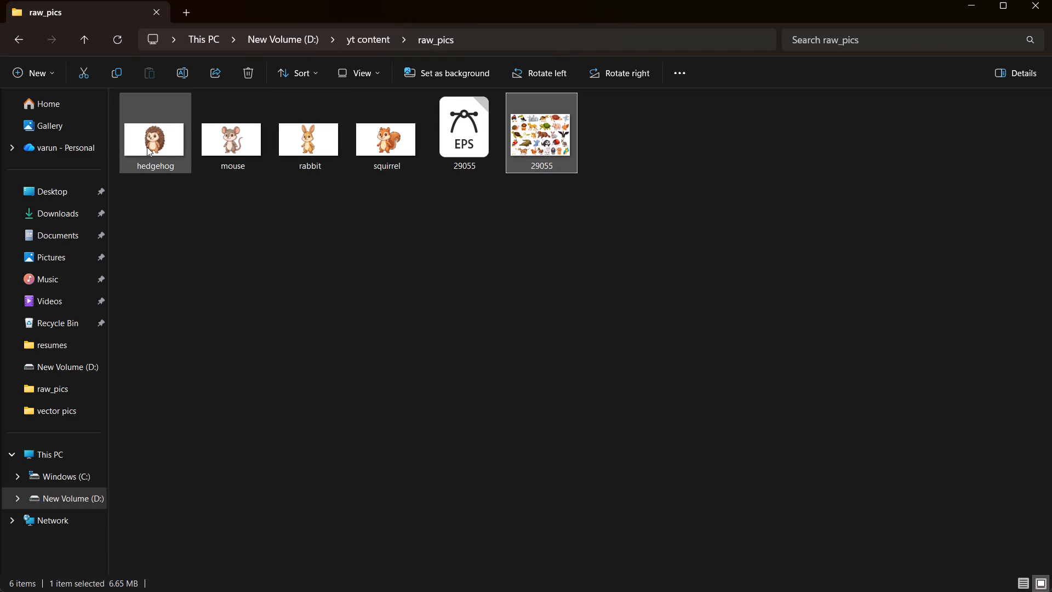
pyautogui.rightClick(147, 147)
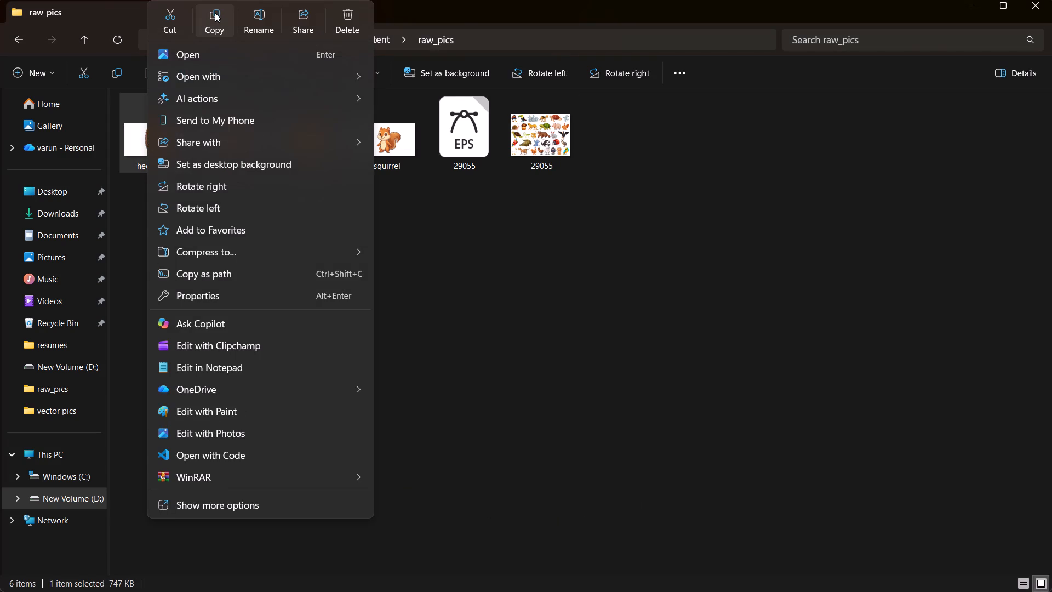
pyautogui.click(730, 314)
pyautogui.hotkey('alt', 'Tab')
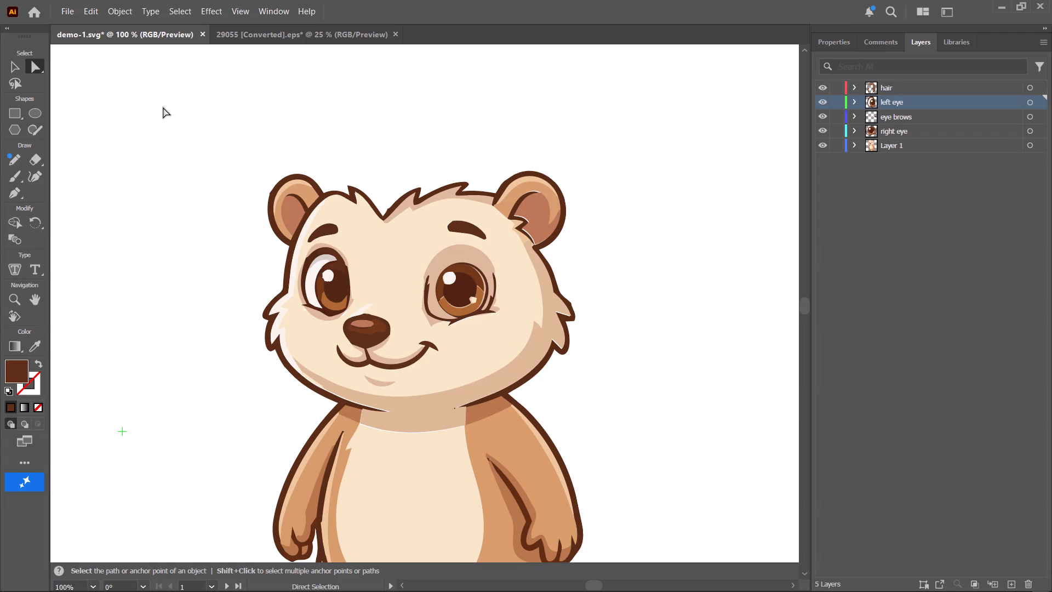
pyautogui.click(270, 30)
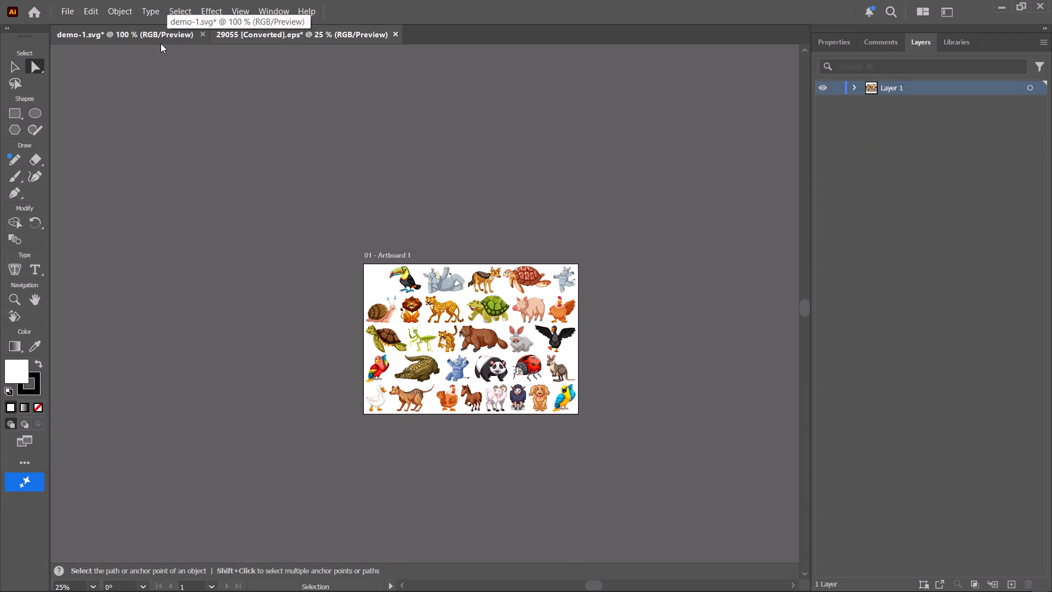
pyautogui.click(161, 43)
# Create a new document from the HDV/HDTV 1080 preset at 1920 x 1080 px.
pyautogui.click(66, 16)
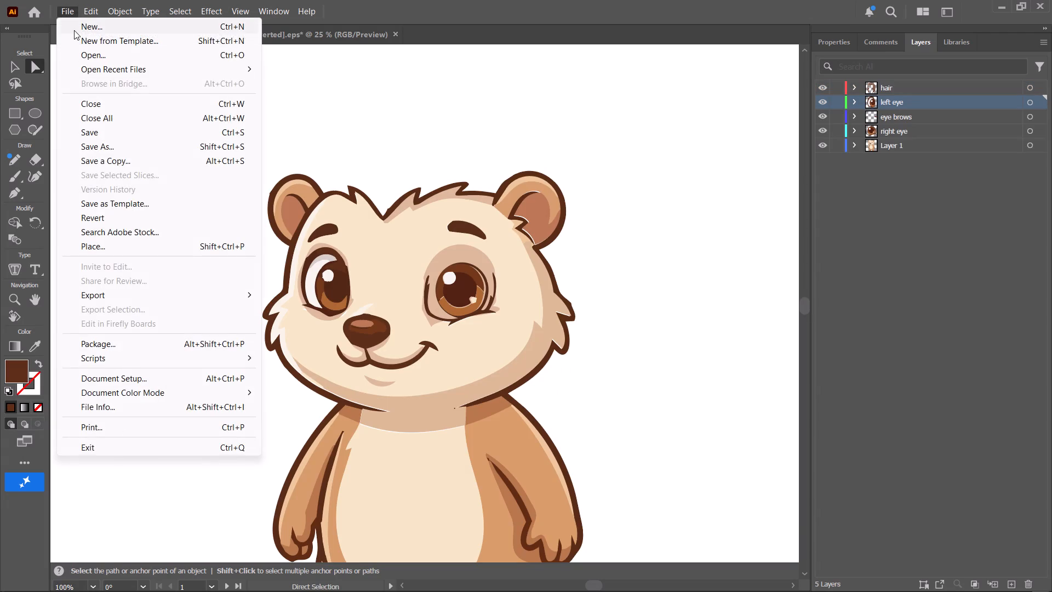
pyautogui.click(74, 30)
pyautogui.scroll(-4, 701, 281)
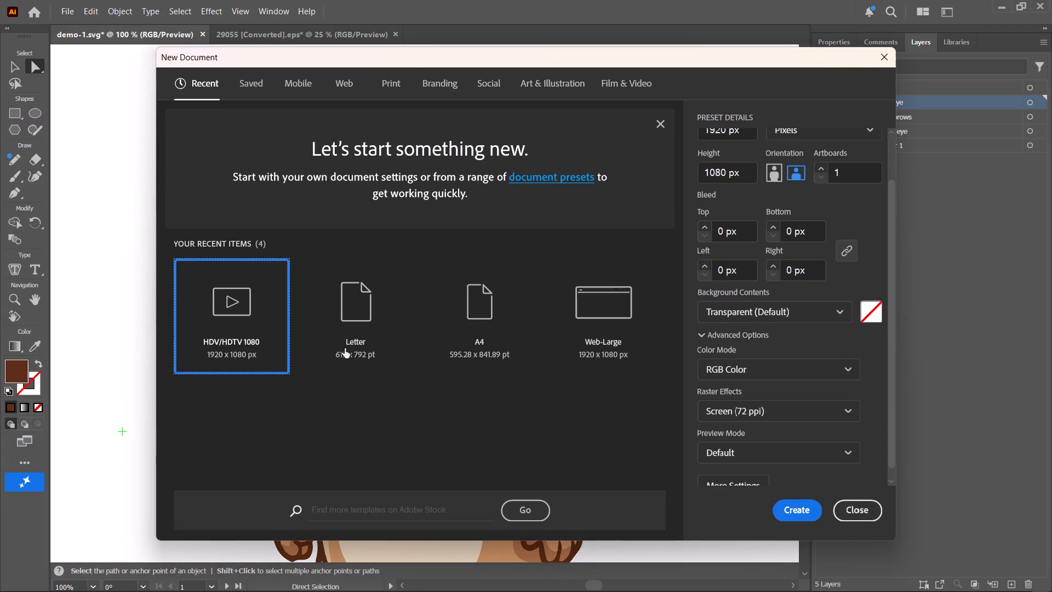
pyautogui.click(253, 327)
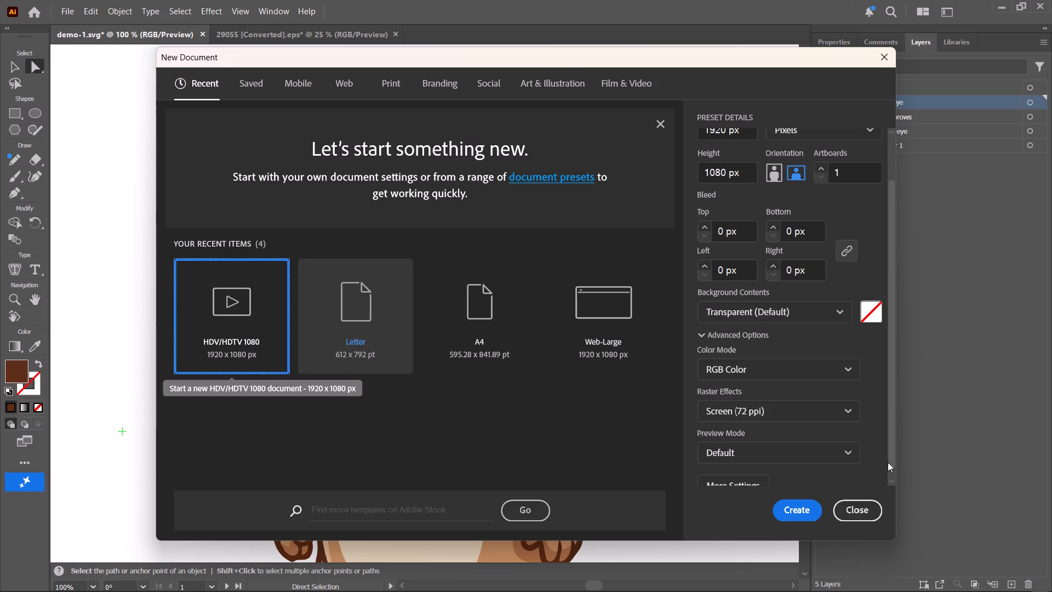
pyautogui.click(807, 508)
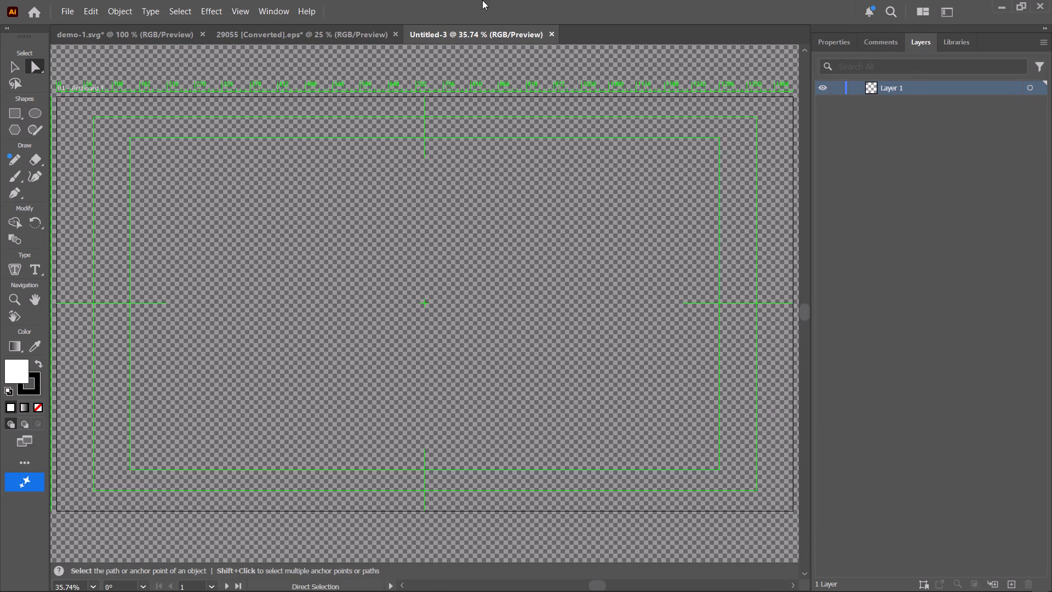
# Open the hedgehog image from the raw_pics folder as its own document.
pyautogui.click(67, 8)
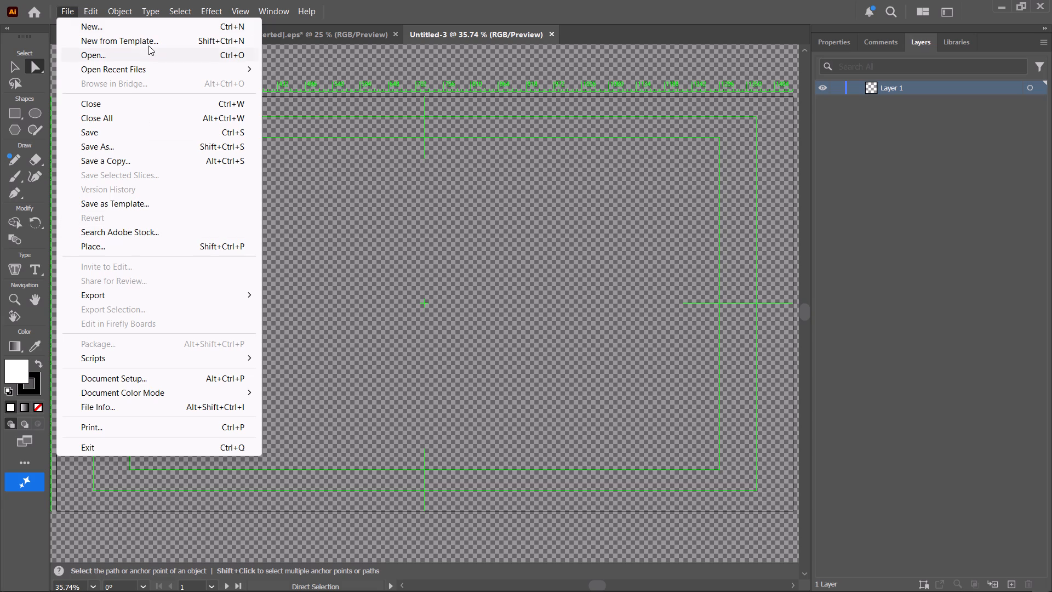
pyautogui.click(101, 56)
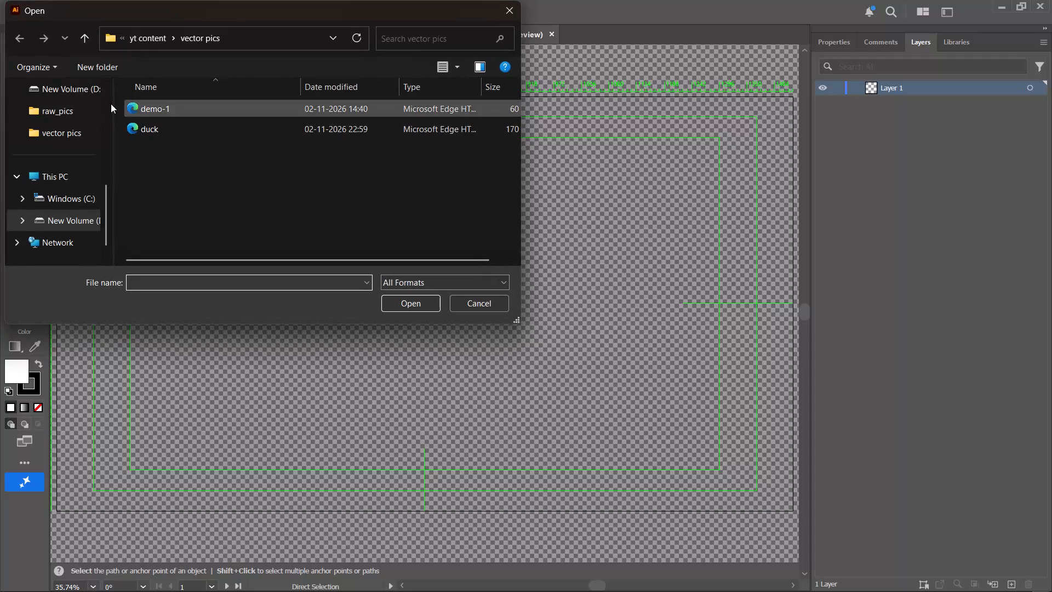
pyautogui.click(138, 42)
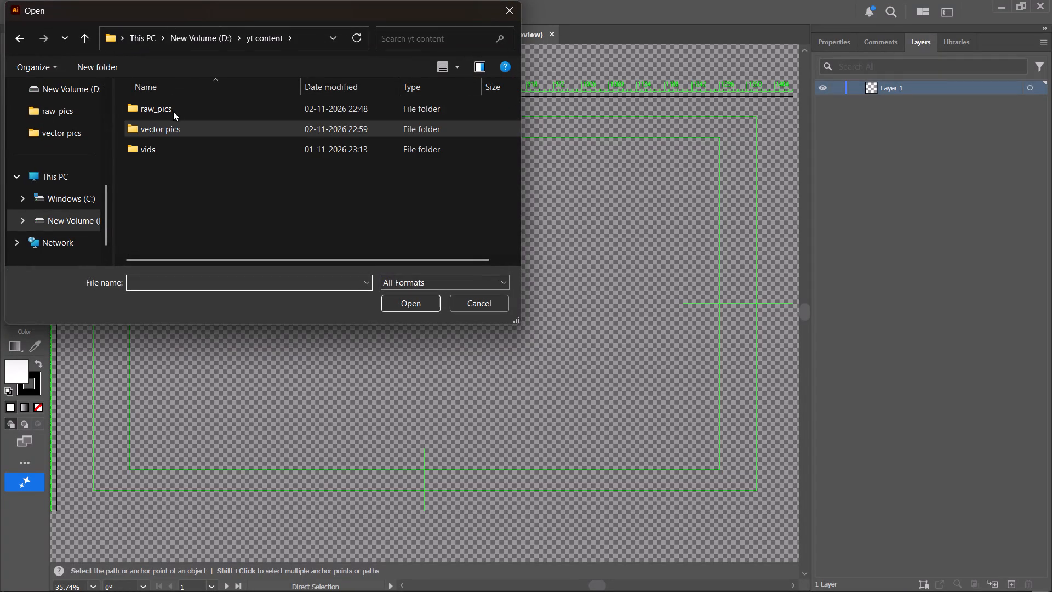
pyautogui.click(173, 111)
pyautogui.doubleClick(171, 110)
pyautogui.click(318, 121)
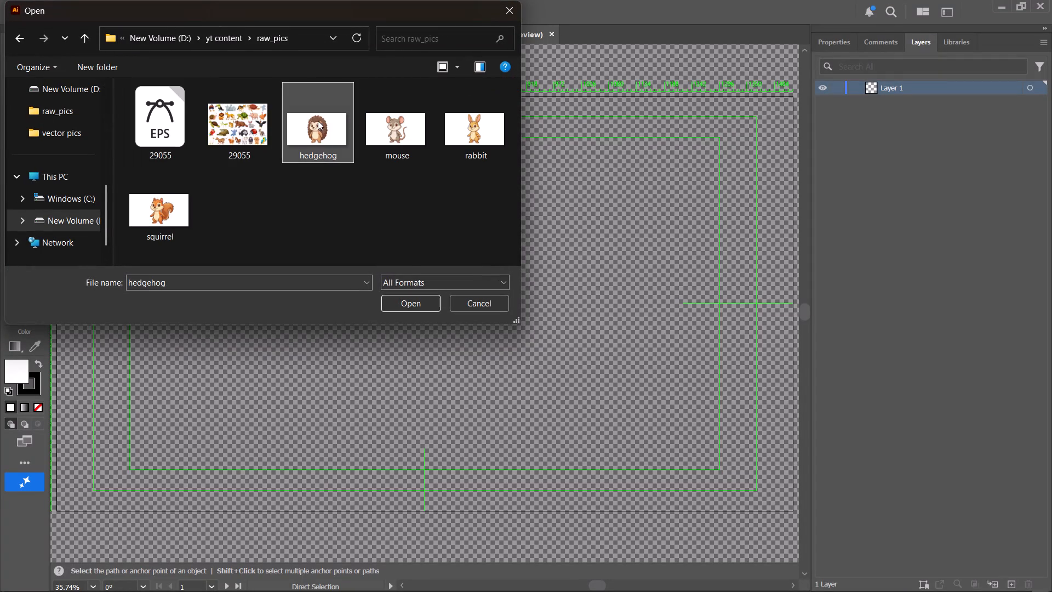
pyautogui.click(414, 302)
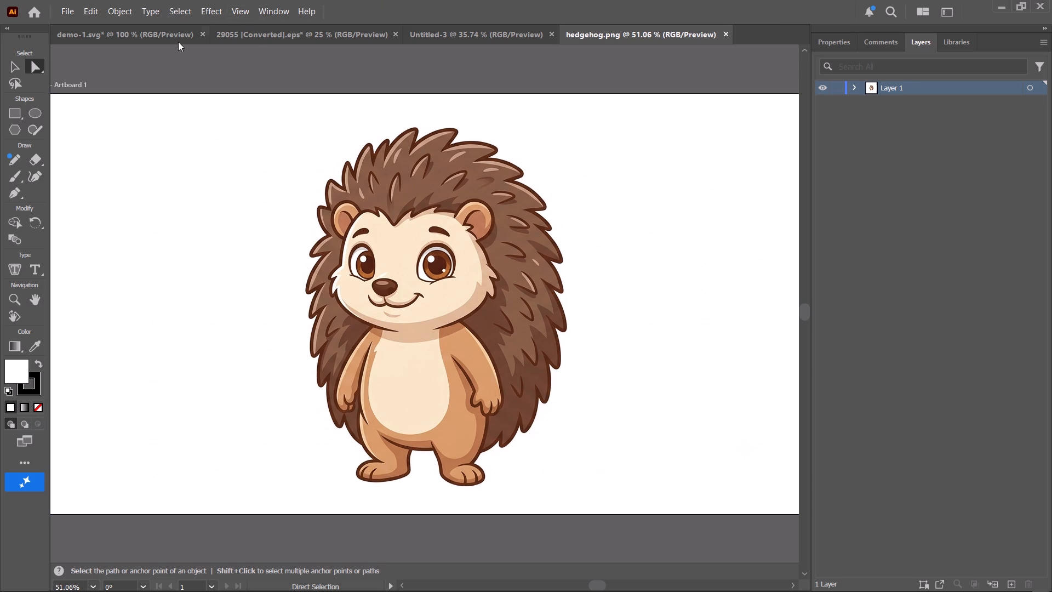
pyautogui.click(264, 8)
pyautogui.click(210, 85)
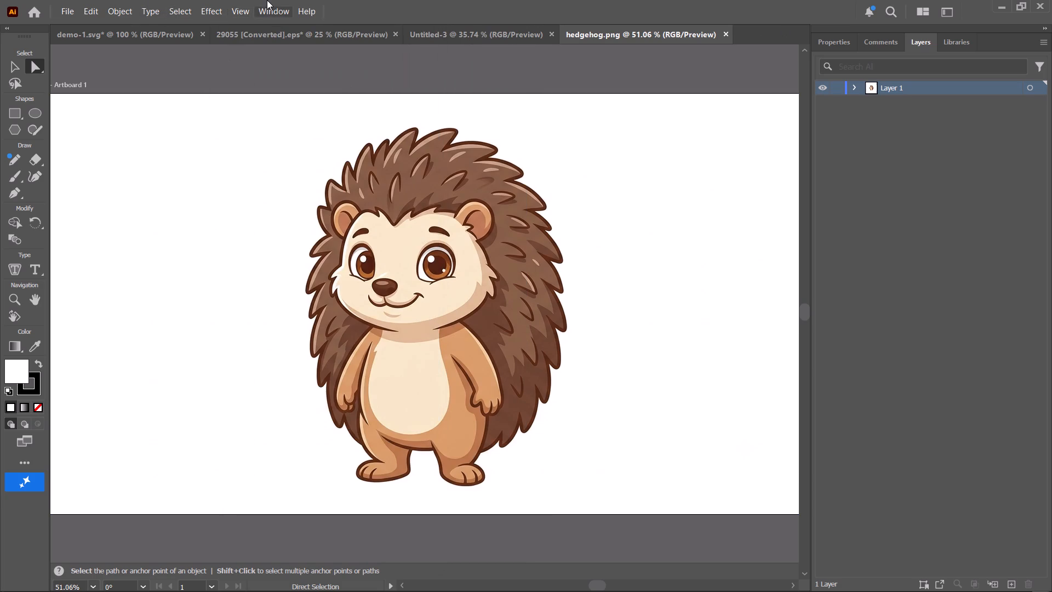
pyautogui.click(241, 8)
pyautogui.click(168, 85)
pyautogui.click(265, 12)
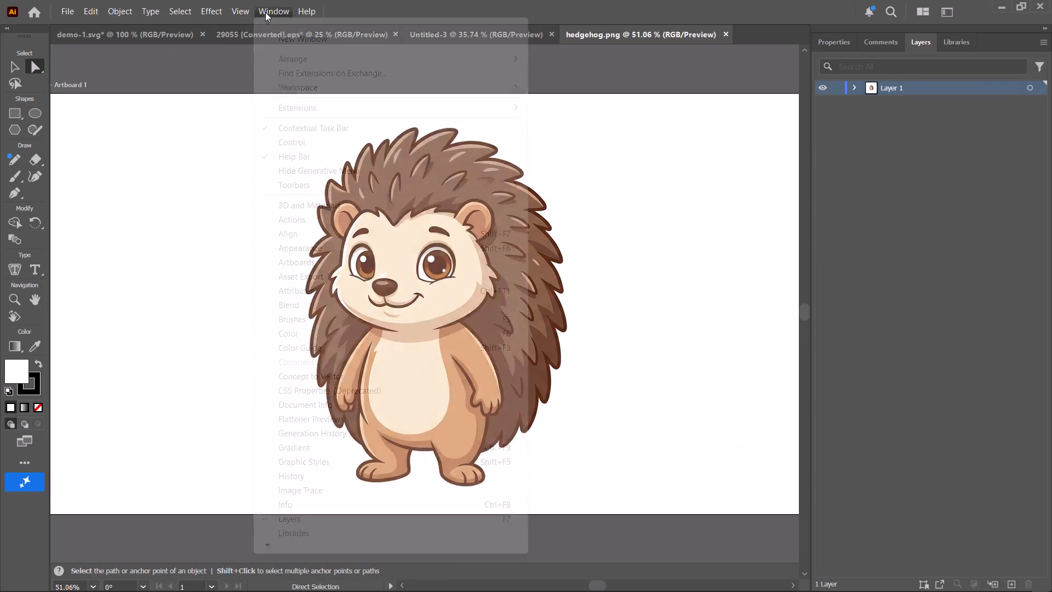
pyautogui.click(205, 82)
# Examine the Image Trace settings, including the advanced options, for the hedgehog document.
pyautogui.click(267, 4)
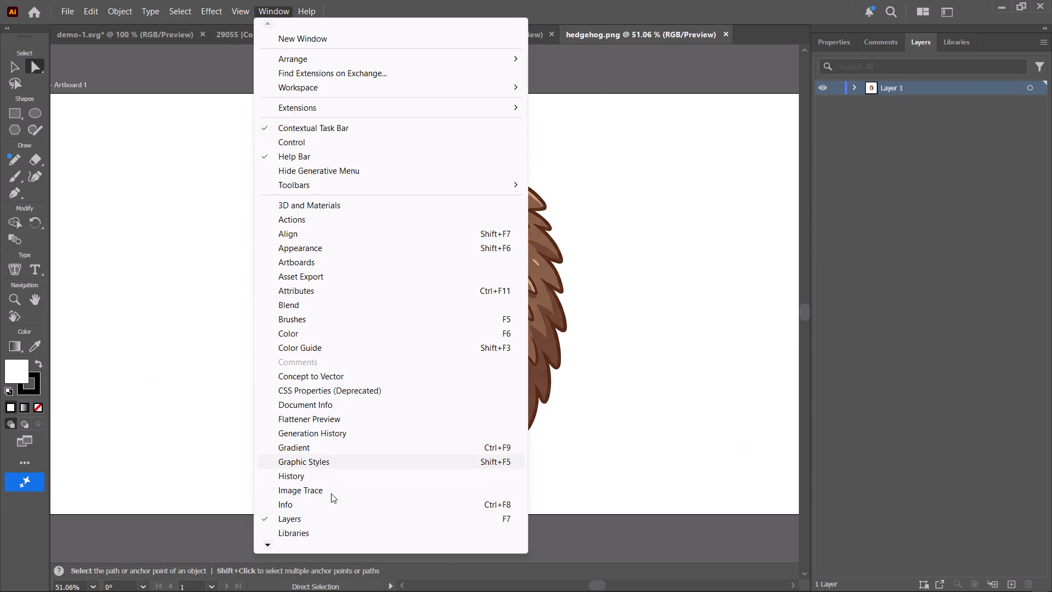
pyautogui.click(330, 494)
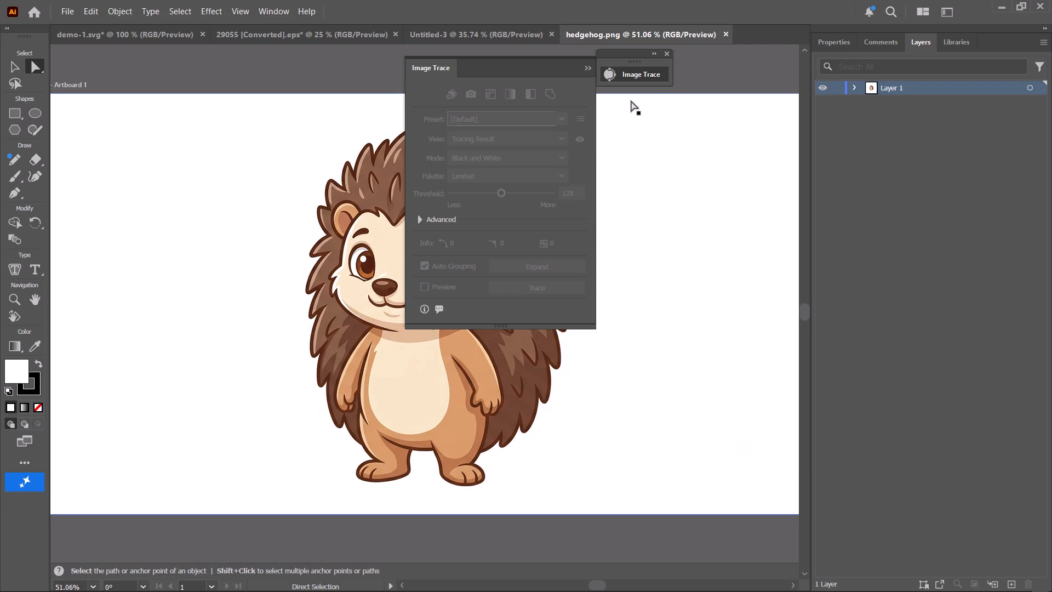
pyautogui.click(641, 76)
pyautogui.click(641, 76)
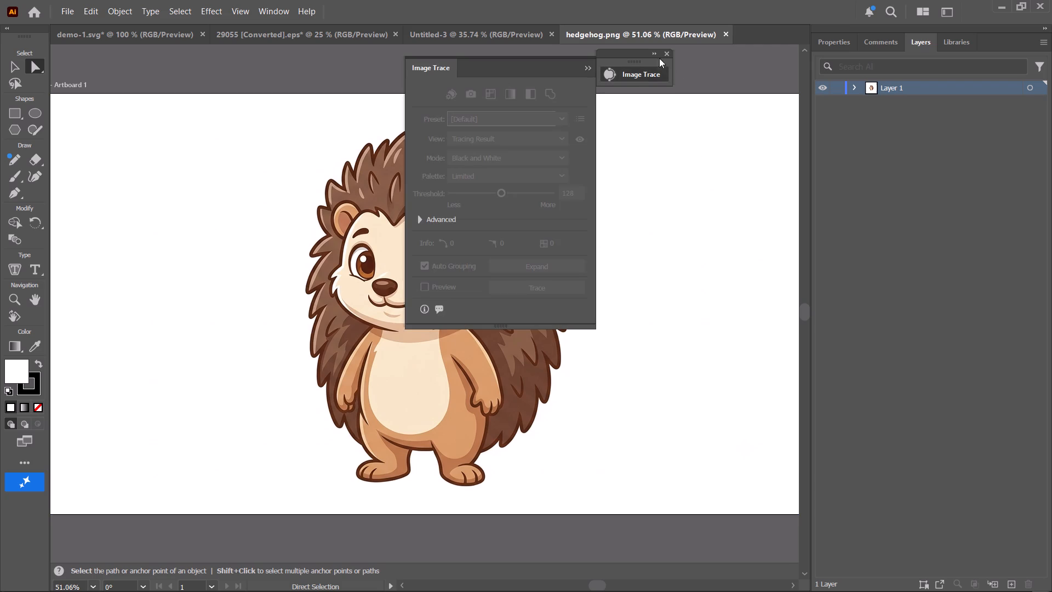
pyautogui.click(666, 52)
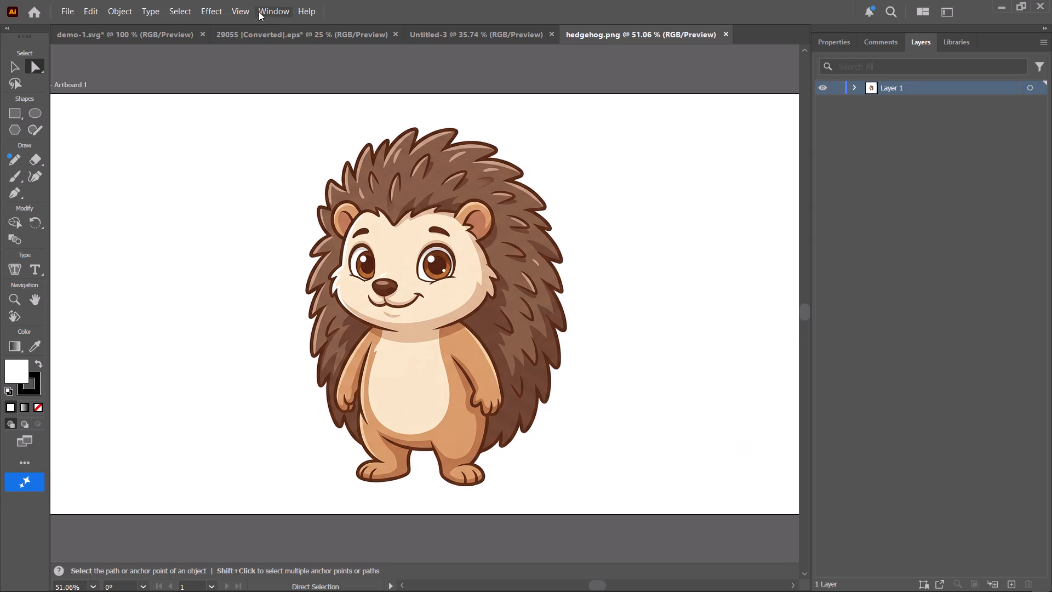
pyautogui.click(261, 11)
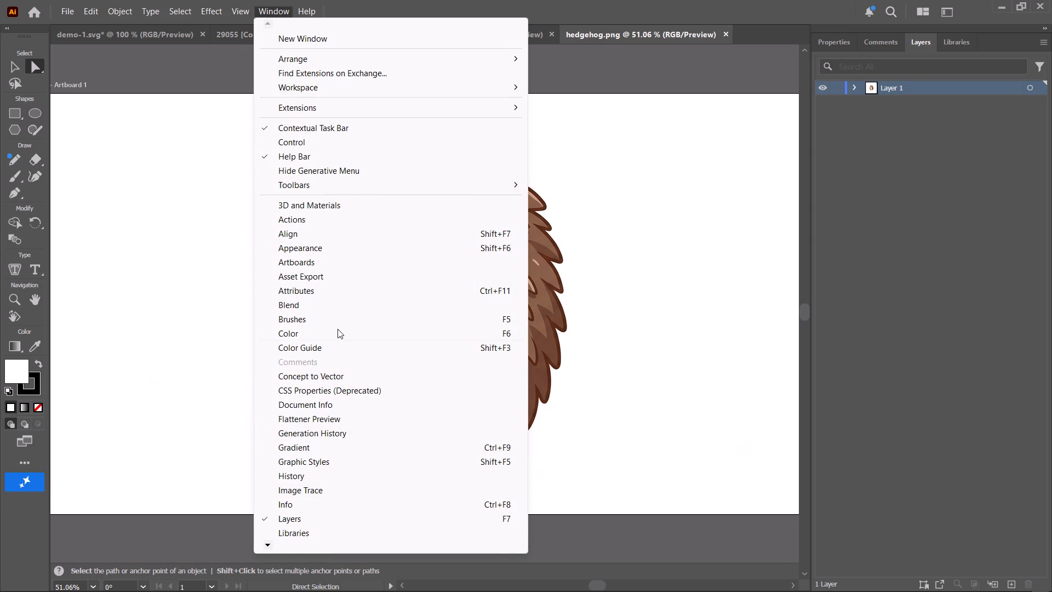
pyautogui.click(302, 485)
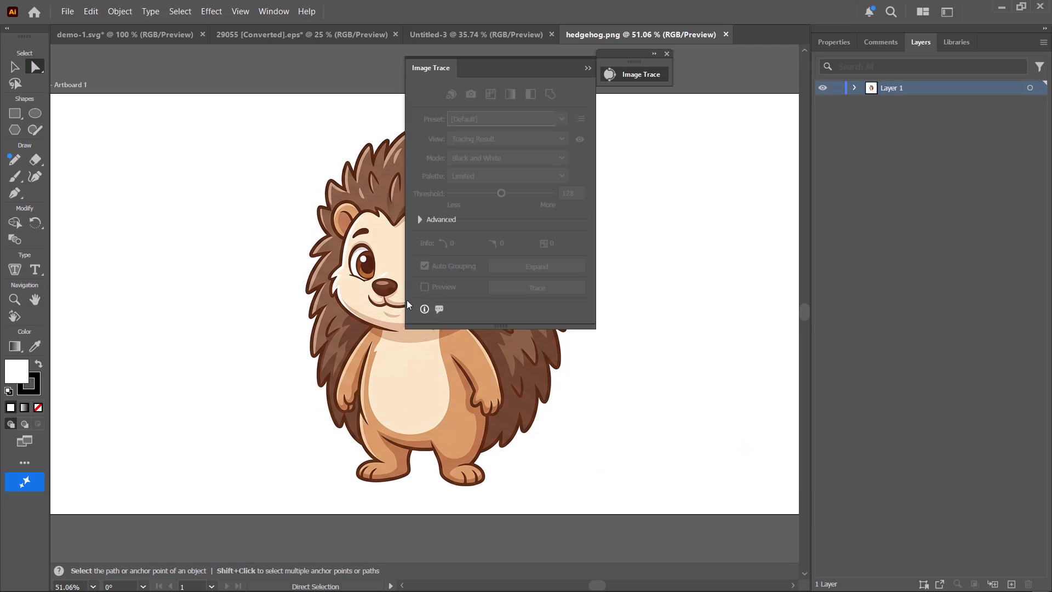
pyautogui.click(418, 221)
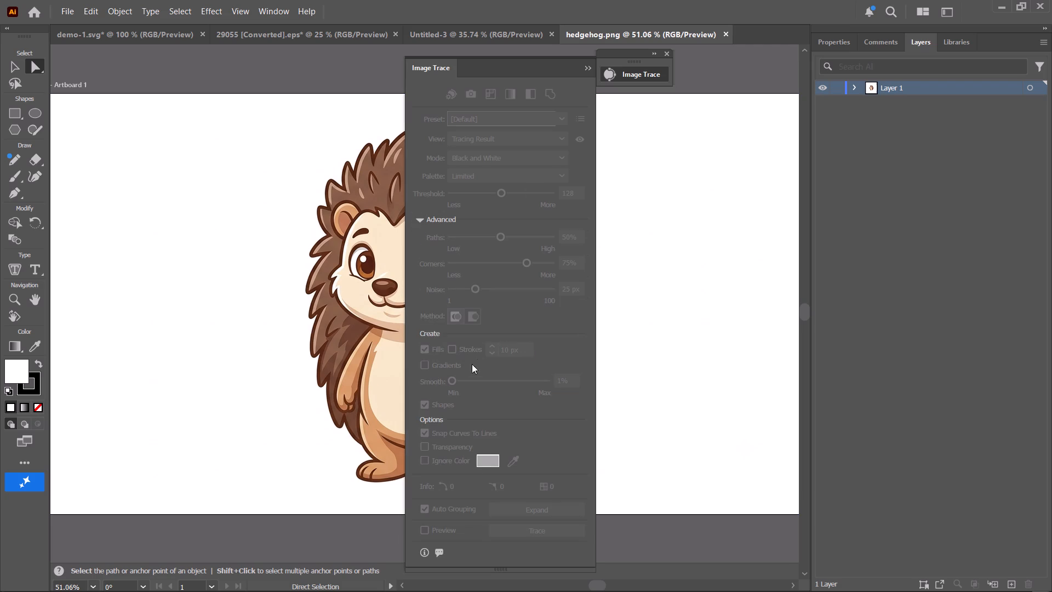
pyautogui.scroll(-4, 477, 359)
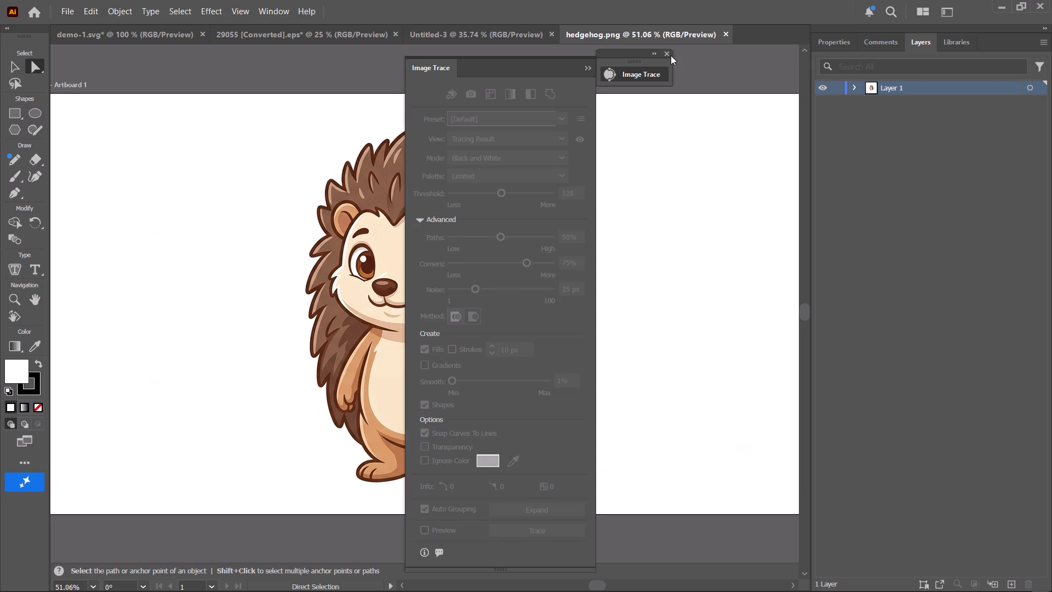
pyautogui.click(671, 55)
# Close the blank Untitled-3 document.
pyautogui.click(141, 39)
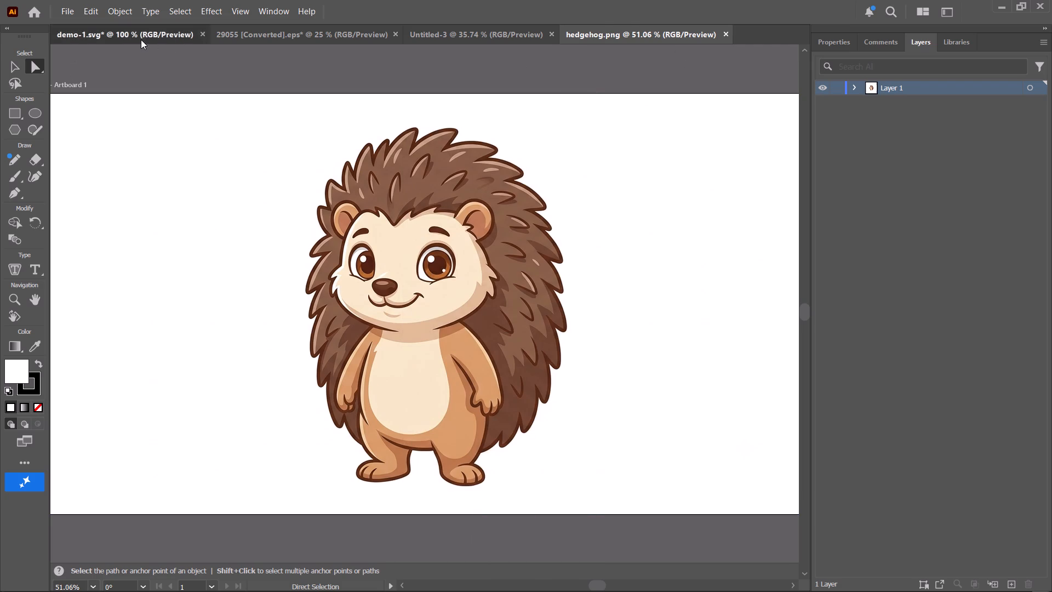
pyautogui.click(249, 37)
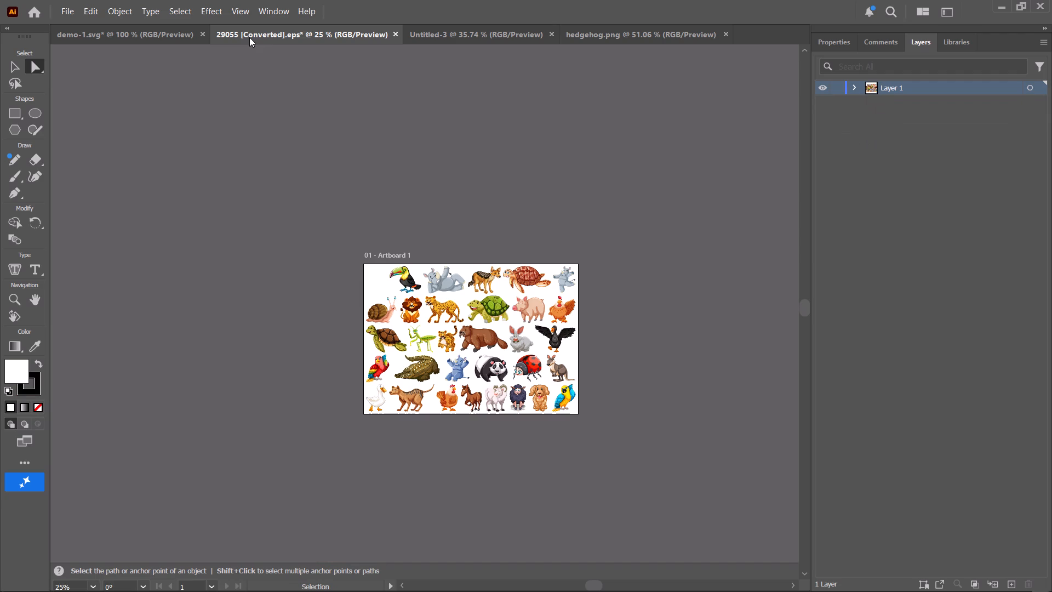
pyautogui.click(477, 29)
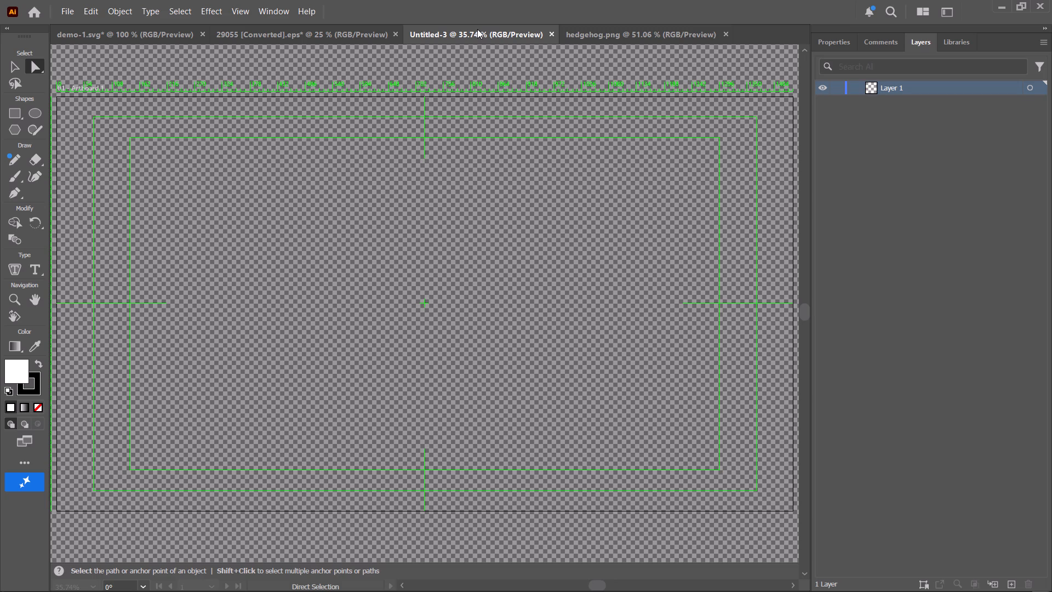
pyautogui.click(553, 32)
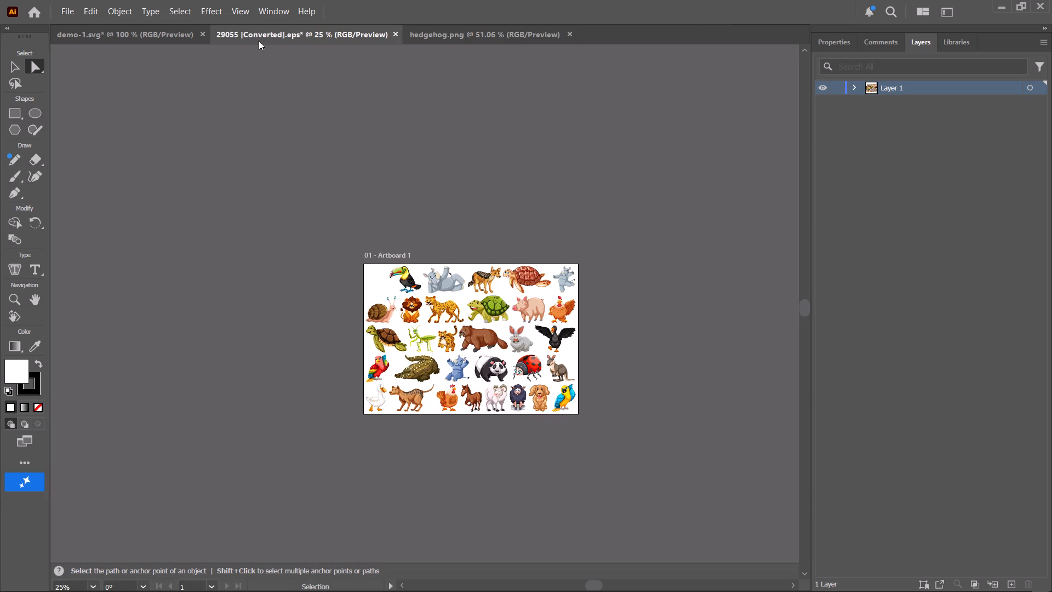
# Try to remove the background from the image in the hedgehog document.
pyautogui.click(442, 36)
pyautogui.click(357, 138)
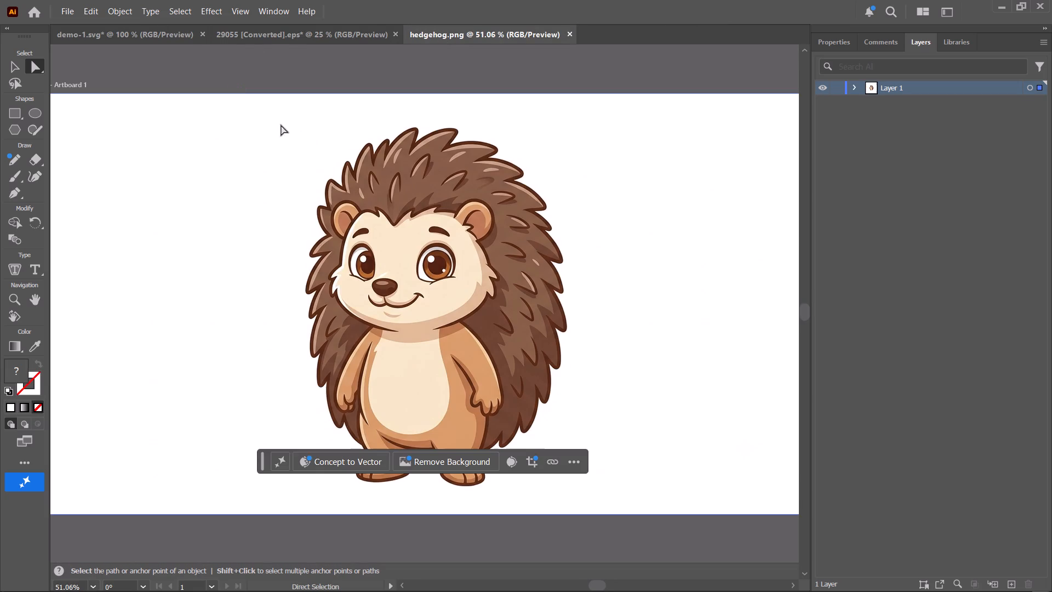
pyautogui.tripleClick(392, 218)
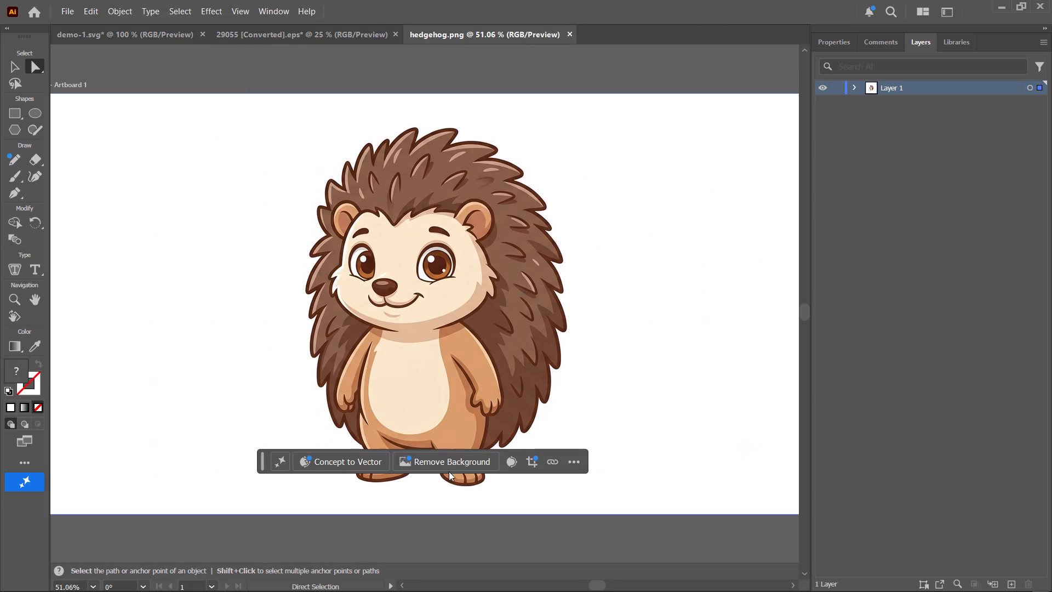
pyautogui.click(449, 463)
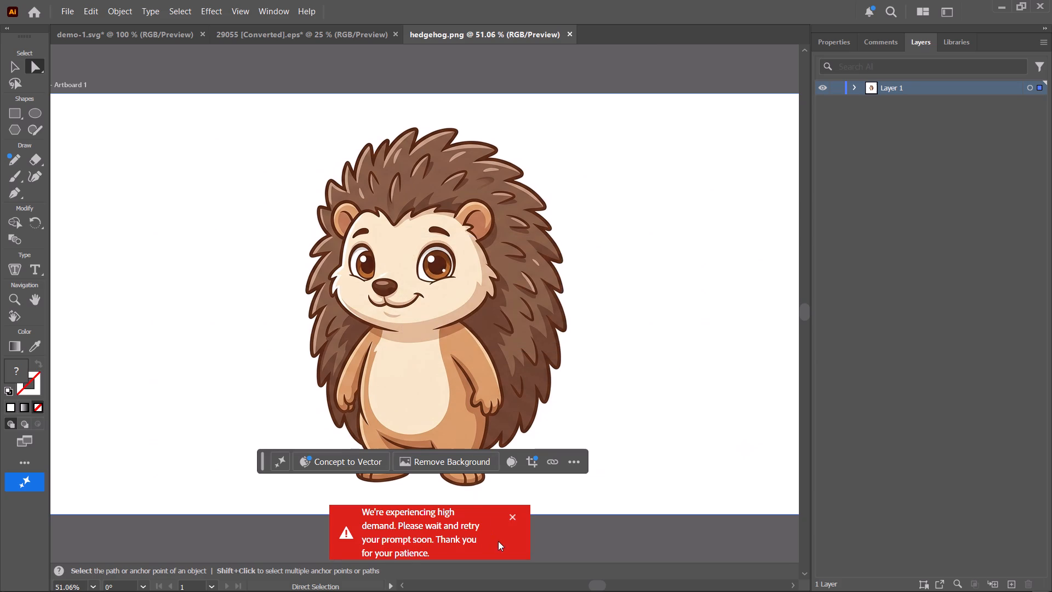
# Trace the hedgehog image with Image Trace in Color mode, using the Limited palette with 30 colors.
pyautogui.click(508, 517)
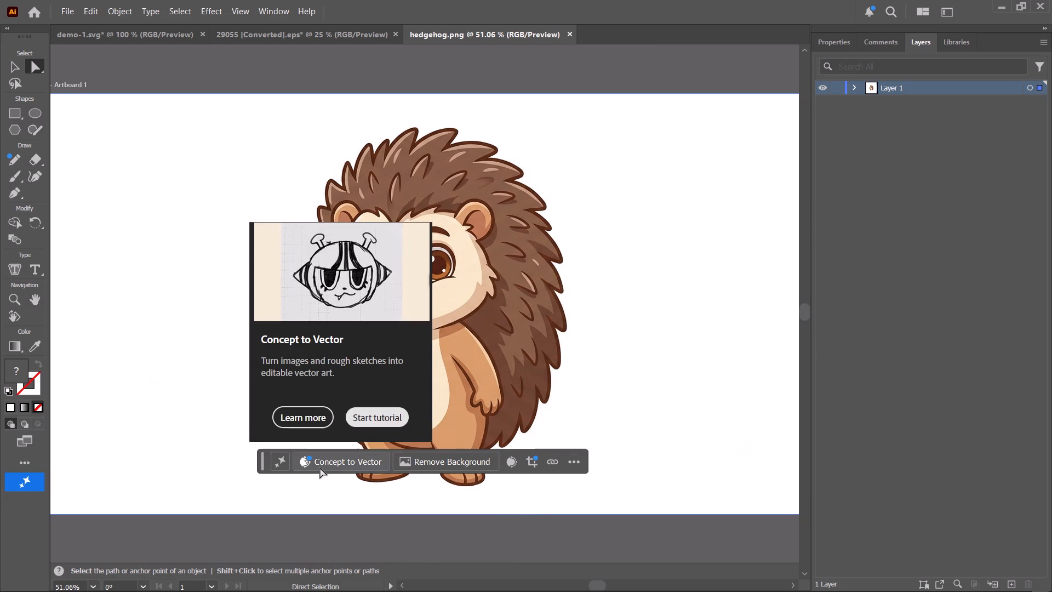
pyautogui.click(799, 335)
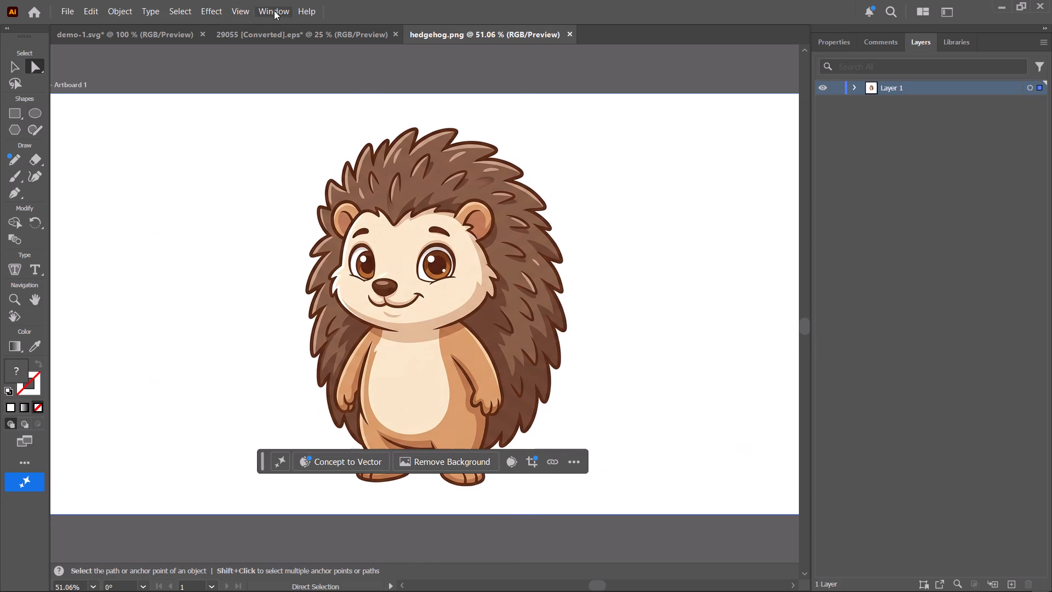
pyautogui.click(274, 10)
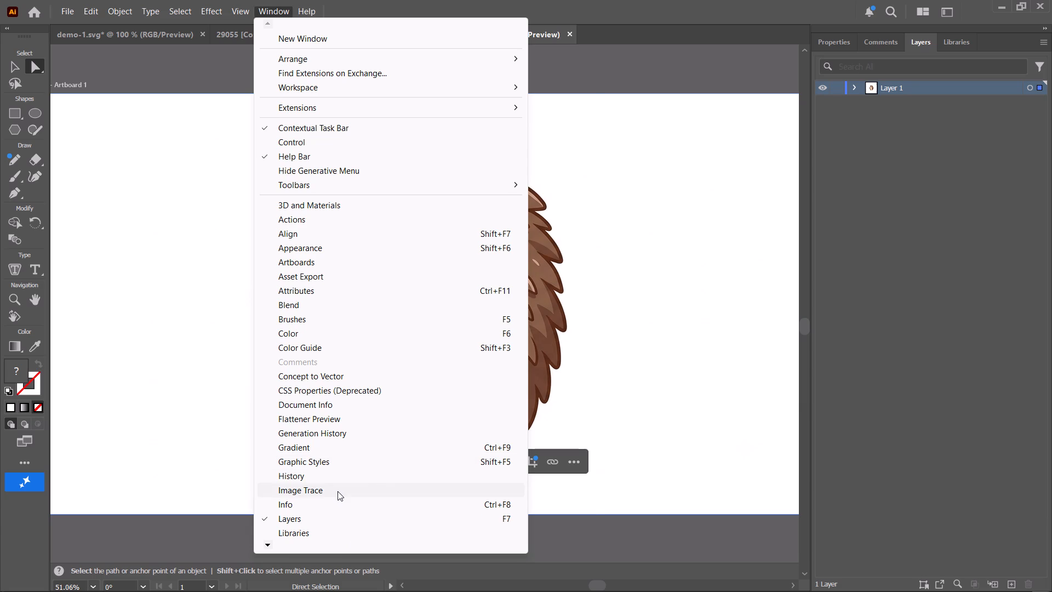
pyautogui.click(338, 491)
pyautogui.click(641, 532)
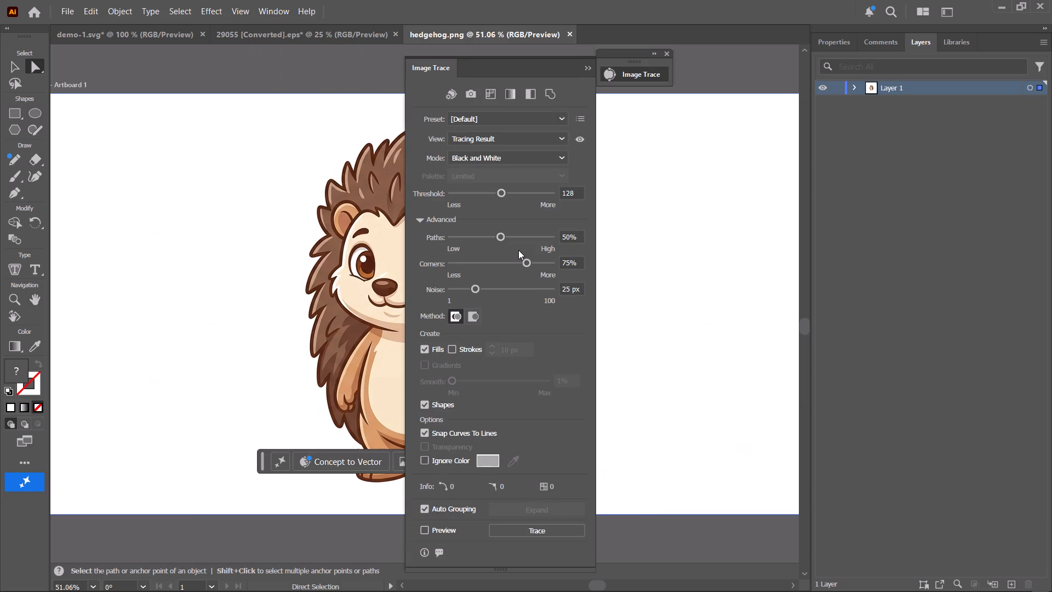
pyautogui.click(550, 161)
pyautogui.click(517, 179)
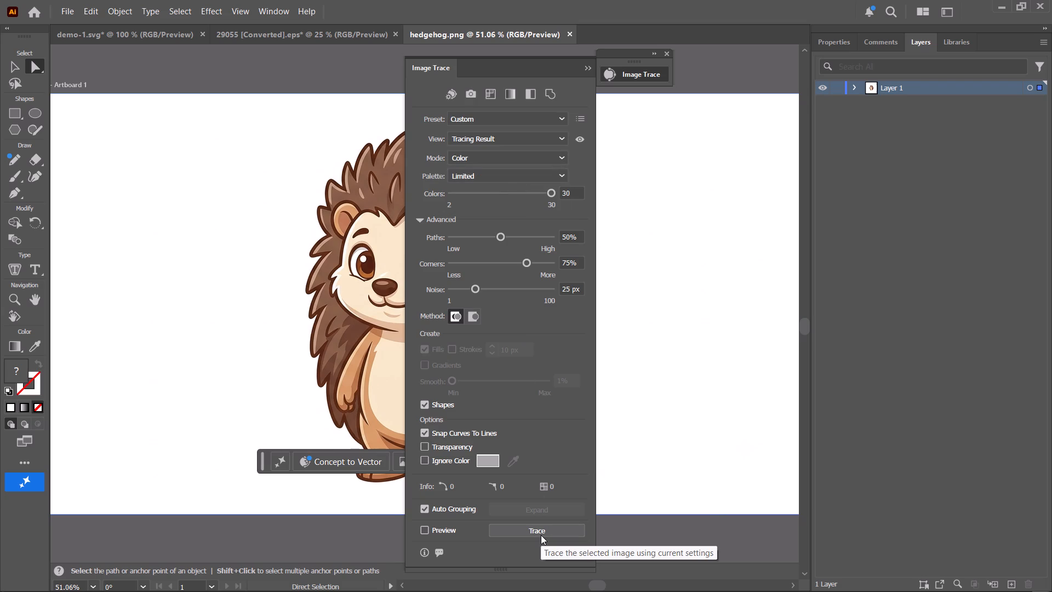
pyautogui.click(541, 535)
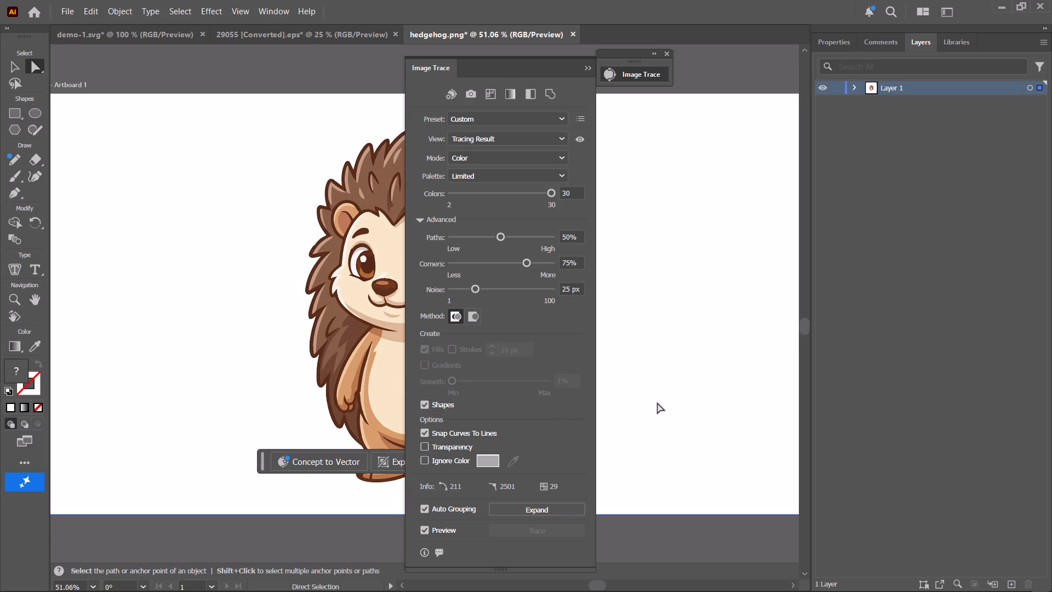
# Expand the hedgehog tracing into editable paths, close the Image Trace settings and ungroup the expanded artwork.
pyautogui.click(677, 395)
pyautogui.click(548, 512)
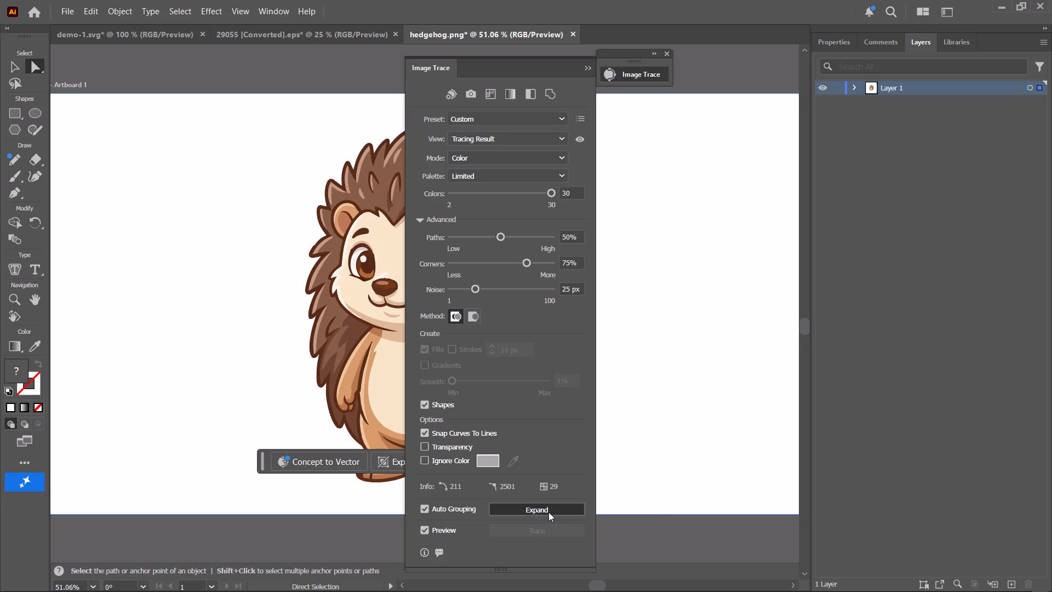
pyautogui.click(624, 146)
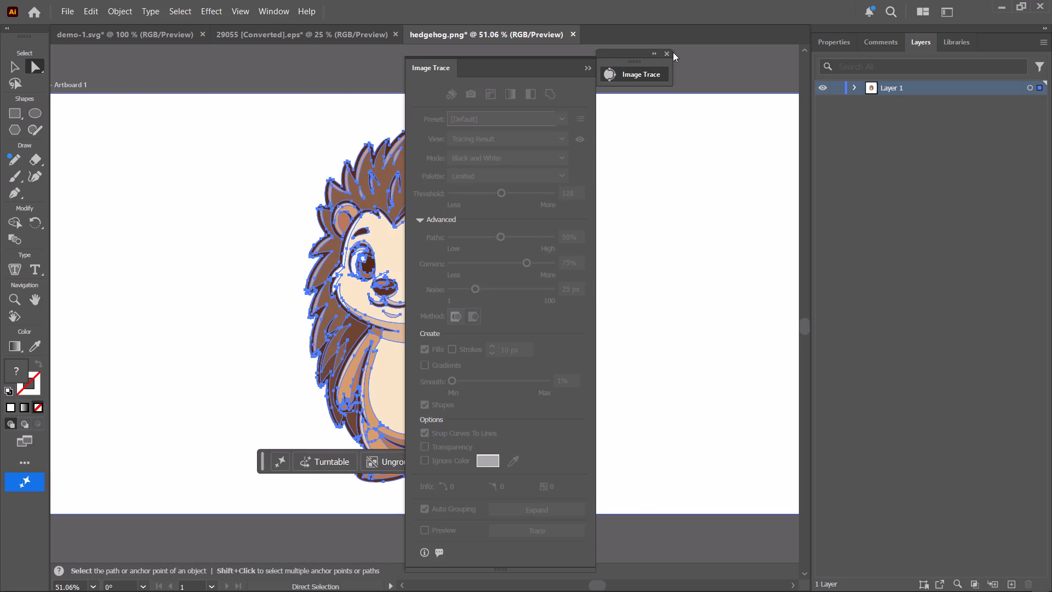
pyautogui.click(671, 52)
pyautogui.click(376, 462)
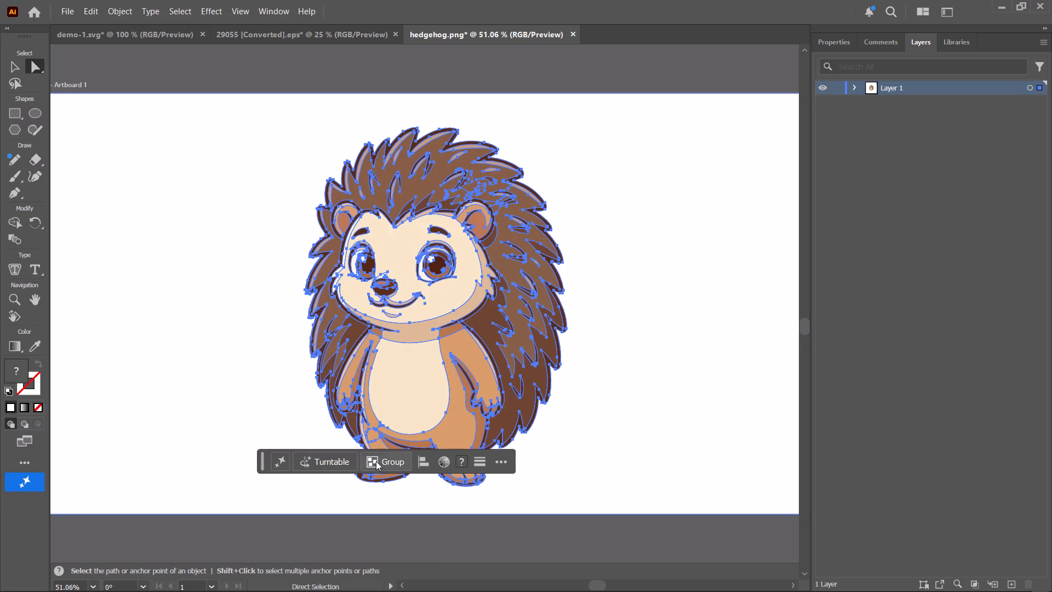
pyautogui.click(672, 383)
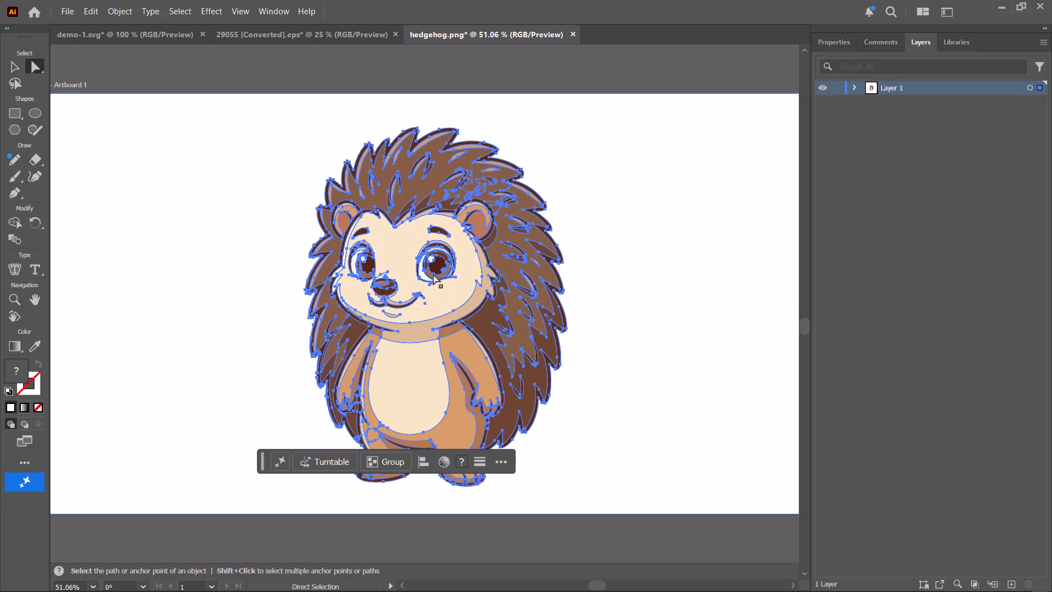
# Shift the whole traced hedgehog artwork slightly to the right on the artboard and select the shading path above the larger eye.
pyautogui.moveTo(406, 238); pyautogui.dragTo(439, 242)
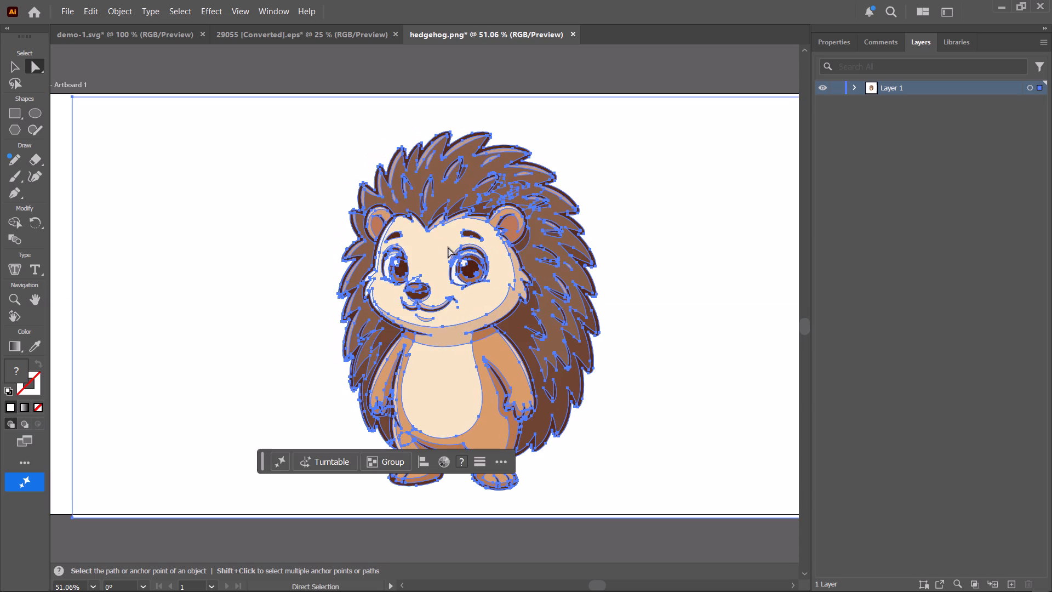
pyautogui.moveTo(461, 251); pyautogui.dragTo(467, 246)
pyautogui.doubleClick(468, 246)
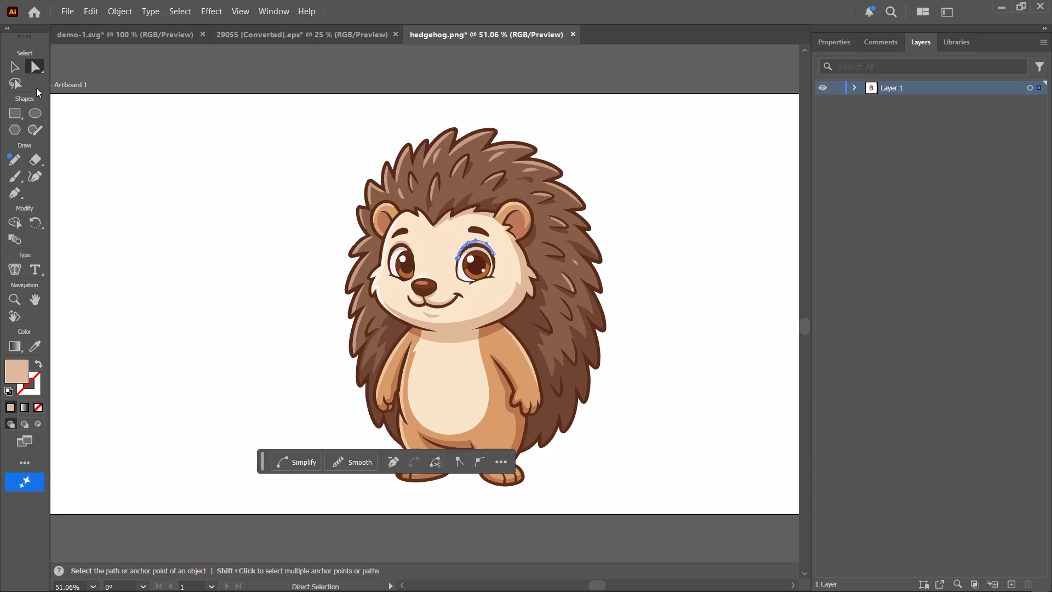
# Isolate the traced group containing the hedgehog's face and body for separate editing.
pyautogui.click(13, 66)
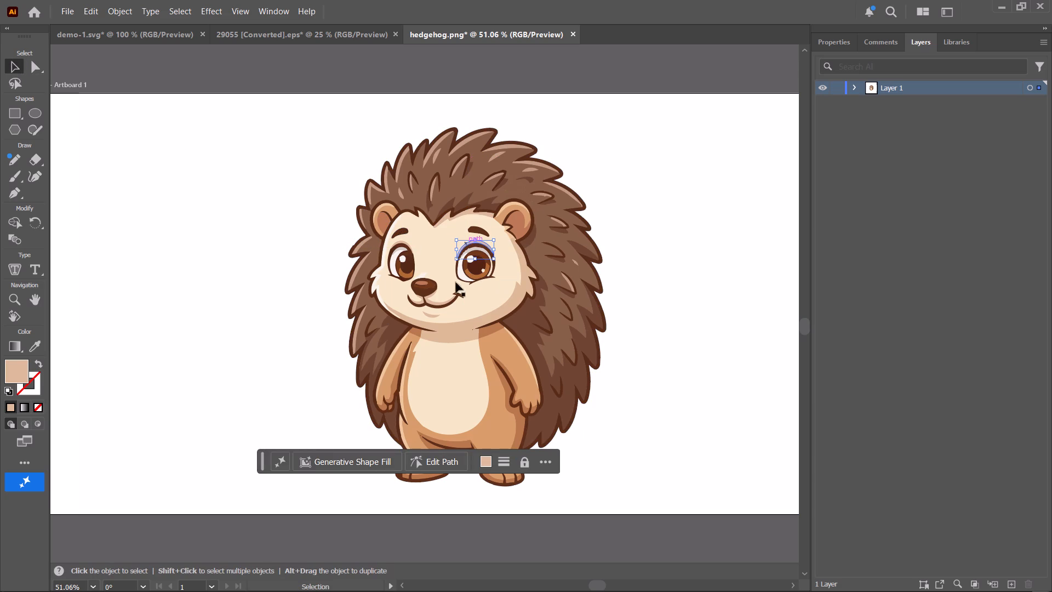
pyautogui.hotkey('ctrl', '+')
pyautogui.hotkey('ctrl', '+')
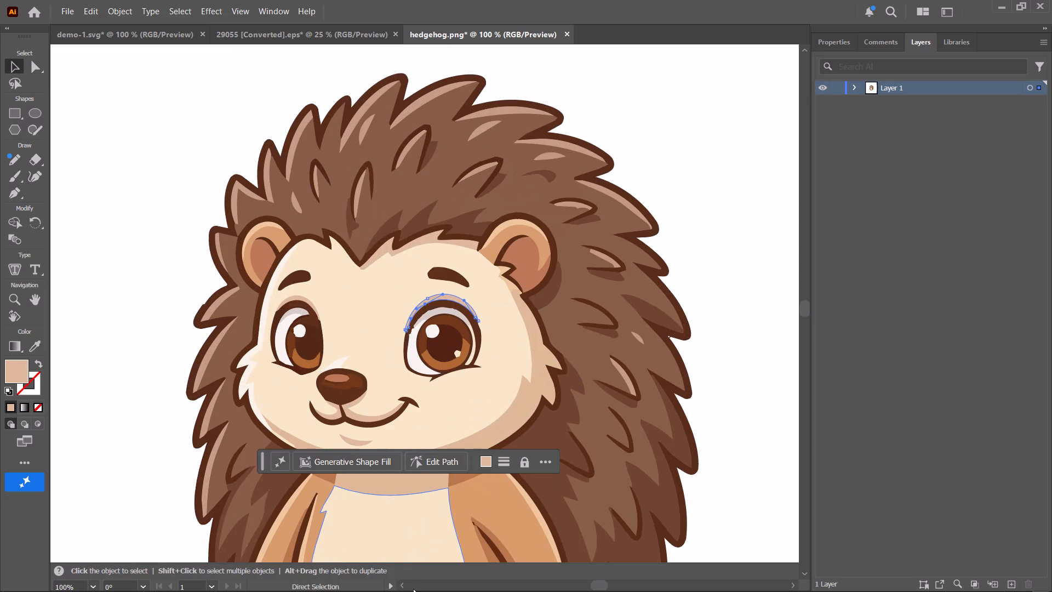
pyautogui.click(438, 305)
pyautogui.doubleClick(438, 305)
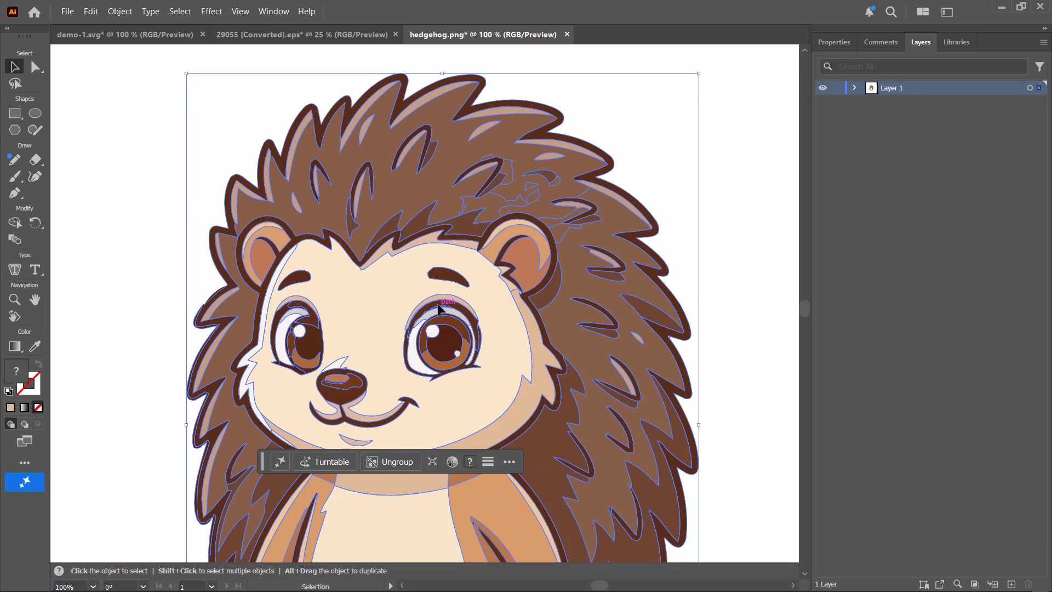
pyautogui.click(437, 304)
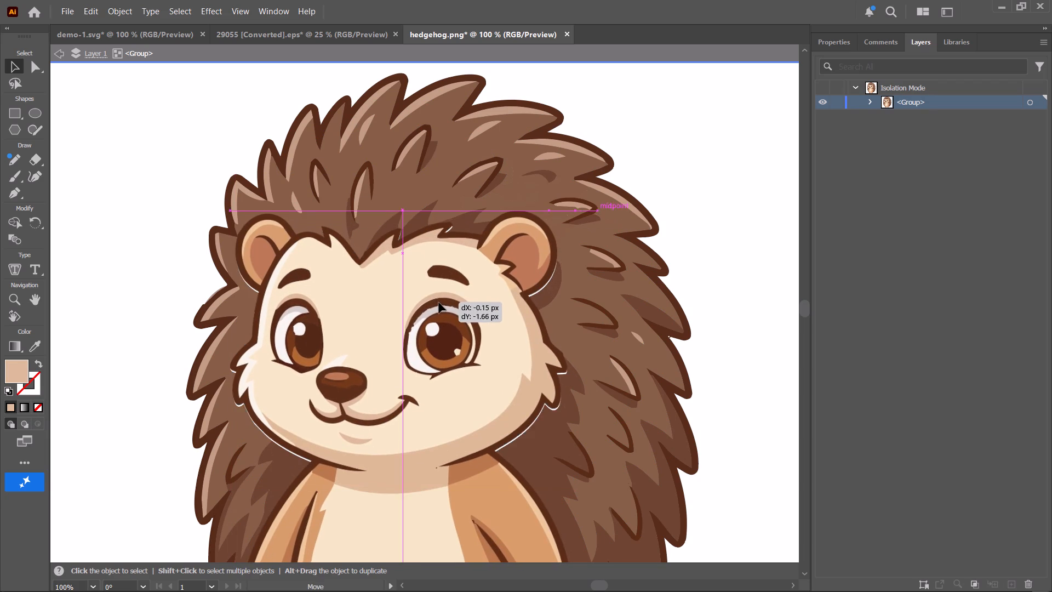
# Try to pick out the larger eye's shapes within the isolated group, nudging the group slightly.
pyautogui.click(35, 62)
pyautogui.click(391, 301)
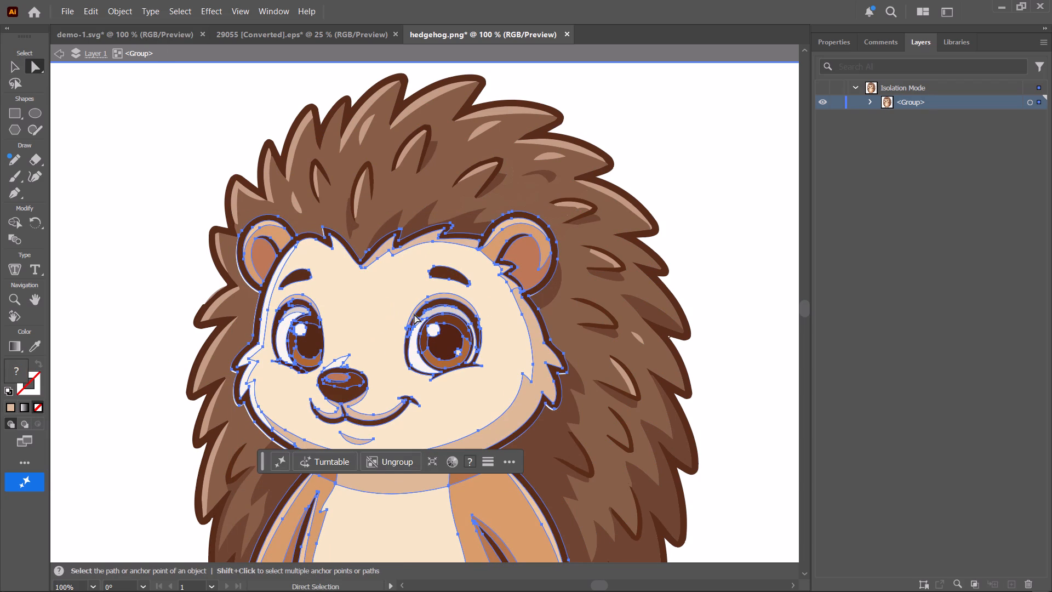
pyautogui.click(442, 301)
pyautogui.keyDown('shift'); pyautogui.click(408, 342); pyautogui.keyUp('shift')
pyautogui.keyDown('shift'); pyautogui.click(407, 345); pyautogui.keyUp('shift')
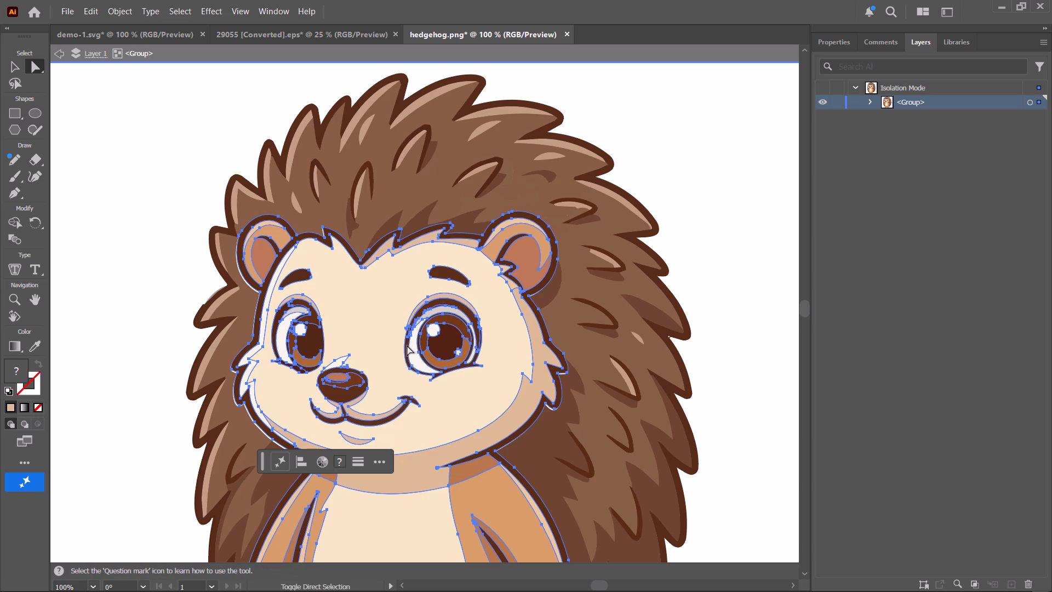
pyautogui.keyDown('shift'); pyautogui.moveTo(406, 295); pyautogui.dragTo(464, 378); pyautogui.keyUp('shift')
pyautogui.keyDown('shift'); pyautogui.moveTo(464, 378); pyautogui.dragTo(457, 371); pyautogui.keyUp('shift')
pyautogui.click(442, 344)
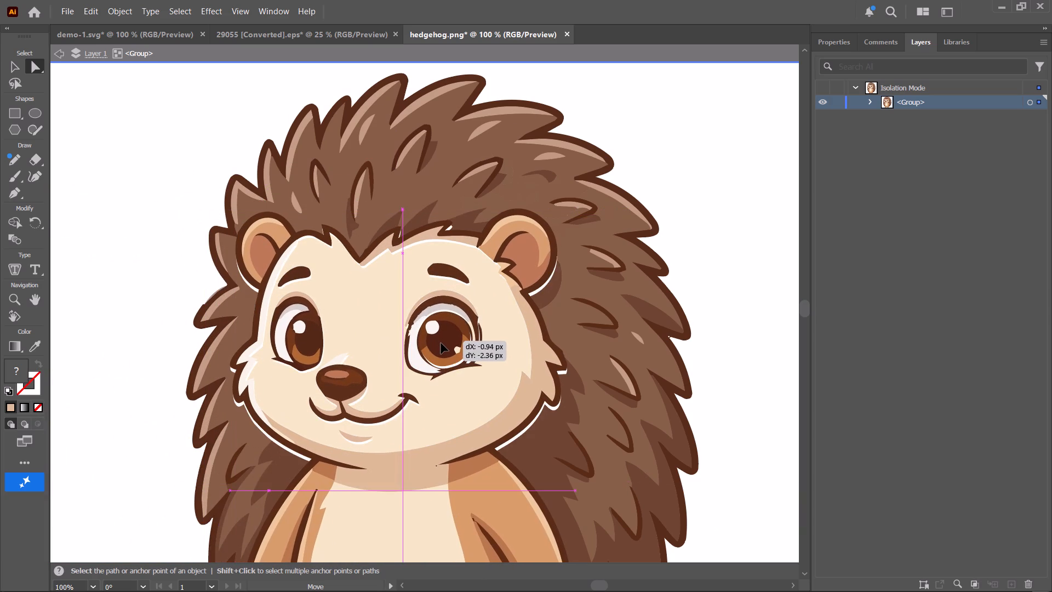
pyautogui.click(427, 307)
pyautogui.tripleClick(427, 308)
pyautogui.click(427, 308)
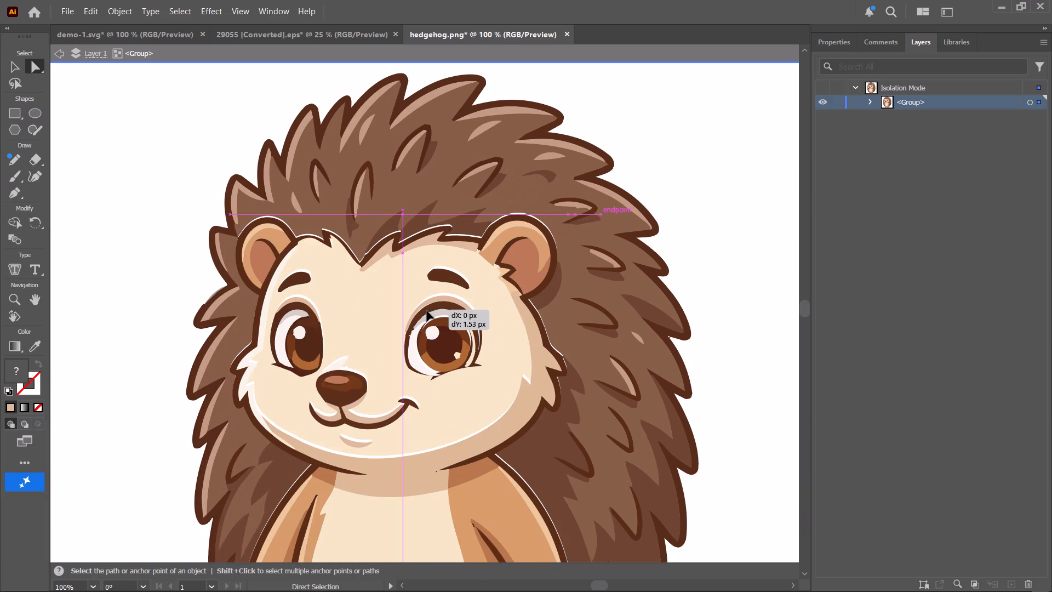
pyautogui.tripleClick(427, 309)
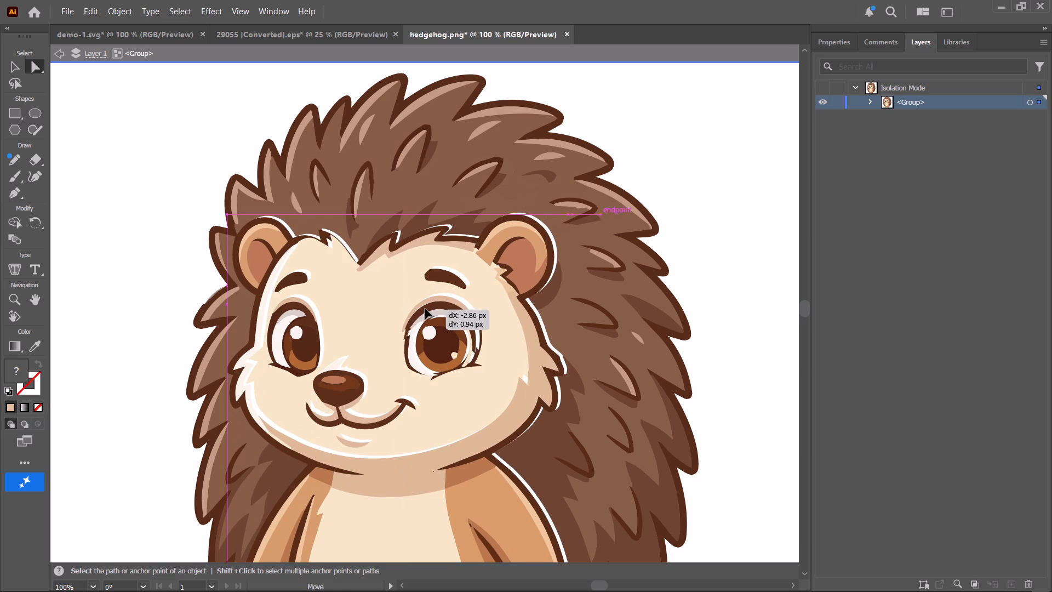
pyautogui.click(428, 308)
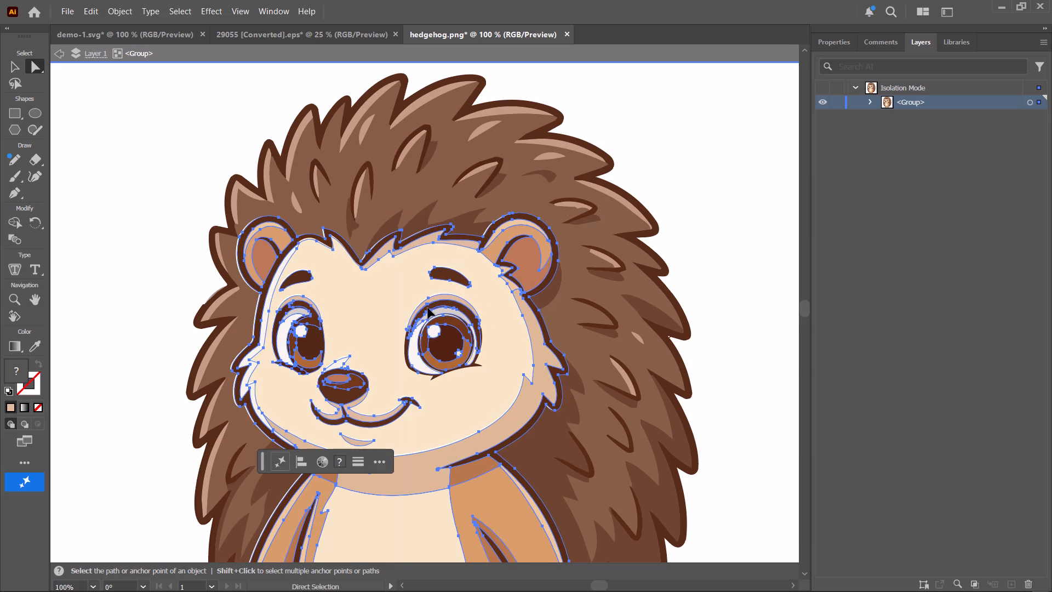
# Select the larger eye's iris, pupil and highlights together and move them out beside the hedgehog's spines.
pyautogui.click(432, 320)
pyautogui.click(436, 323)
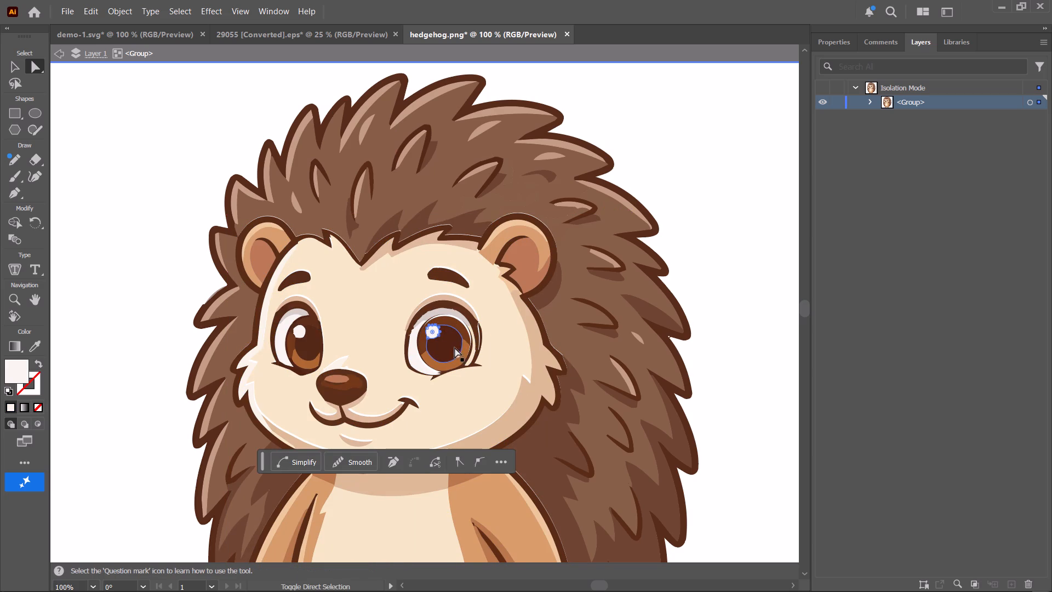
pyautogui.keyDown('shift'); pyautogui.click(454, 347); pyautogui.keyUp('shift')
pyautogui.keyDown('shift'); pyautogui.click(450, 324); pyautogui.keyUp('shift')
pyautogui.keyDown('shift'); pyautogui.click(449, 320); pyautogui.keyUp('shift')
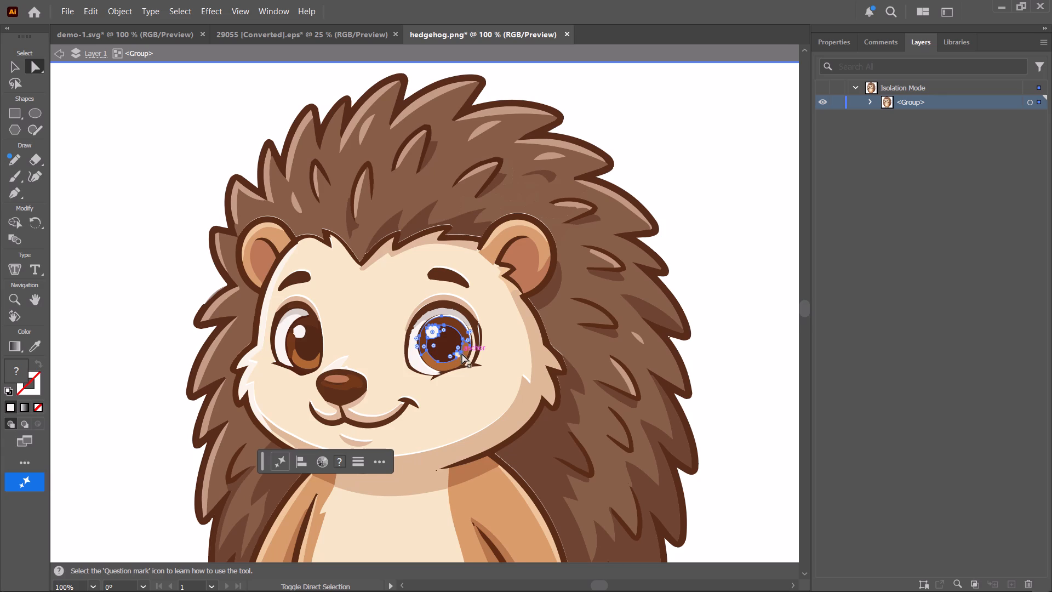
pyautogui.keyDown('shift'); pyautogui.click(464, 356); pyautogui.keyUp('shift')
pyautogui.keyDown('shift'); pyautogui.moveTo(445, 344); pyautogui.dragTo(447, 344); pyautogui.keyUp('shift')
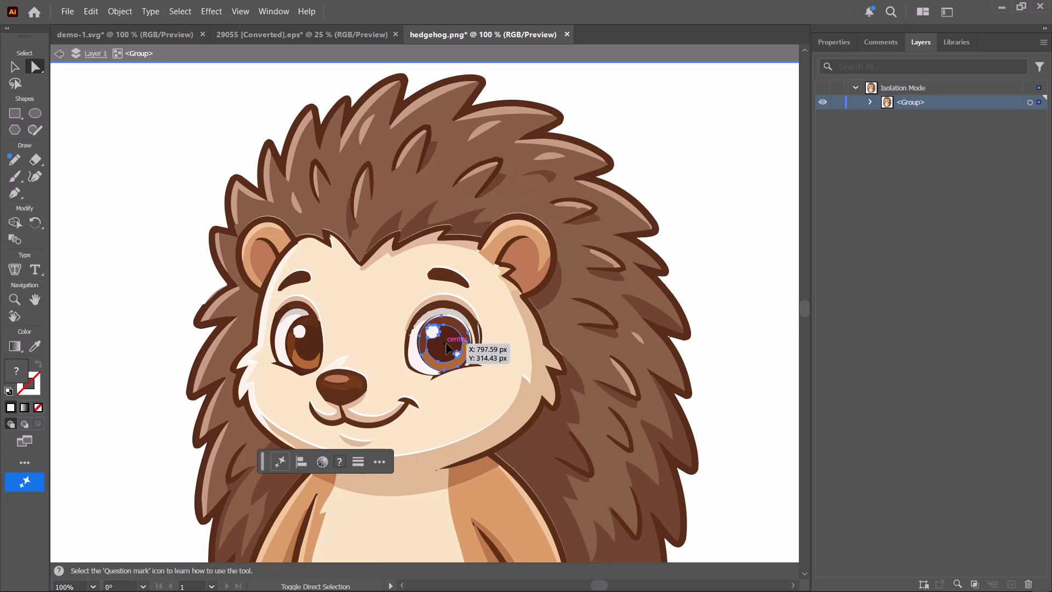
pyautogui.keyDown('shift'); pyautogui.moveTo(447, 344); pyautogui.dragTo(724, 293); pyautogui.keyUp('shift')
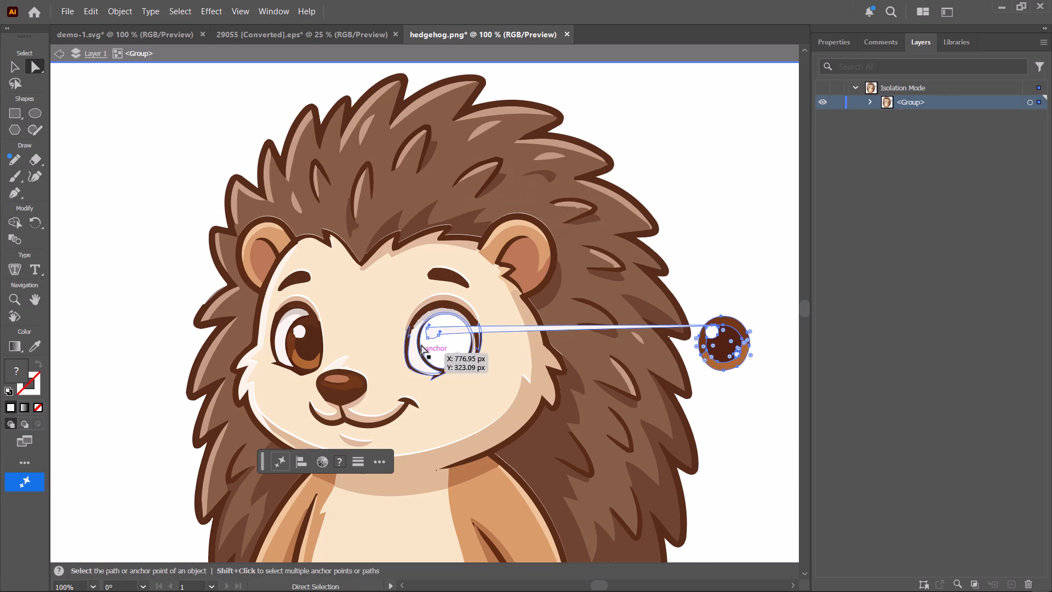
# Delete the stretched white path left between the larger eye and its moved iris.
pyautogui.moveTo(427, 332); pyautogui.dragTo(595, 332)
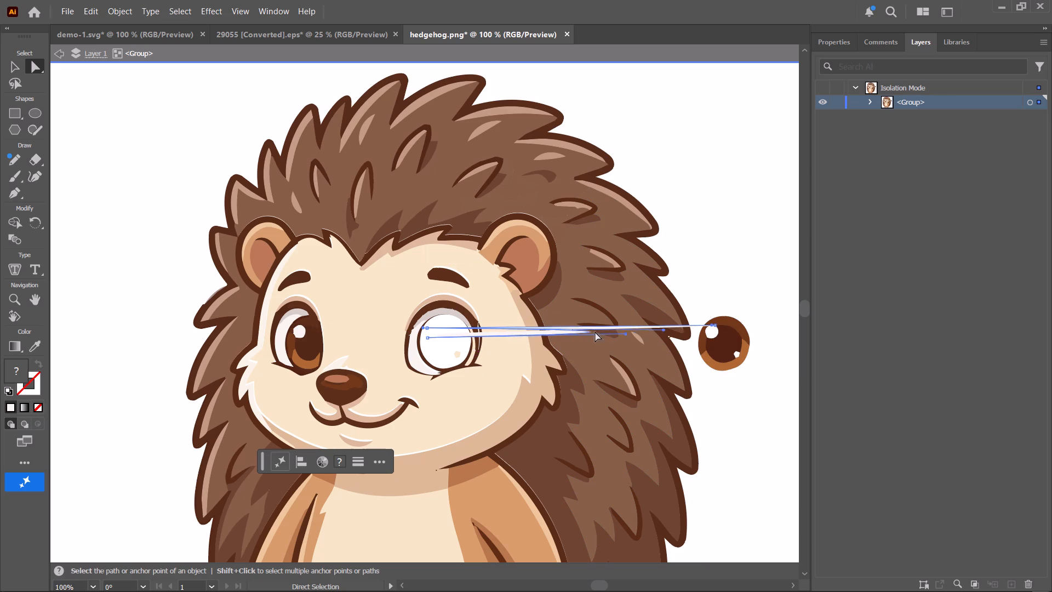
pyautogui.moveTo(595, 332); pyautogui.dragTo(445, 337)
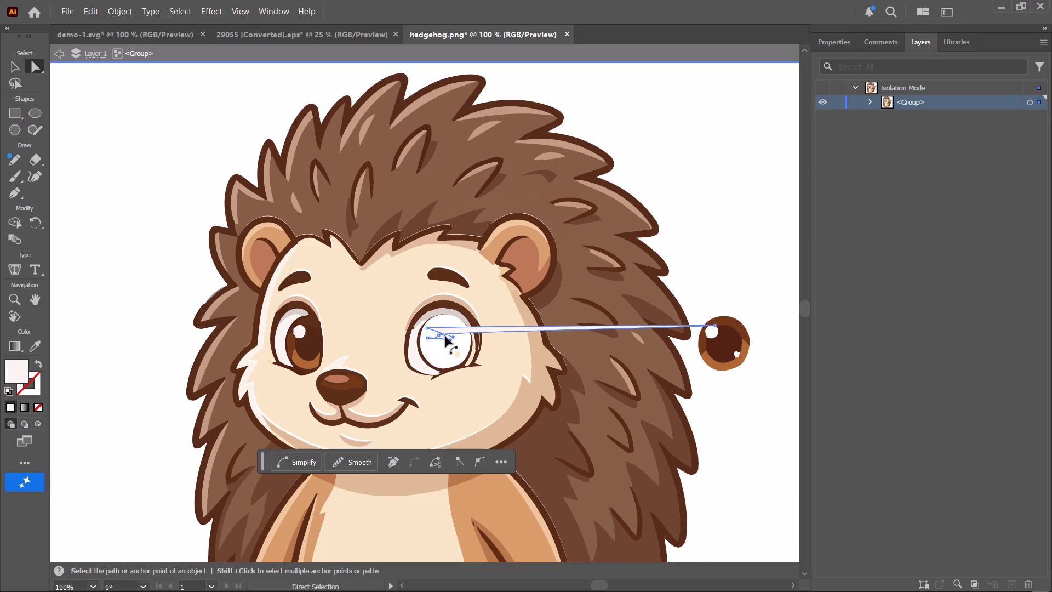
pyautogui.press('Delete')
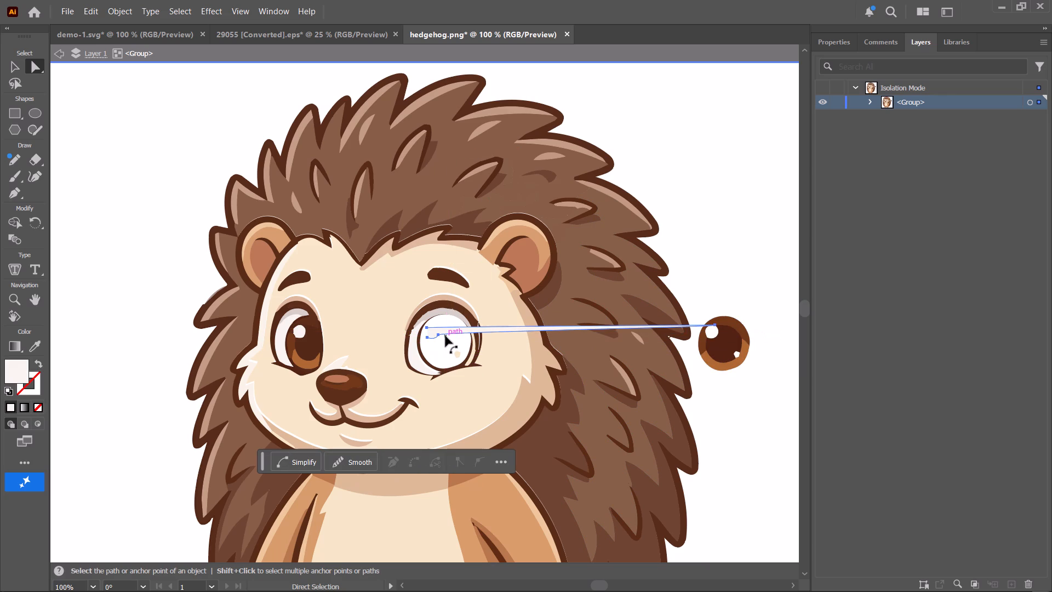
pyautogui.press('Delete')
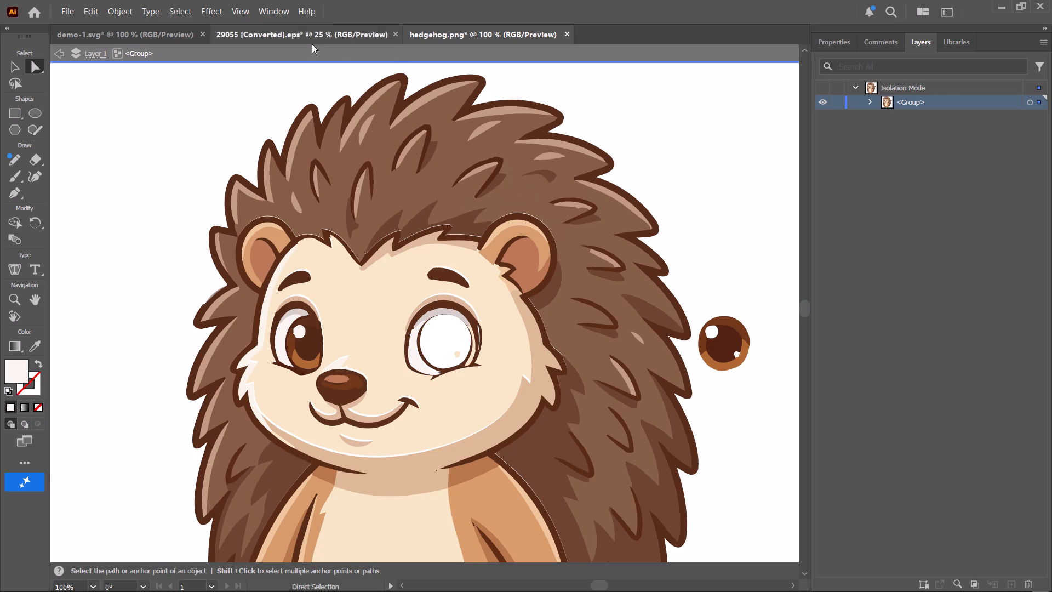
# Delete the thin dark sliver and the grey shadow shape beneath the larger eye's upper lid.
pyautogui.click(427, 311)
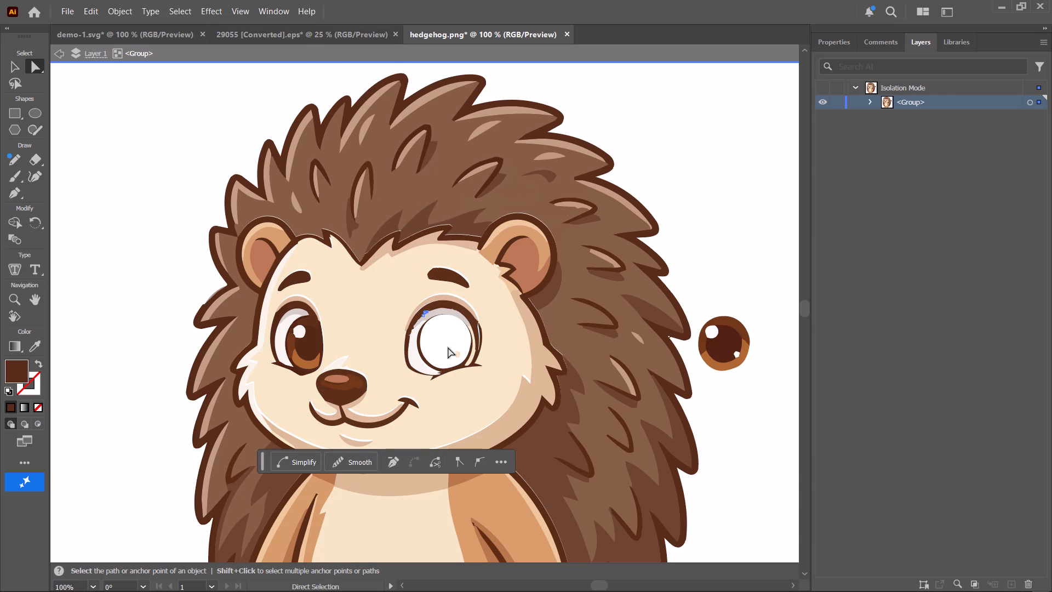
pyautogui.press('Delete')
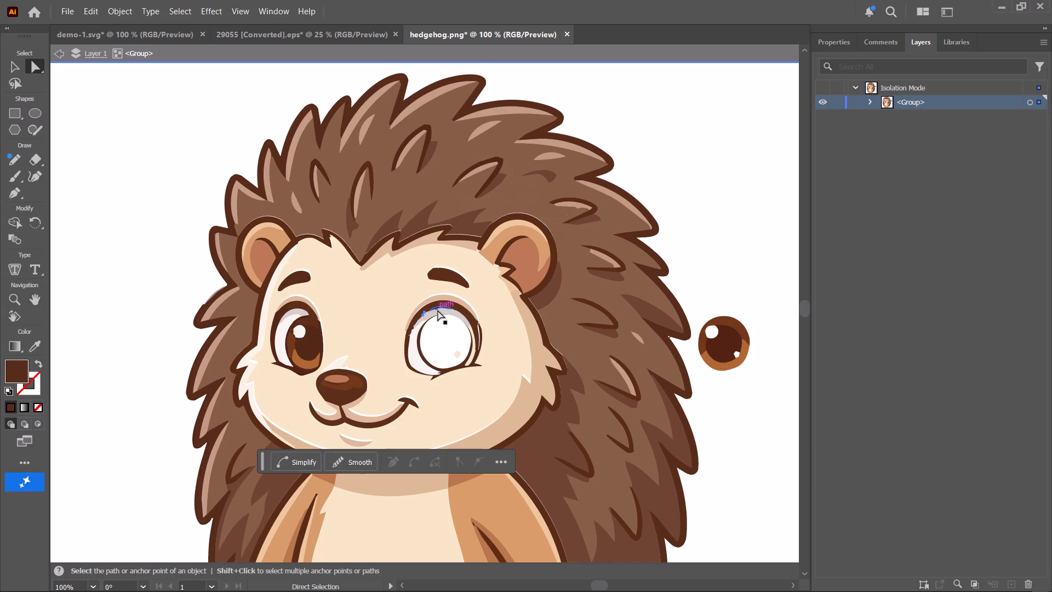
pyautogui.press('Delete')
pyautogui.press('Delete')
pyautogui.click(437, 312)
pyautogui.press('Delete')
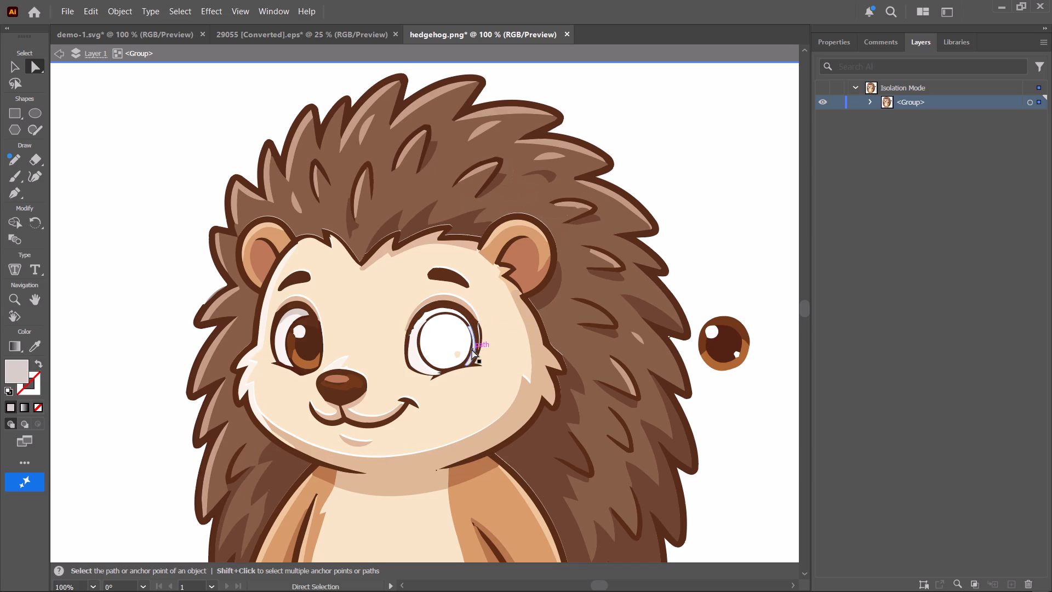
# Delete the off-white eyeball fill and the small cream spot inside the larger eye.
pyautogui.click(472, 349)
pyautogui.click(436, 304)
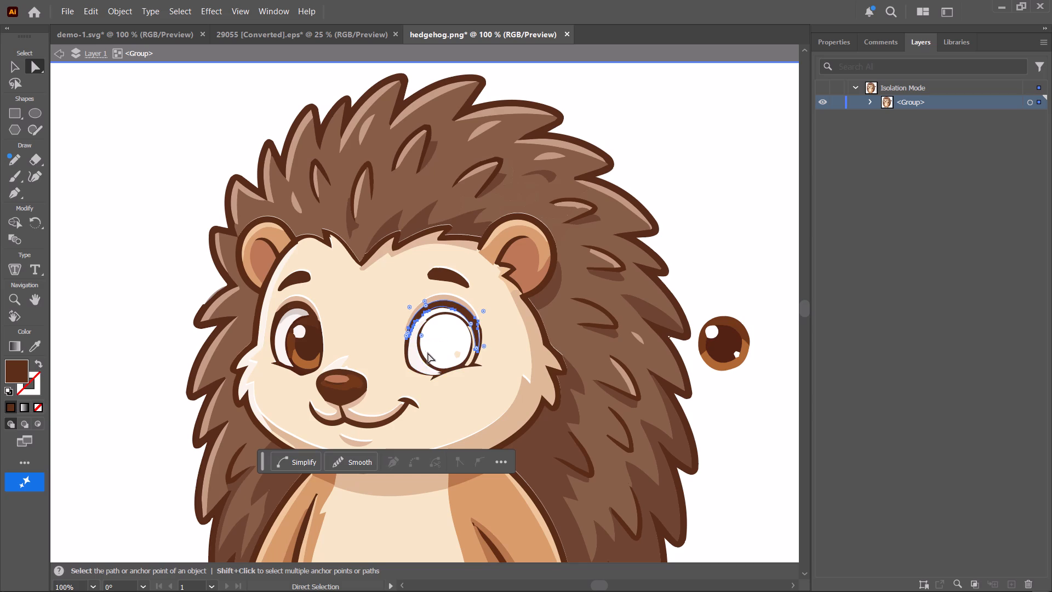
pyautogui.click(416, 345)
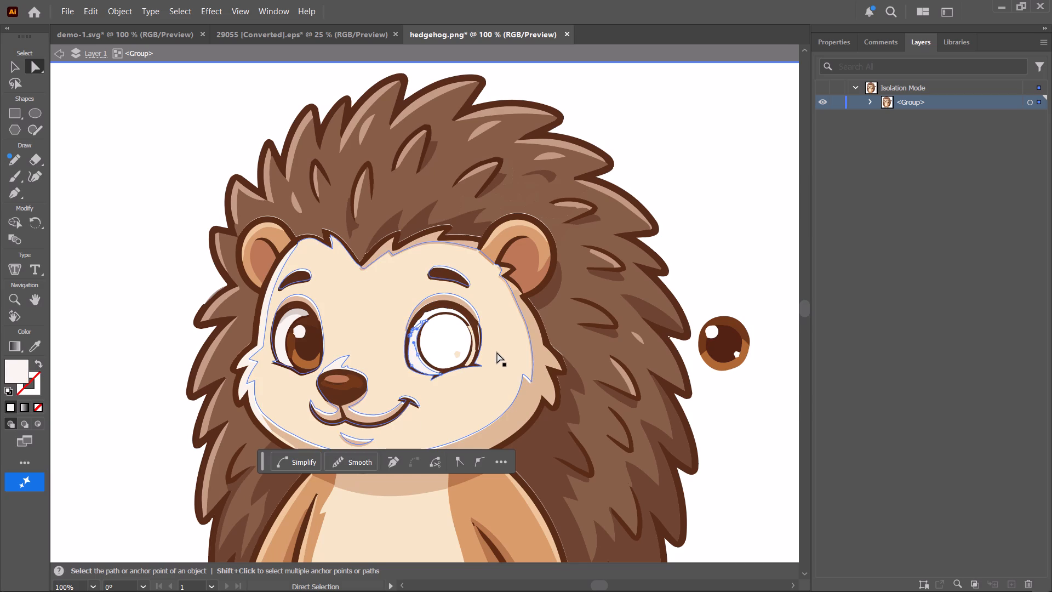
pyautogui.press('Delete')
pyautogui.press('Delete')
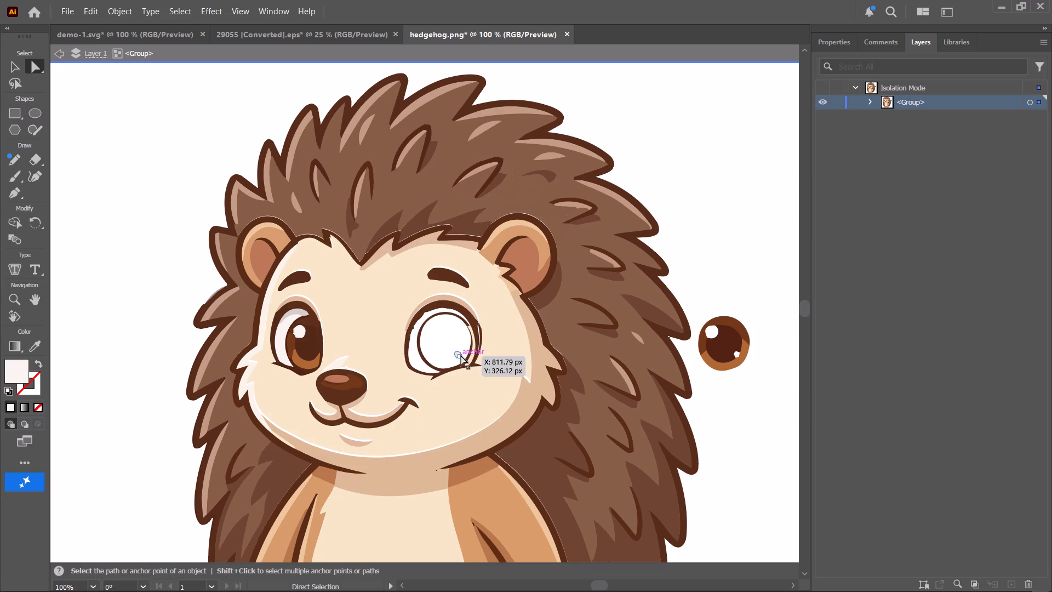
pyautogui.click(461, 355)
pyautogui.press('Delete')
pyautogui.press('Delete')
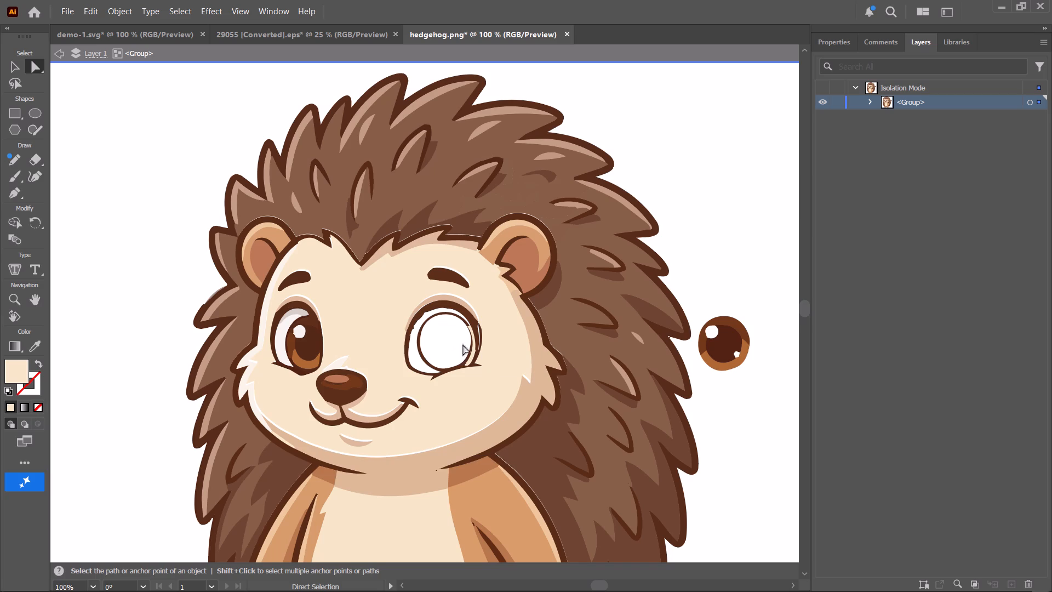
# Select the larger eye's inner ring, outline and upper-lid pieces together and cut them out.
pyautogui.click(450, 318)
pyautogui.click(447, 315)
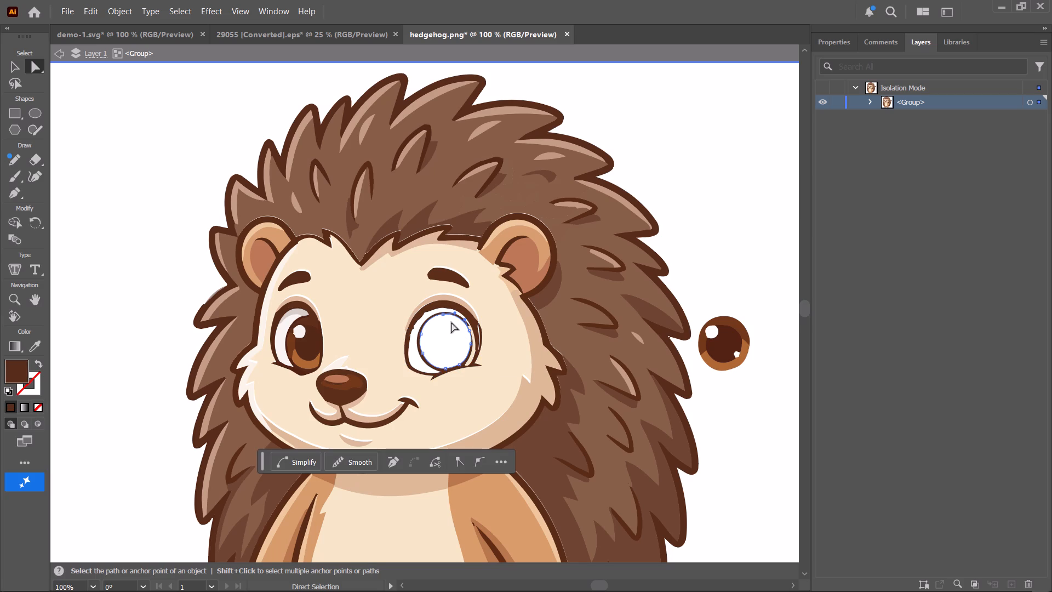
pyautogui.keyDown('shift'); pyautogui.click(426, 308); pyautogui.keyUp('shift')
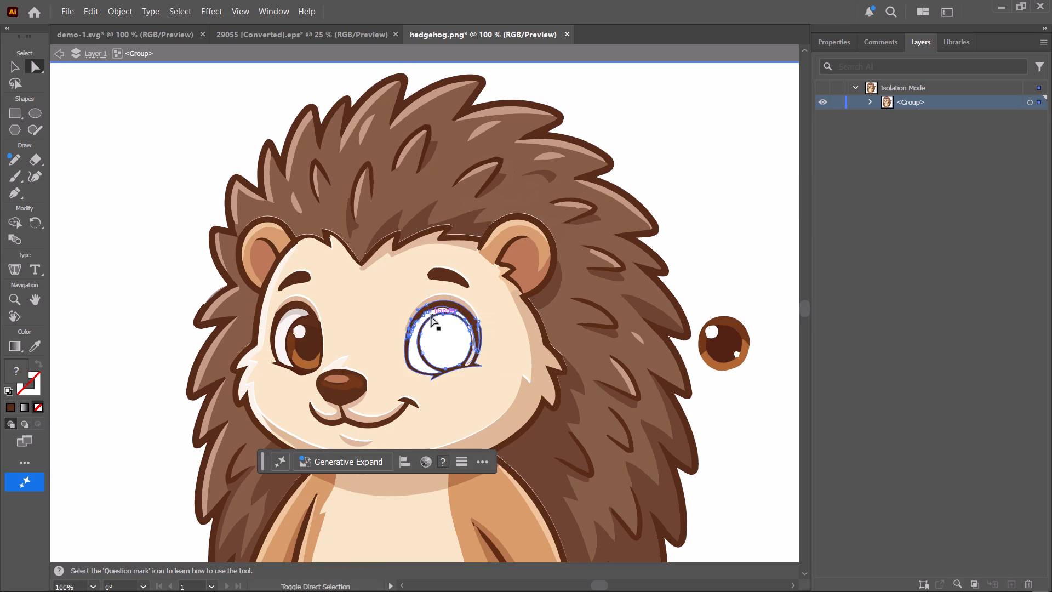
pyautogui.keyDown('shift'); pyautogui.click(435, 305); pyautogui.keyUp('shift')
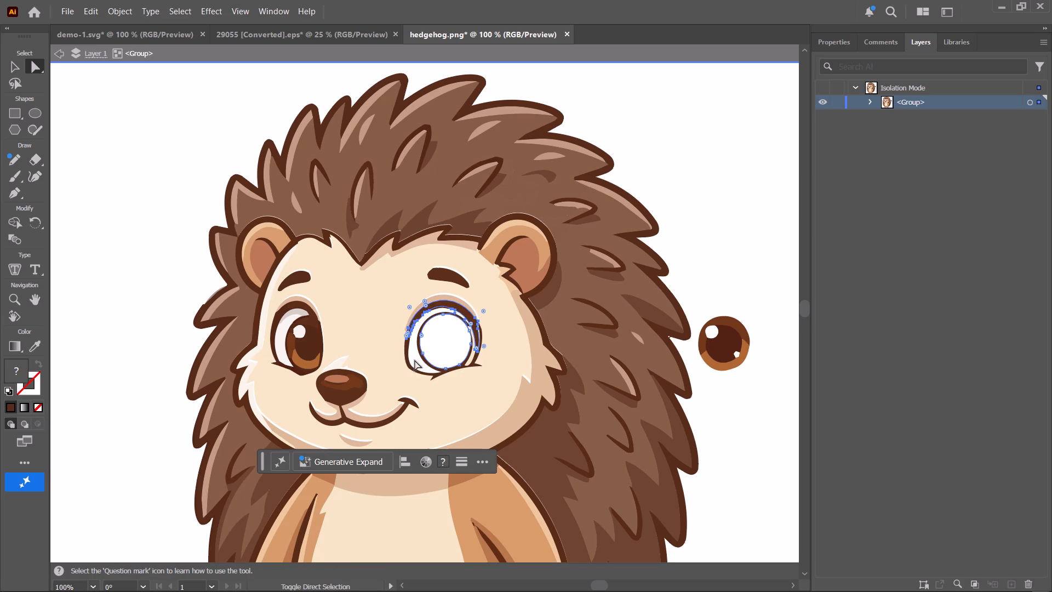
pyautogui.keyDown('shift'); pyautogui.click(408, 349); pyautogui.keyUp('shift')
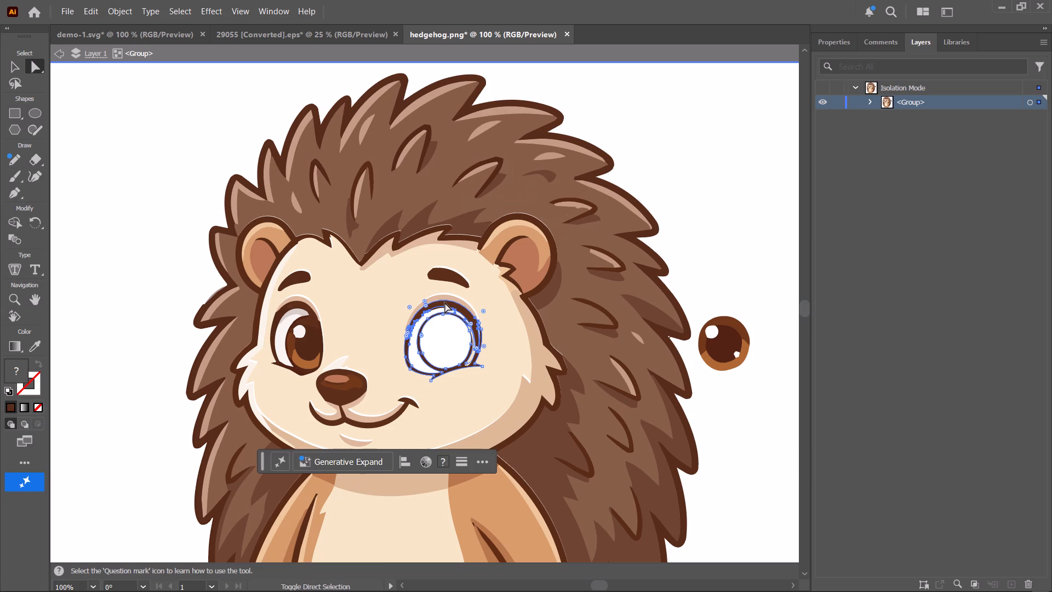
pyautogui.keyDown('shift'); pyautogui.click(445, 303); pyautogui.keyUp('shift')
pyautogui.keyDown('shift'); pyautogui.click(443, 306); pyautogui.keyUp('shift')
pyautogui.keyDown('shift'); pyautogui.click(436, 306); pyautogui.keyUp('shift')
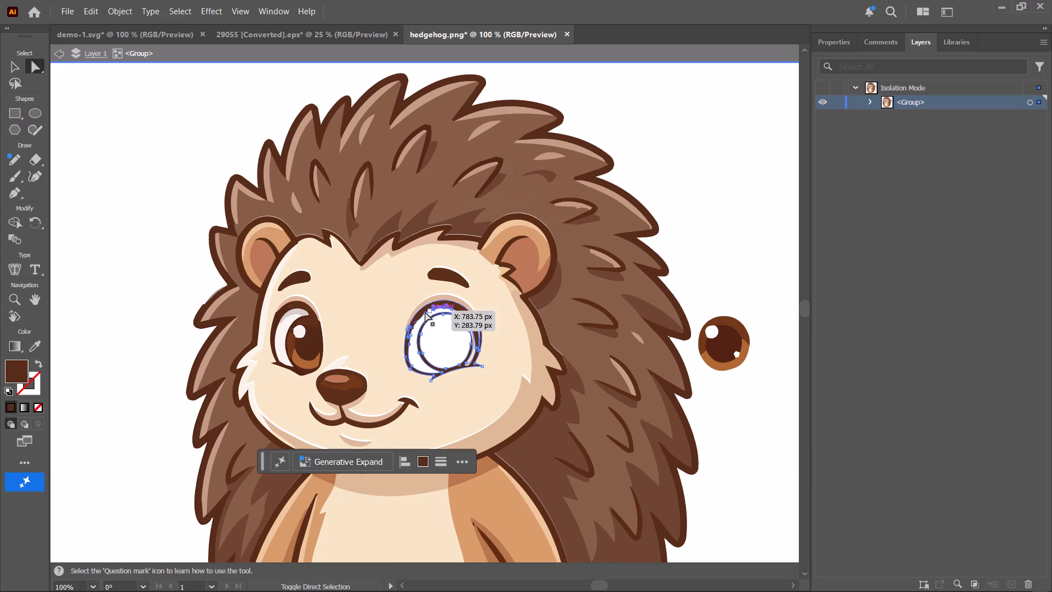
pyautogui.keyDown('shift'); pyautogui.click(425, 312); pyautogui.keyUp('shift')
pyautogui.keyDown('shift'); pyautogui.click(420, 309); pyautogui.keyUp('shift')
pyautogui.keyDown('shift'); pyautogui.click(442, 302); pyautogui.keyUp('shift')
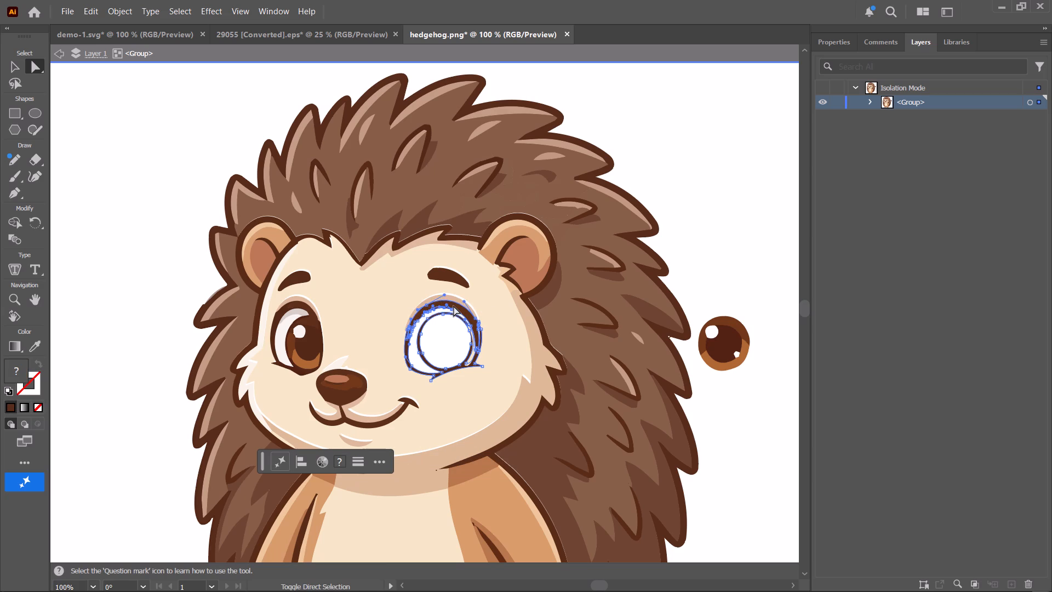
pyautogui.keyDown('shift'); pyautogui.click(456, 306); pyautogui.keyUp('shift')
pyautogui.keyDown('shift'); pyautogui.click(460, 307); pyautogui.keyUp('shift')
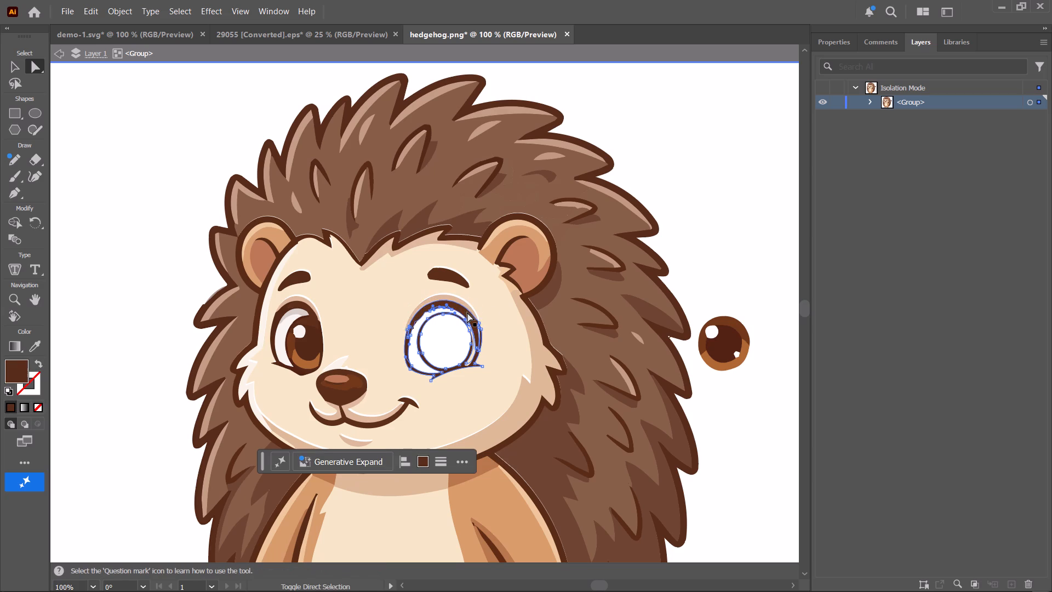
pyautogui.keyDown('shift'); pyautogui.click(467, 312); pyautogui.keyUp('shift')
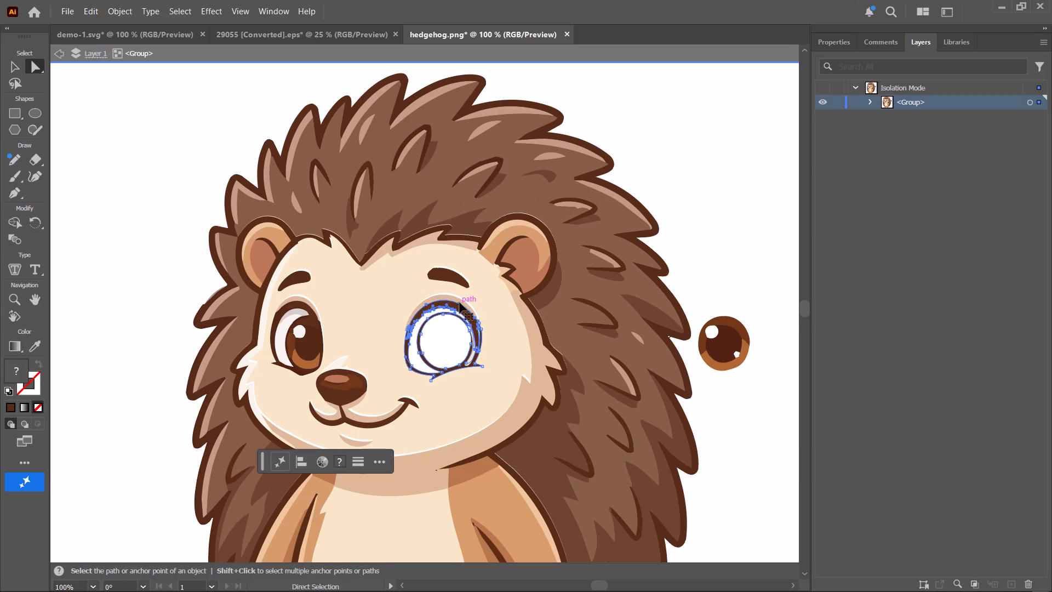
pyautogui.keyDown('shift'); pyautogui.click(448, 300); pyautogui.keyUp('shift')
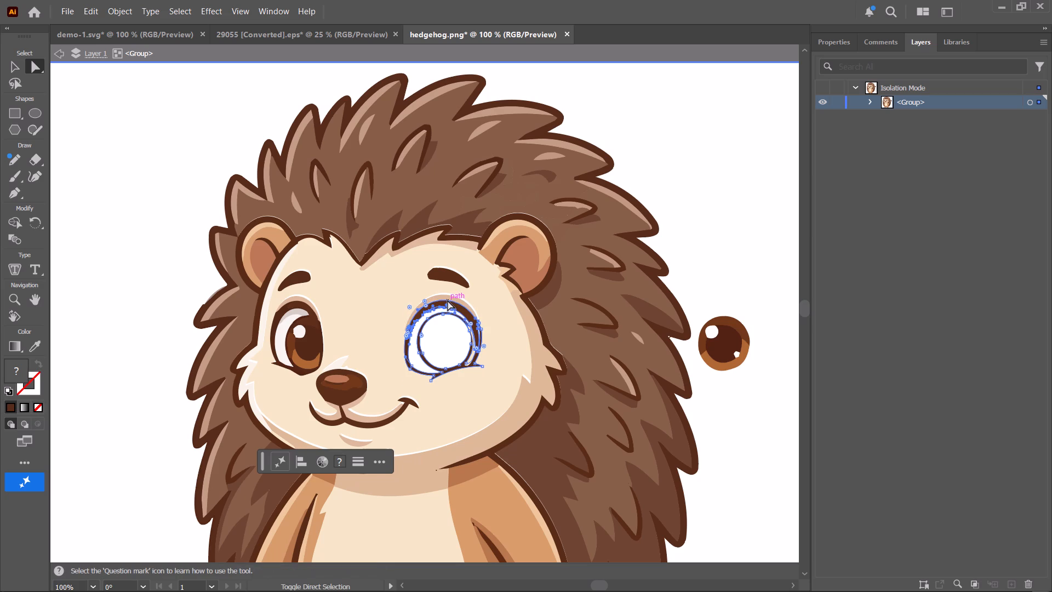
pyautogui.keyDown('shift'); pyautogui.click(446, 297); pyautogui.keyUp('shift')
pyautogui.keyDown('shift'); pyautogui.click(465, 314); pyautogui.keyUp('shift')
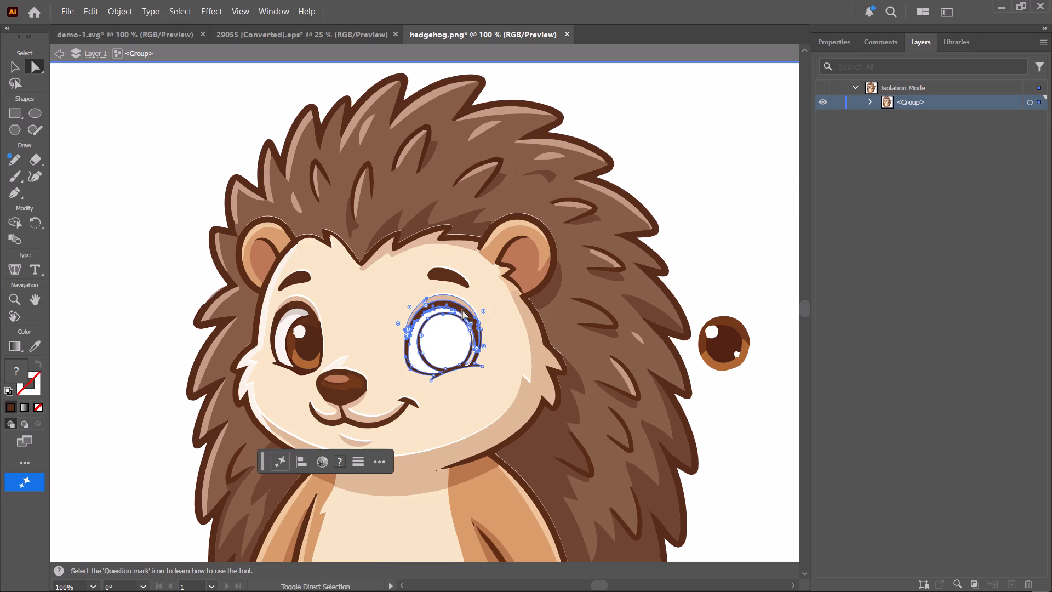
pyautogui.keyDown('shift'); pyautogui.click(462, 308); pyautogui.keyUp('shift')
pyautogui.keyDown('shift'); pyautogui.click(459, 305); pyautogui.keyUp('shift')
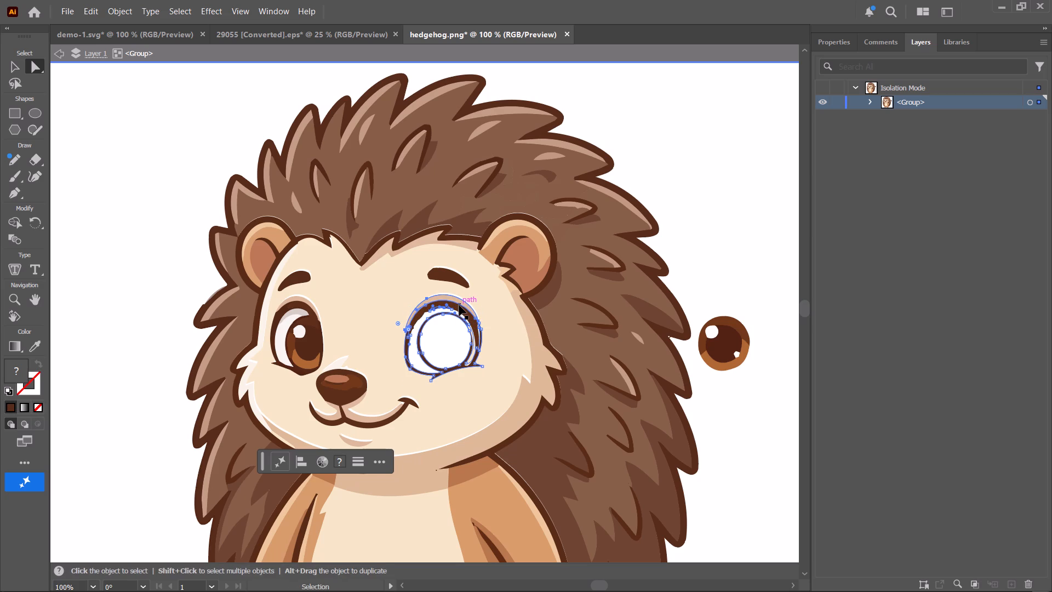
pyautogui.hotkey('ctrl', 'x')
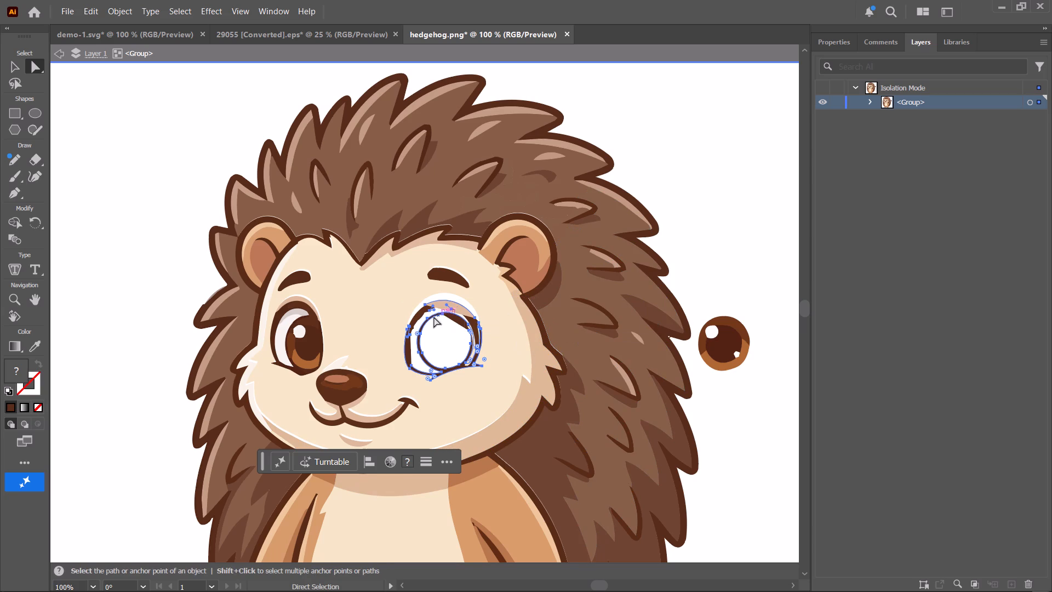
# Move the cream face fill off the hedgehog into the empty space beside the body.
pyautogui.click(419, 317)
pyautogui.click(419, 314)
pyautogui.click(420, 311)
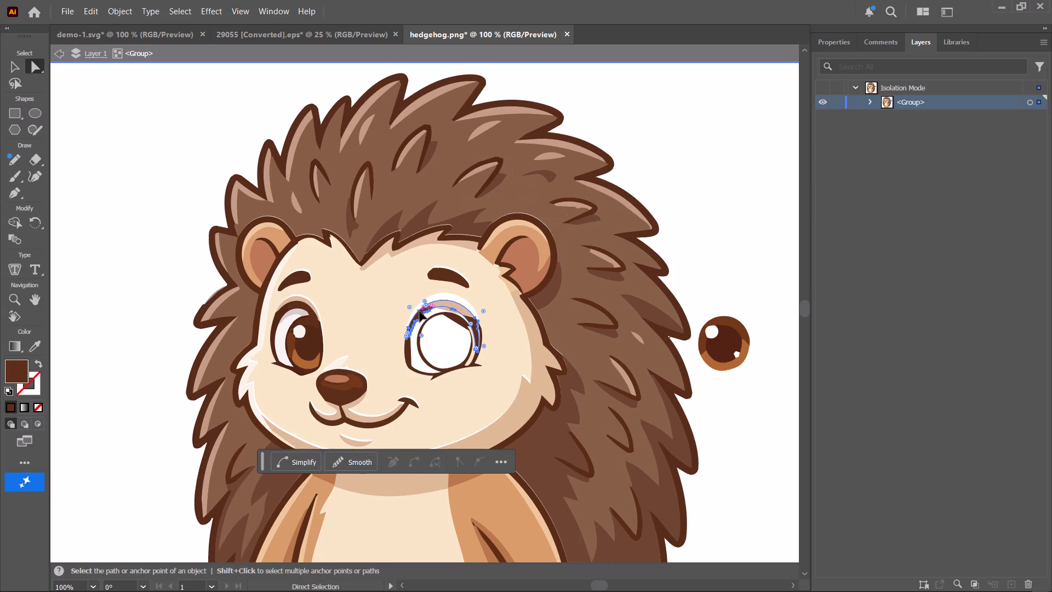
pyautogui.moveTo(408, 295); pyautogui.dragTo(454, 305)
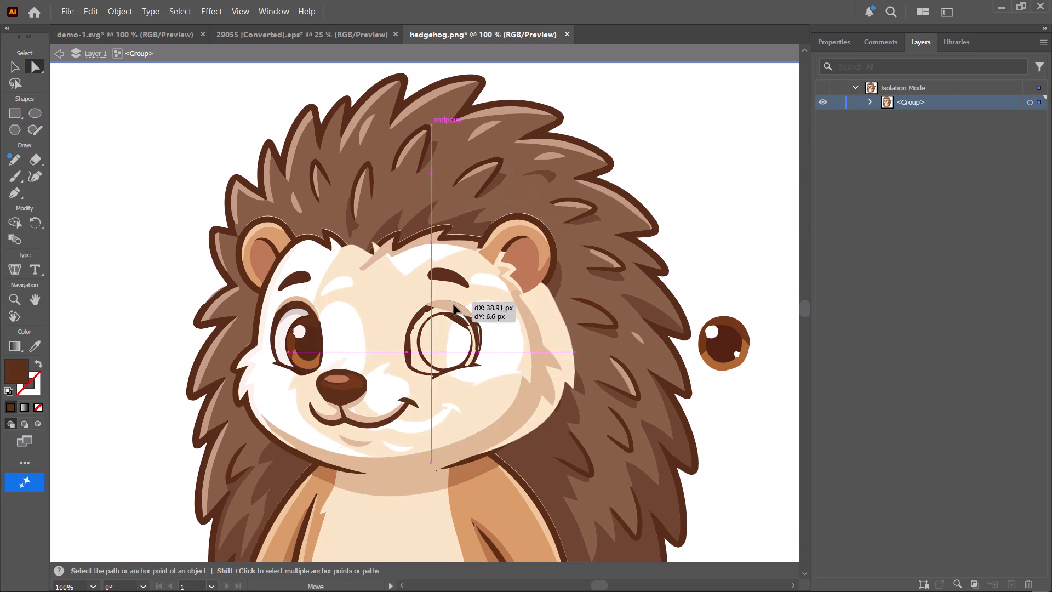
pyautogui.moveTo(454, 305); pyautogui.dragTo(5, 297)
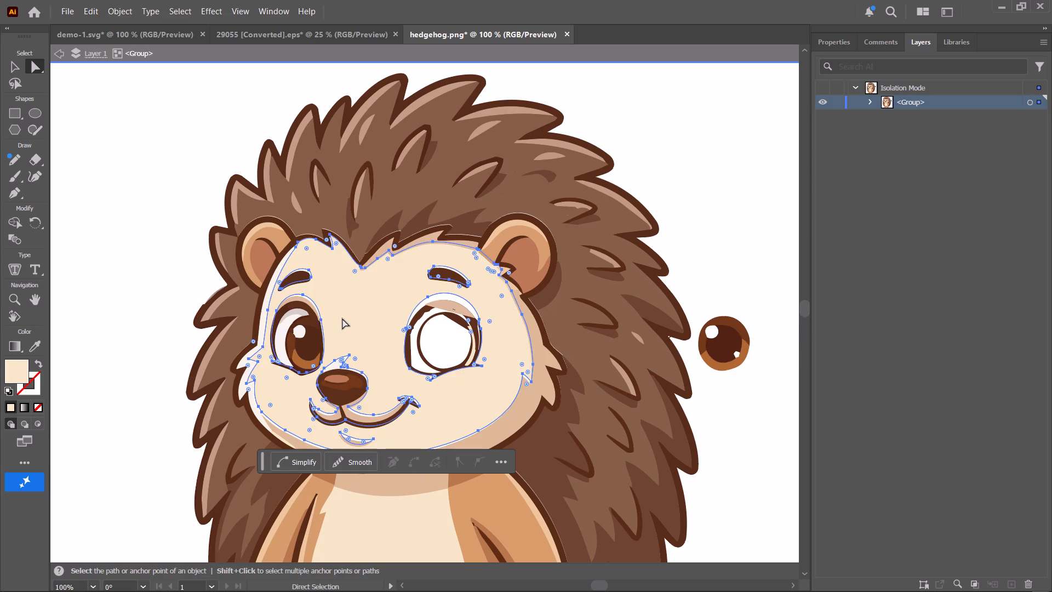
pyautogui.moveTo(350, 308); pyautogui.dragTo(17, 247)
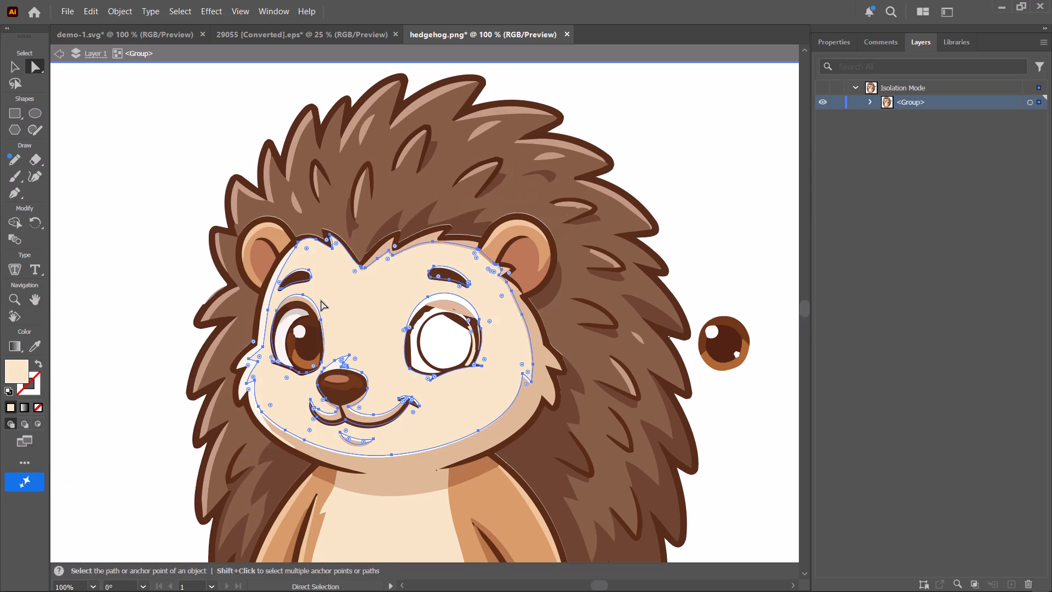
pyautogui.hotkey('ctrl', '-')
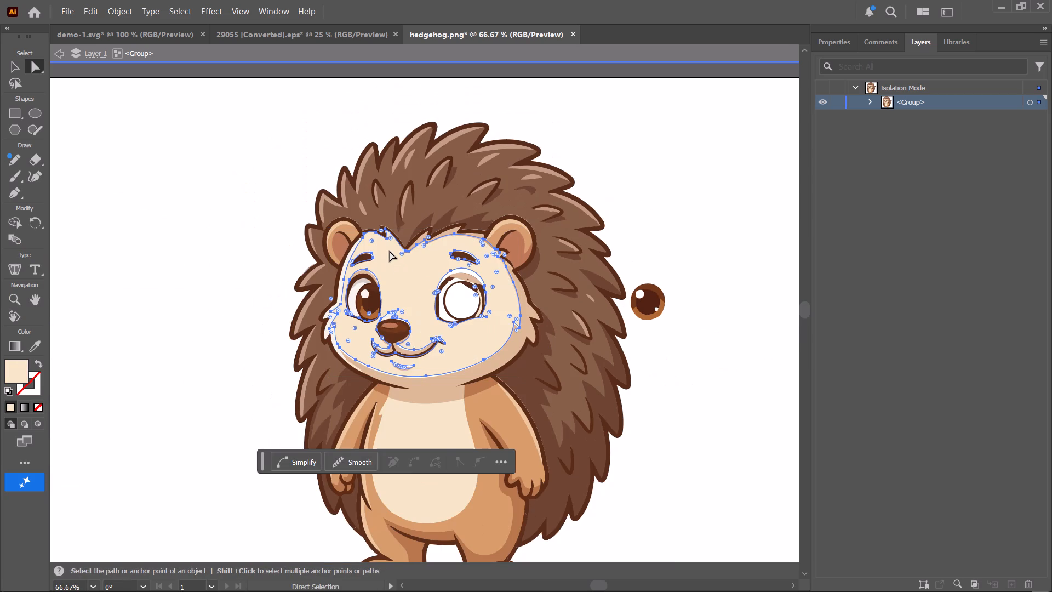
pyautogui.moveTo(405, 272); pyautogui.dragTo(123, 300)
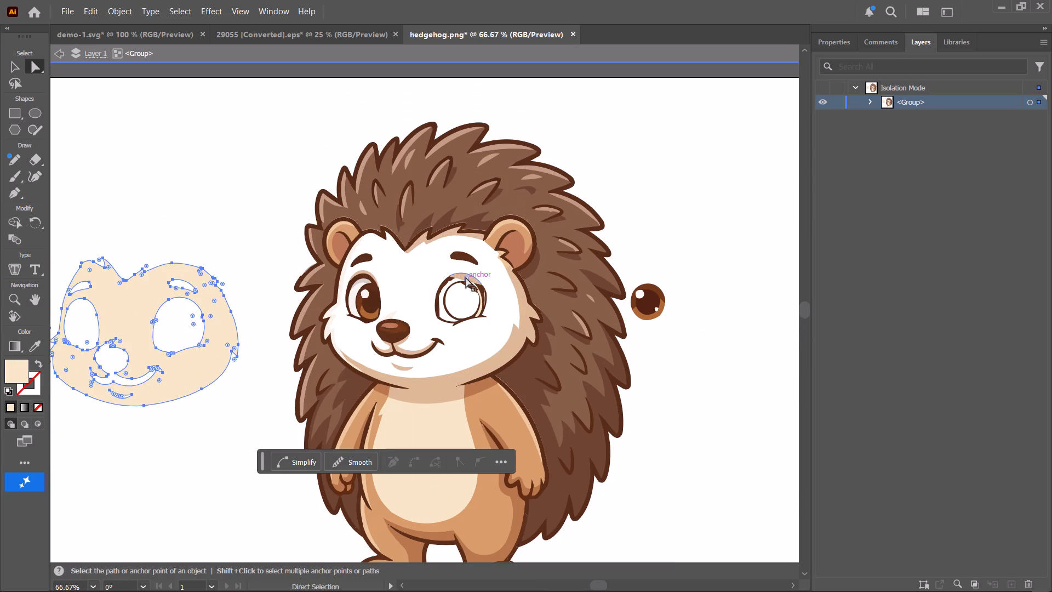
# Delete the remaining tan eyelid shading arc above the larger eye.
pyautogui.click(466, 277)
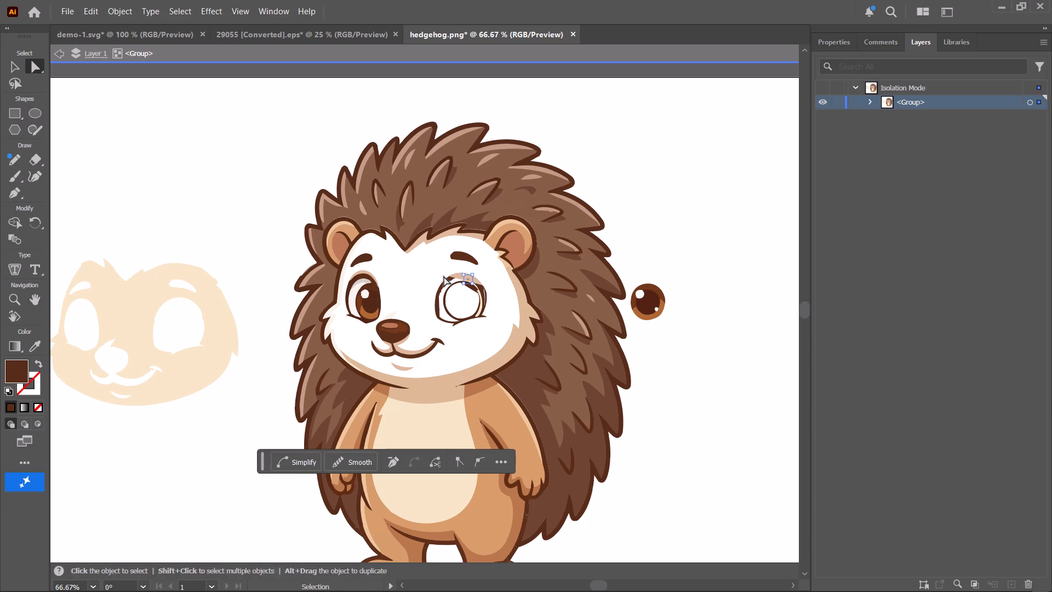
pyautogui.click(444, 276)
pyautogui.write('+++++')
pyautogui.click(468, 254)
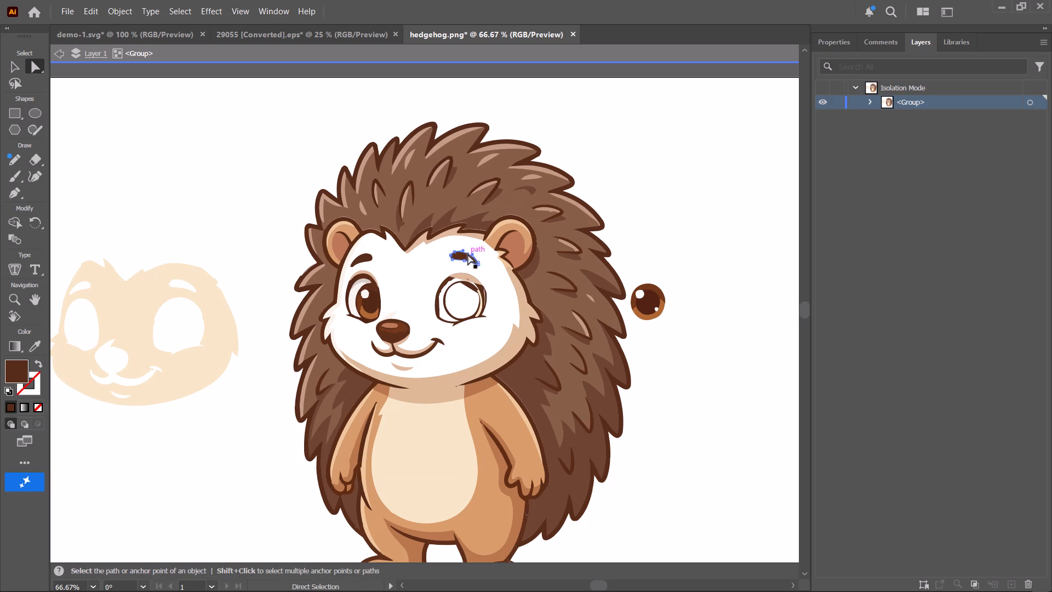
pyautogui.click(438, 262)
pyautogui.hotkey('shift', '+')
pyautogui.hotkey('ctrl', '+')
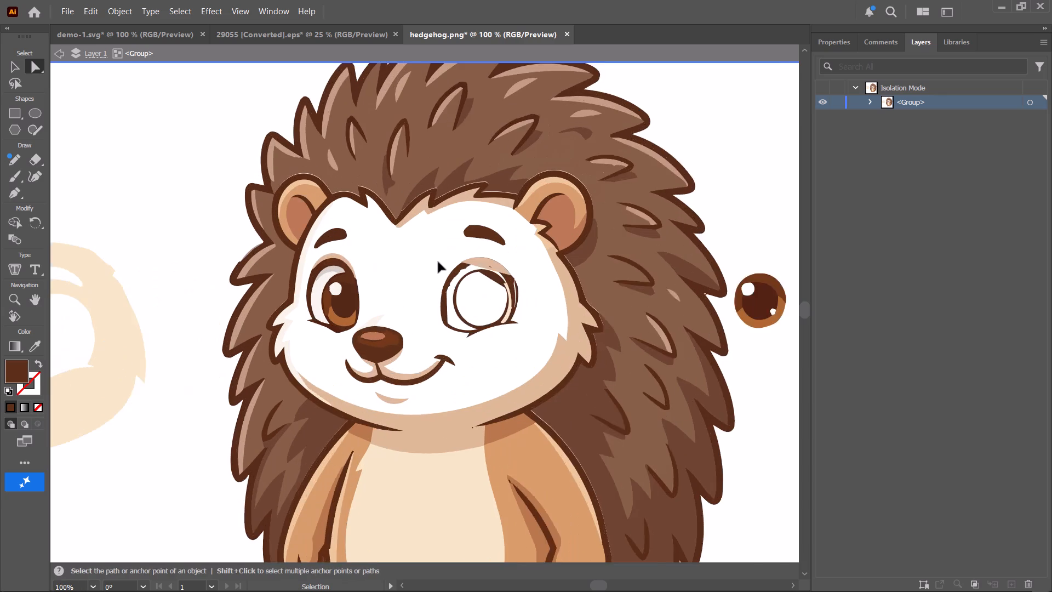
pyautogui.hotkey('ctrl', '+')
pyautogui.hotkey('ctrl', '+')
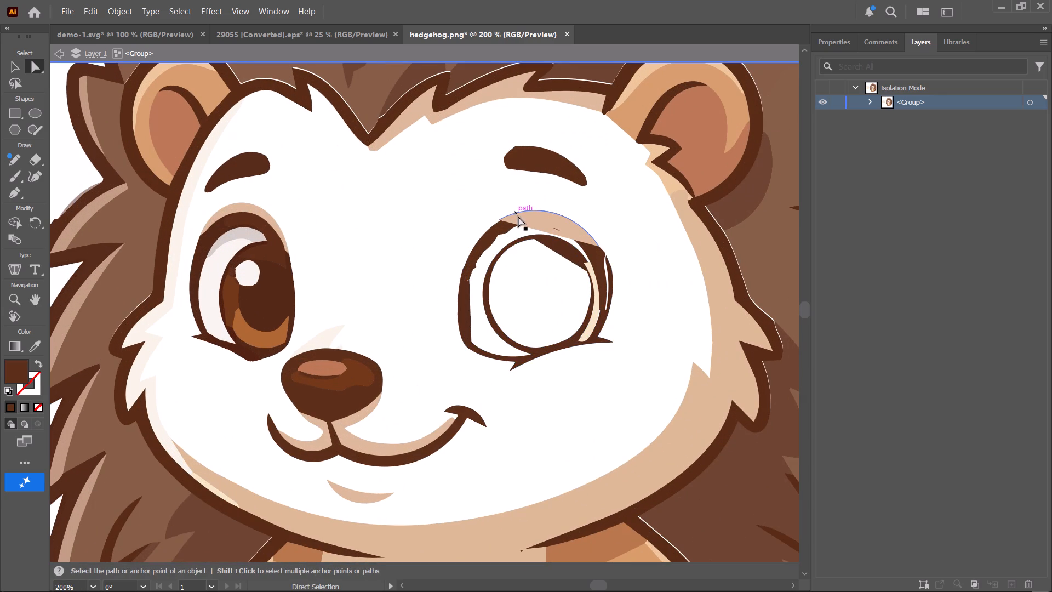
pyautogui.click(524, 218)
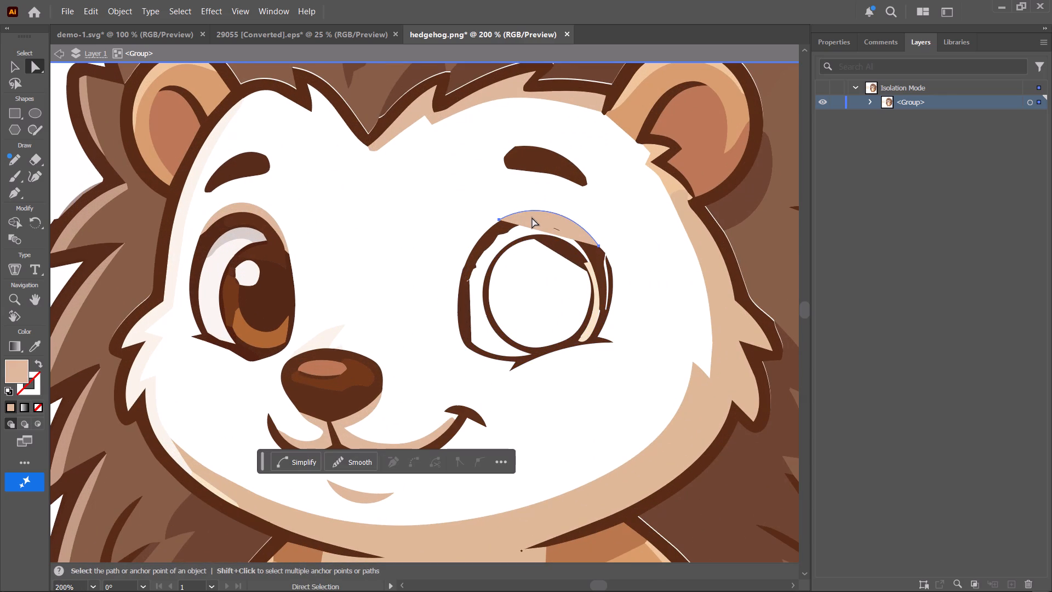
pyautogui.press('Delete')
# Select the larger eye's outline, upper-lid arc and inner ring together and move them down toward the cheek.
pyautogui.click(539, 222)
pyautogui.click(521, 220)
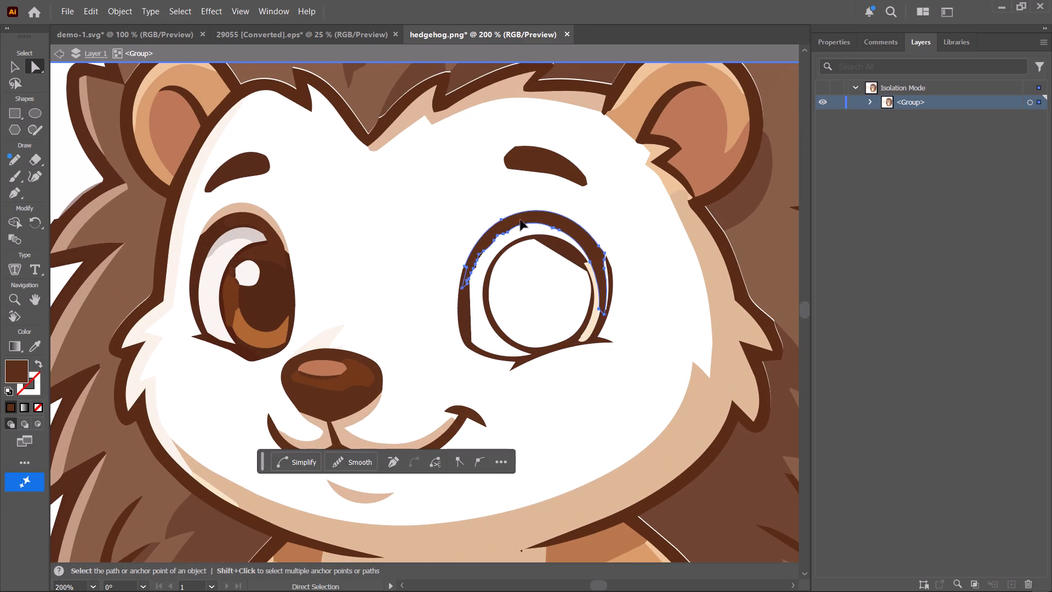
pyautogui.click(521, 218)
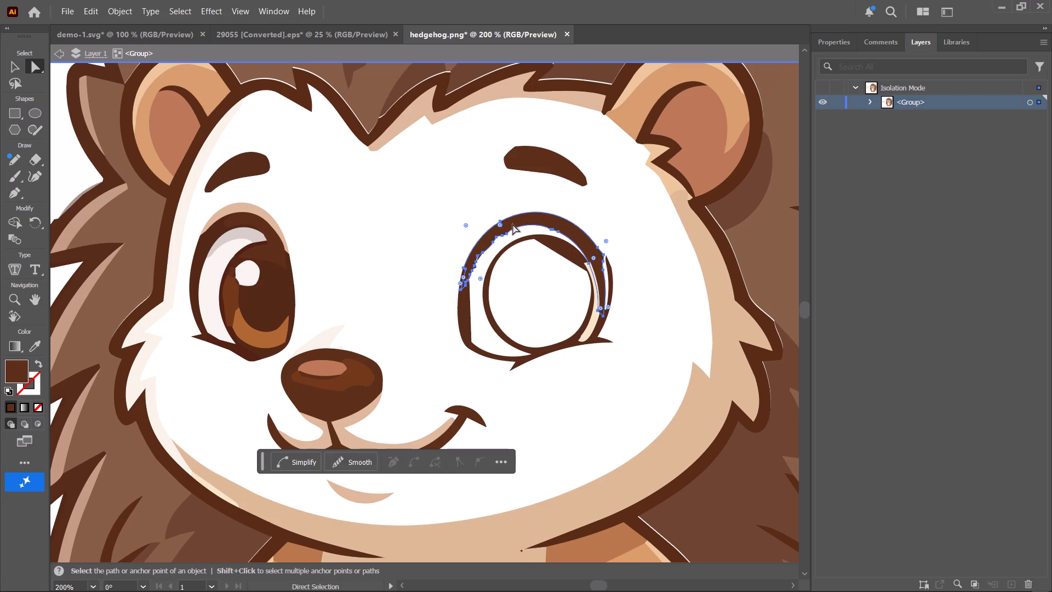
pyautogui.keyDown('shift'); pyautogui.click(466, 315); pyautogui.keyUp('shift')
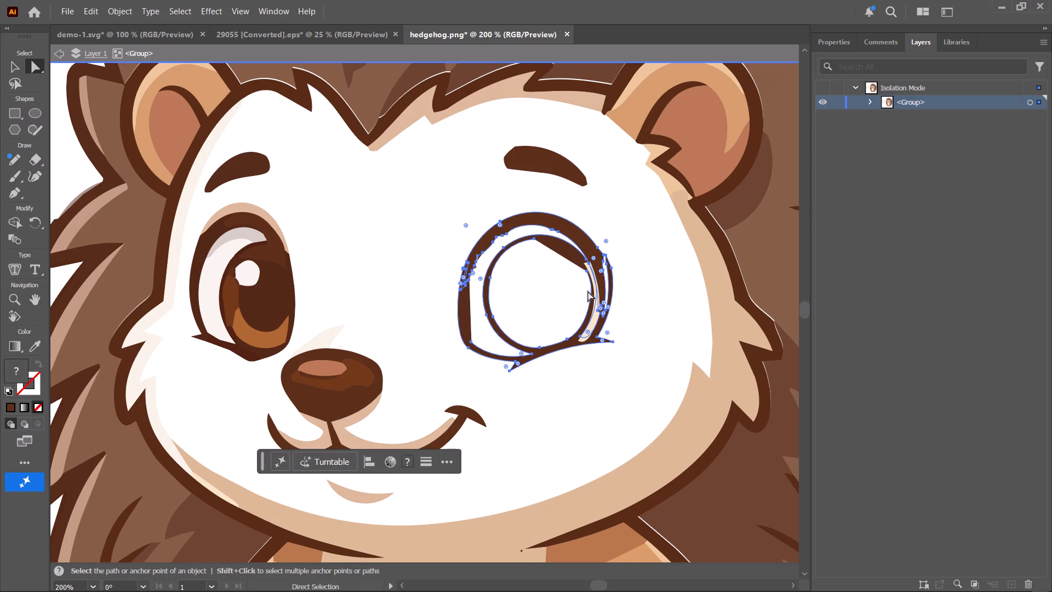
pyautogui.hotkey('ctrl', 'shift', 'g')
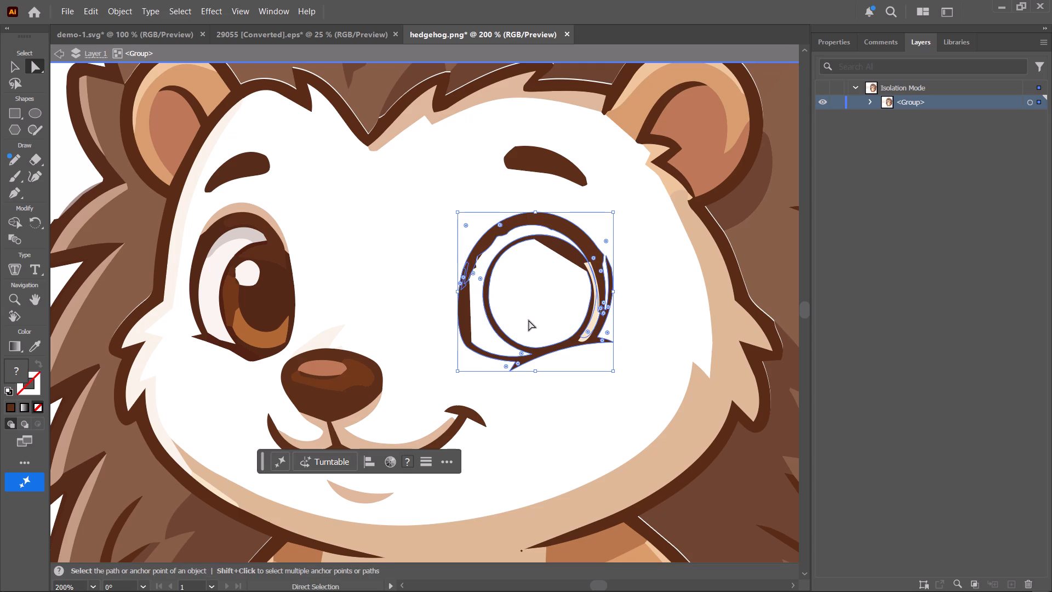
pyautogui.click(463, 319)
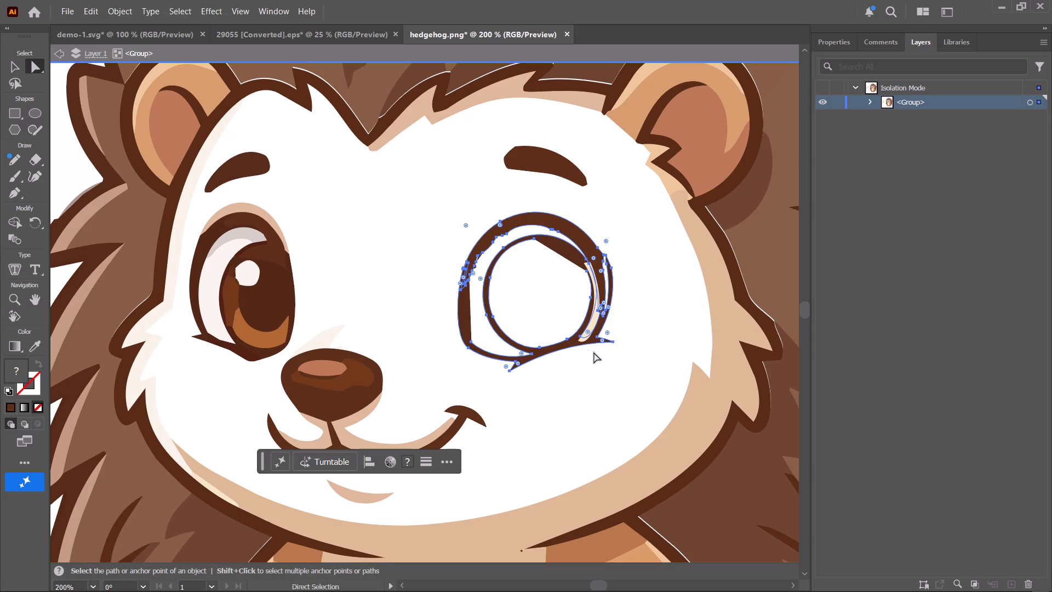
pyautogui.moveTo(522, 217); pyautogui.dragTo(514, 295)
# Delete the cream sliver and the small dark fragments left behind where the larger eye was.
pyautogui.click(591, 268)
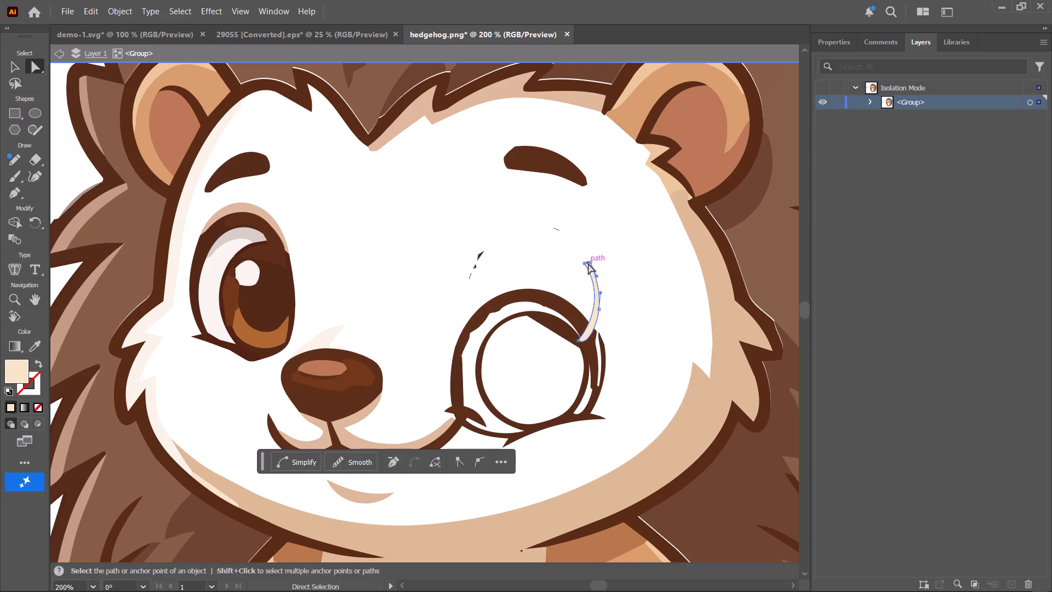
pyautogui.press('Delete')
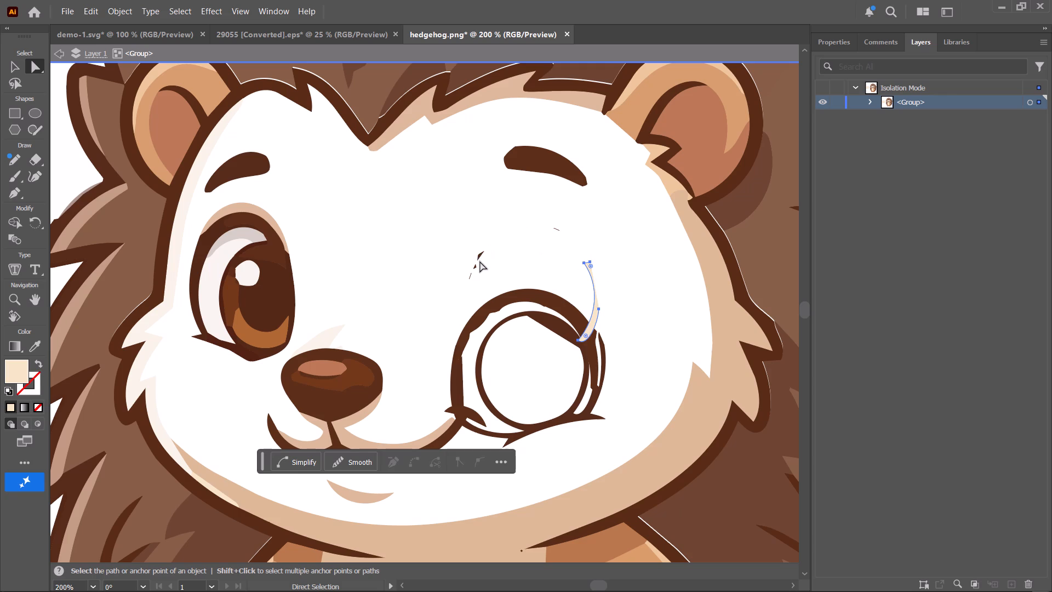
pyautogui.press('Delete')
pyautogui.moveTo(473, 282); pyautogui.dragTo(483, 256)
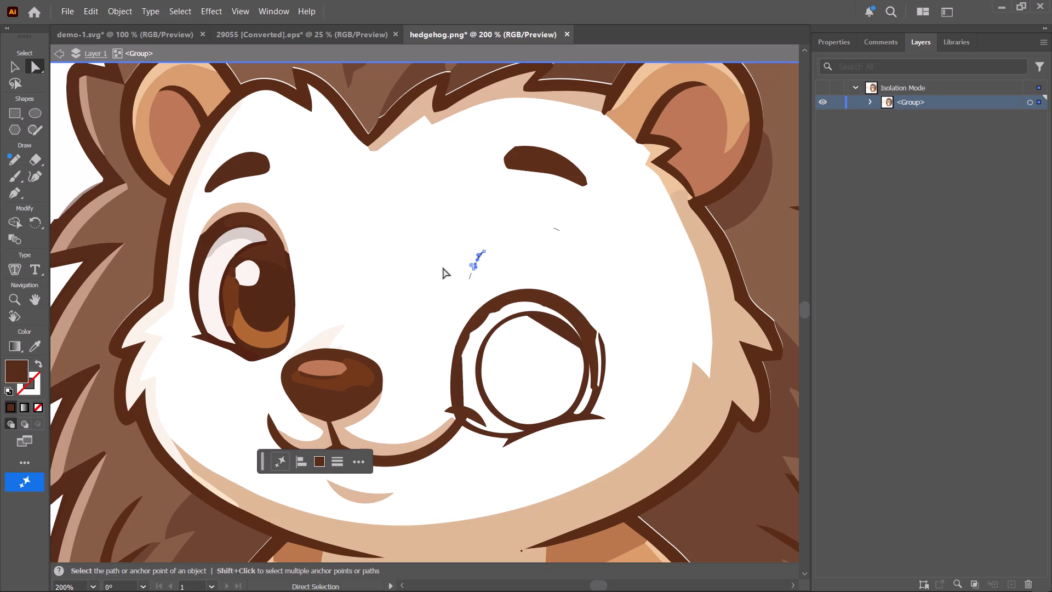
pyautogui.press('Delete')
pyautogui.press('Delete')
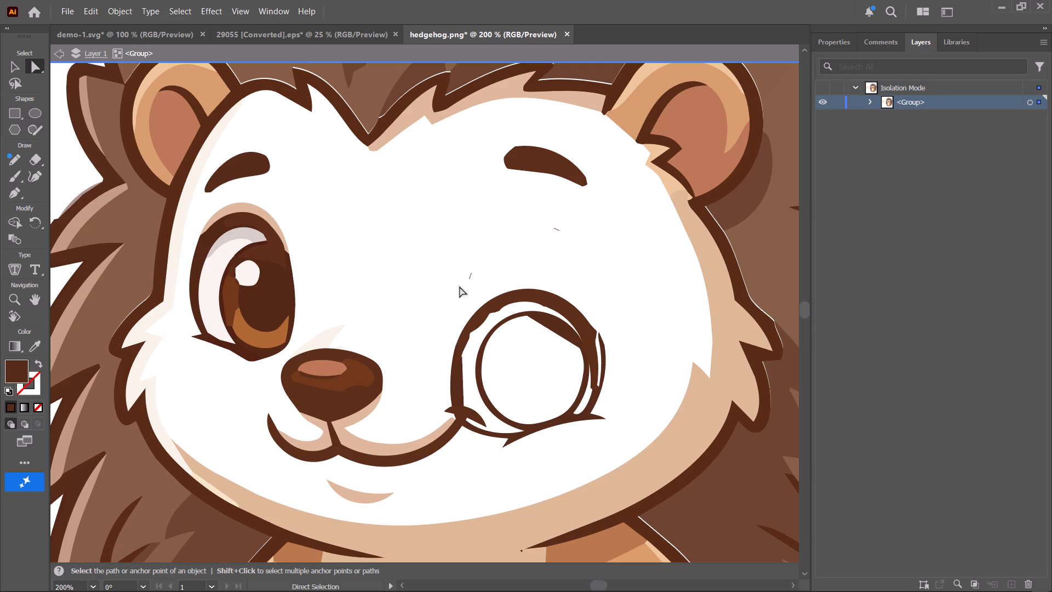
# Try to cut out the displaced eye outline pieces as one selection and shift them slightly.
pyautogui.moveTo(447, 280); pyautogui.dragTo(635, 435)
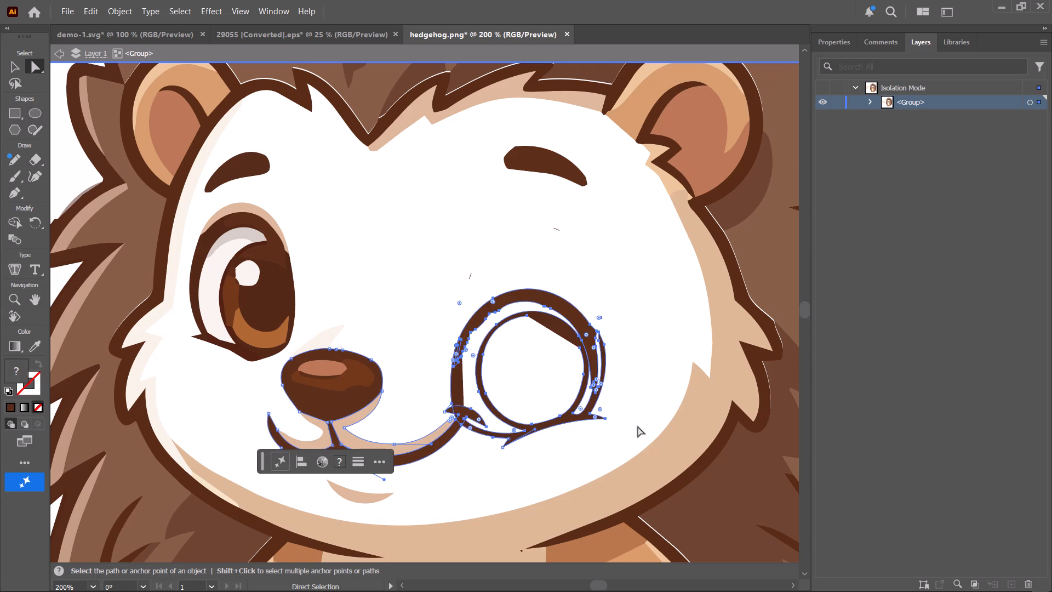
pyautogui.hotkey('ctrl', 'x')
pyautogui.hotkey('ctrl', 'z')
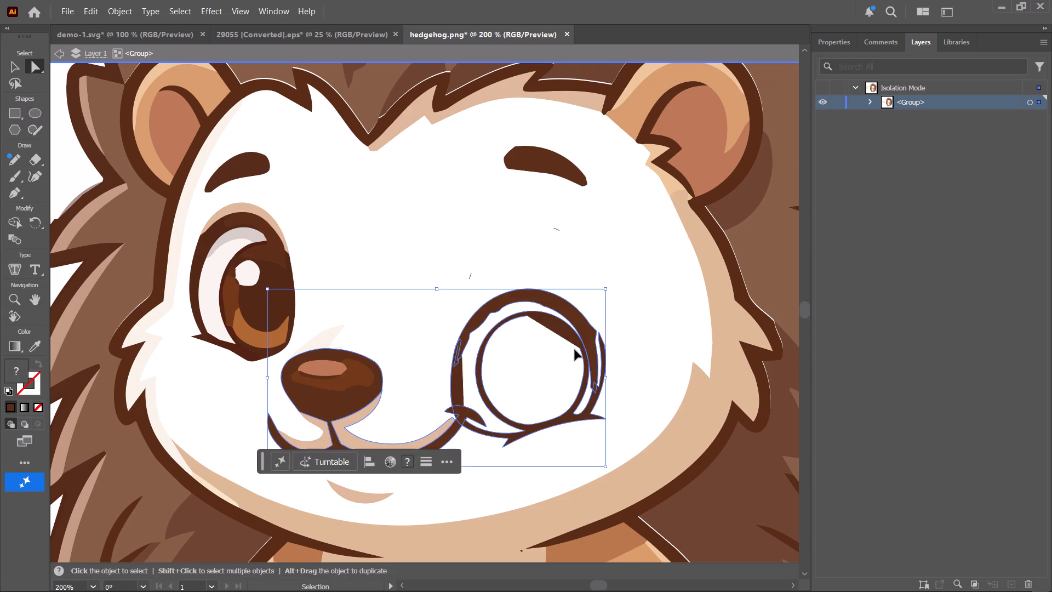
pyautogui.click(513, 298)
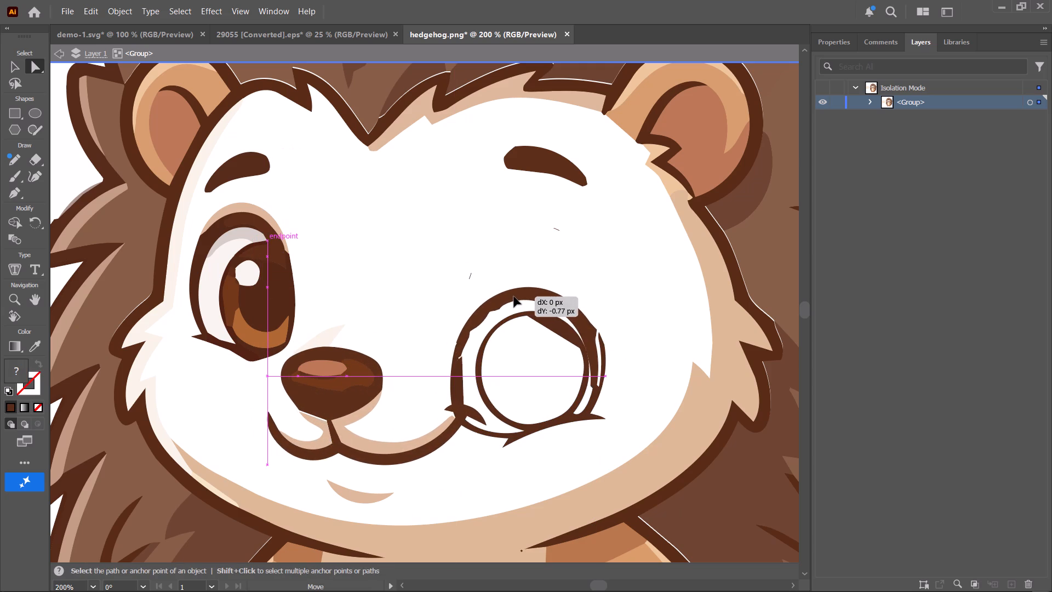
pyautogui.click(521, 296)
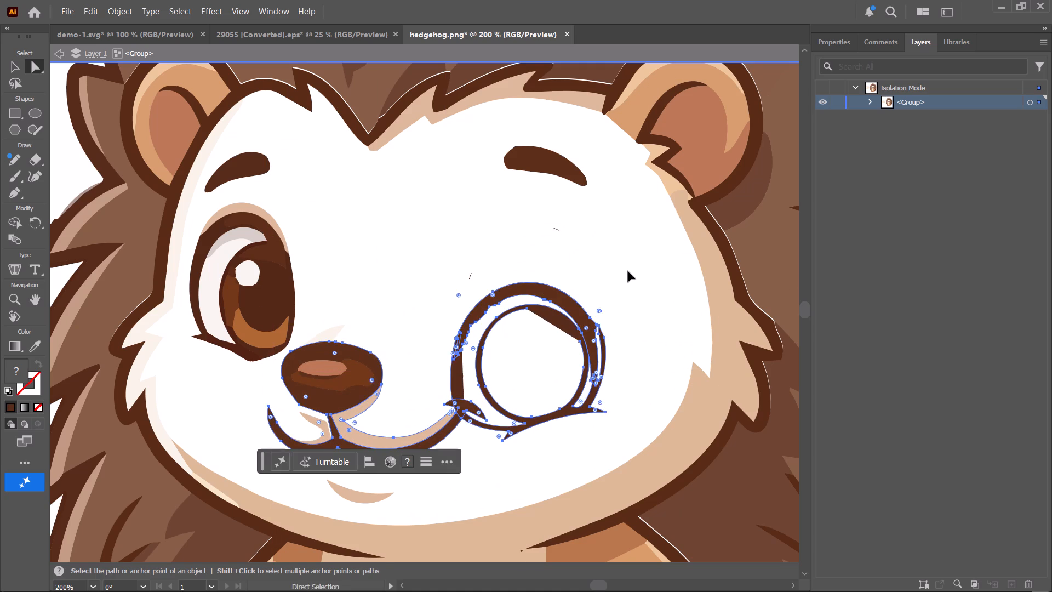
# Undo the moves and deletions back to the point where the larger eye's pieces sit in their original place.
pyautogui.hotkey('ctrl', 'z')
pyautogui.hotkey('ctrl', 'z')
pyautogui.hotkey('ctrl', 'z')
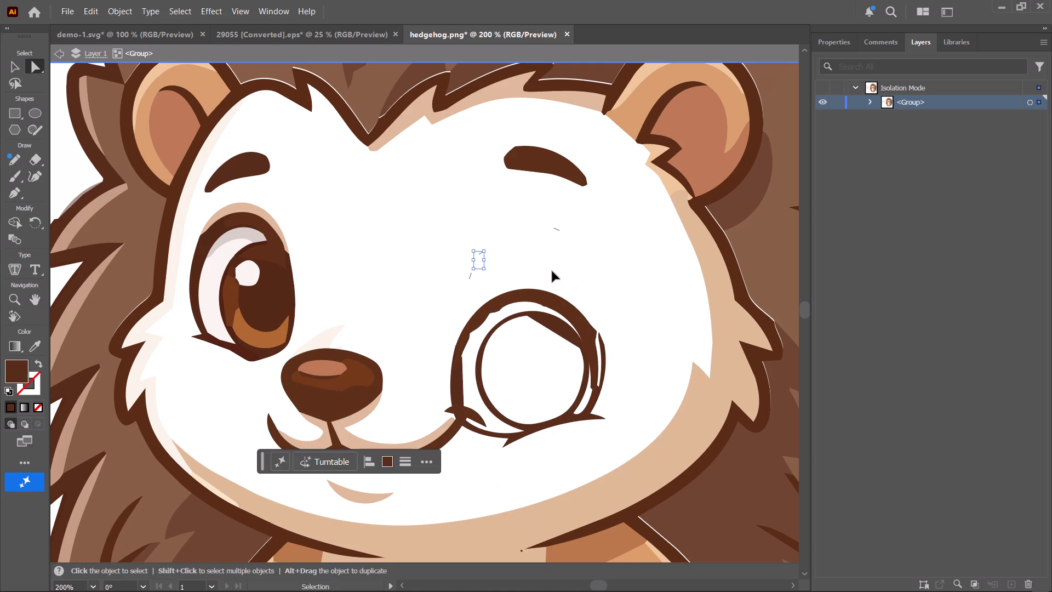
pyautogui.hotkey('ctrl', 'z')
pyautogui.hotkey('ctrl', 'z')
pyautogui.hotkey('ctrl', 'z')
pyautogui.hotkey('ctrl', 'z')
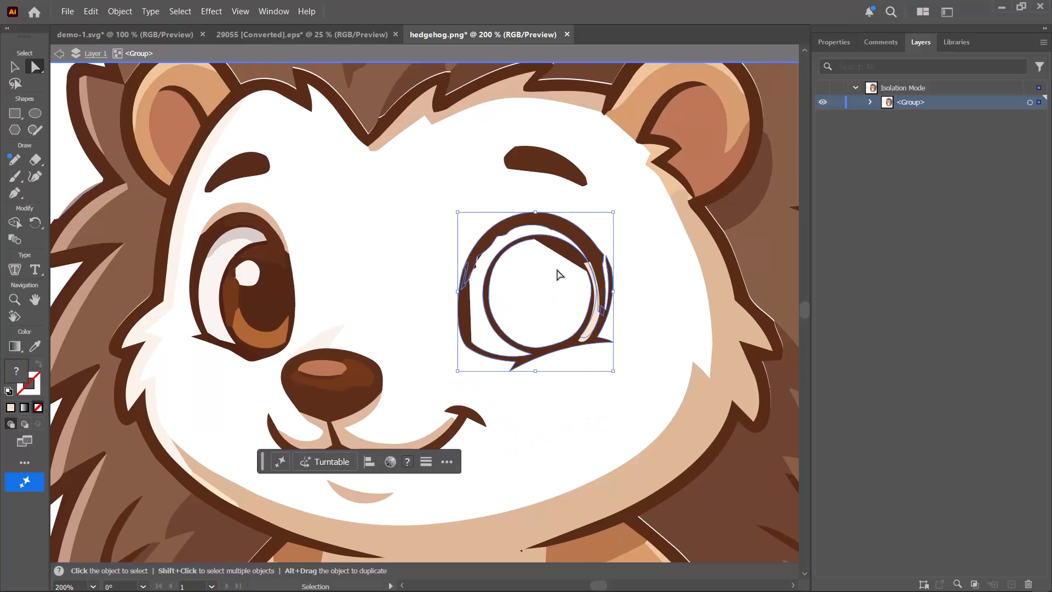
# Select all remaining pieces of the larger eye, including outline, ring, cream sliver and small fragments, and cut them out.
pyautogui.click(430, 228)
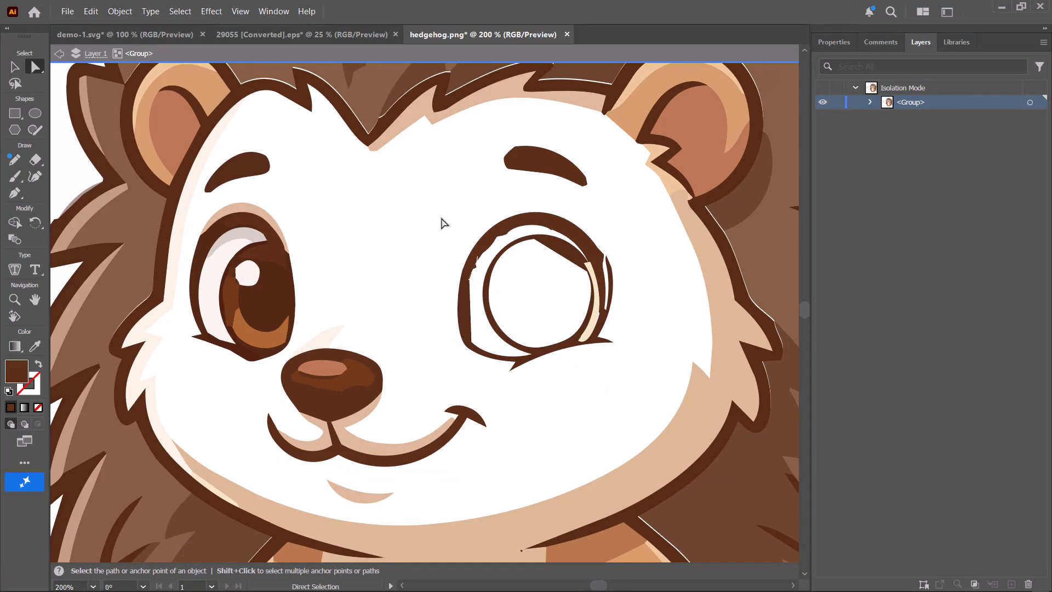
pyautogui.moveTo(441, 217); pyautogui.dragTo(632, 368)
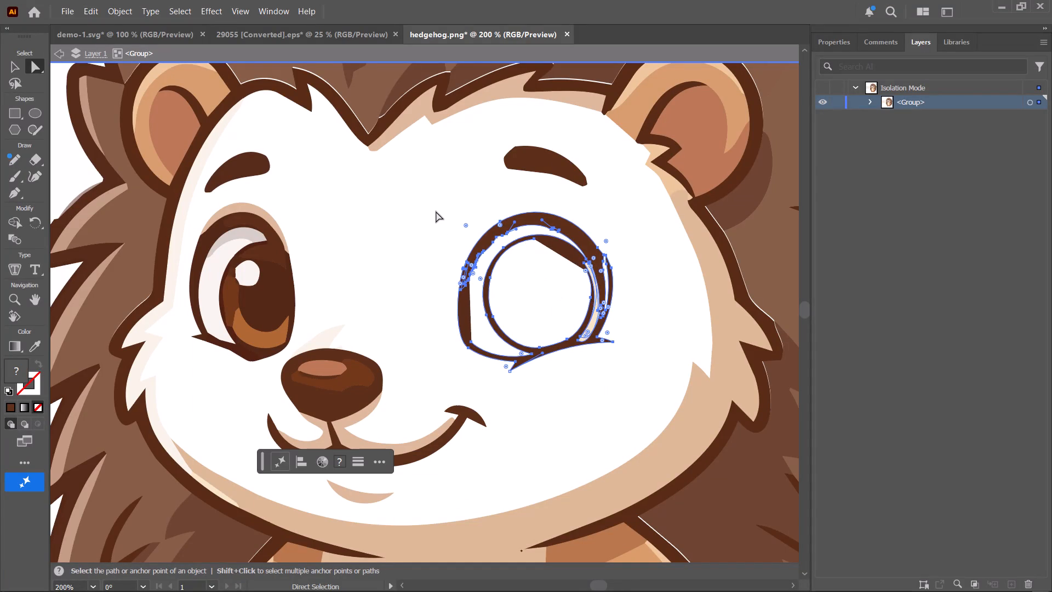
pyautogui.click(436, 212)
pyautogui.moveTo(438, 201); pyautogui.dragTo(634, 372)
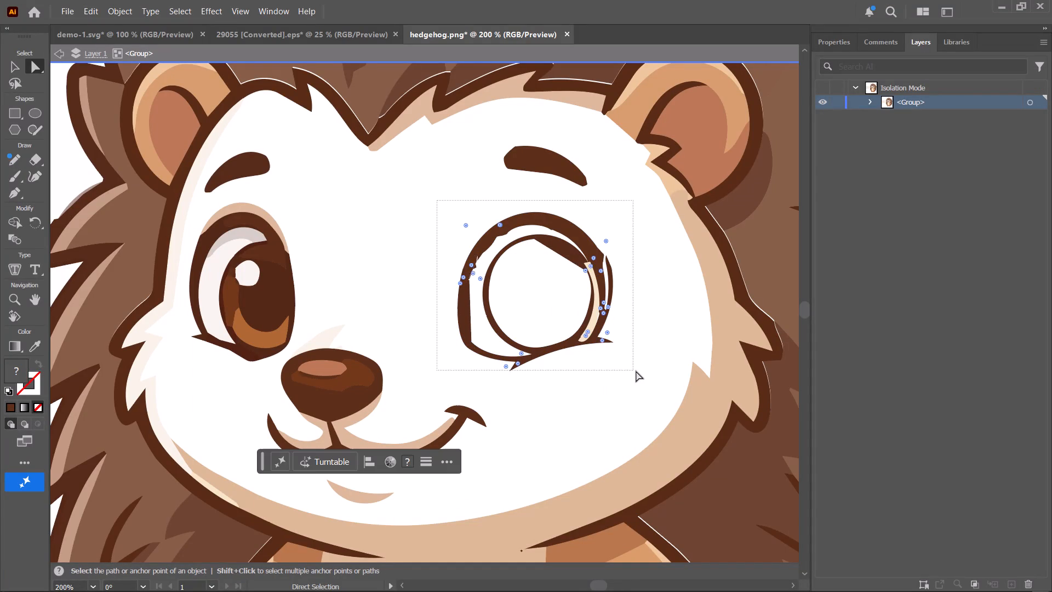
pyautogui.hotkey('ctrl', 'shift', 'g')
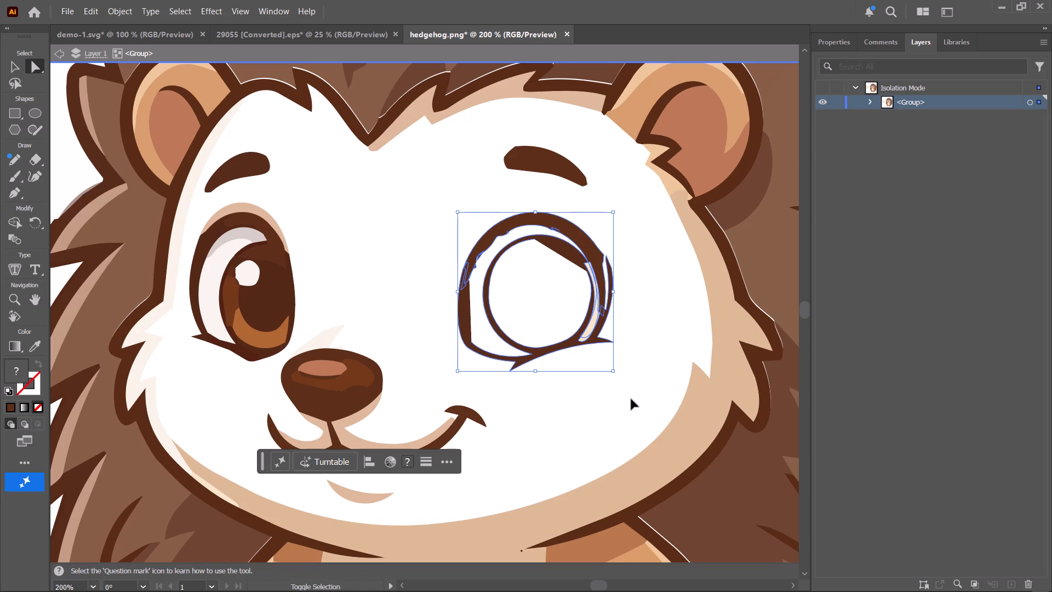
pyautogui.hotkey('ctrl', 'shift', 'g')
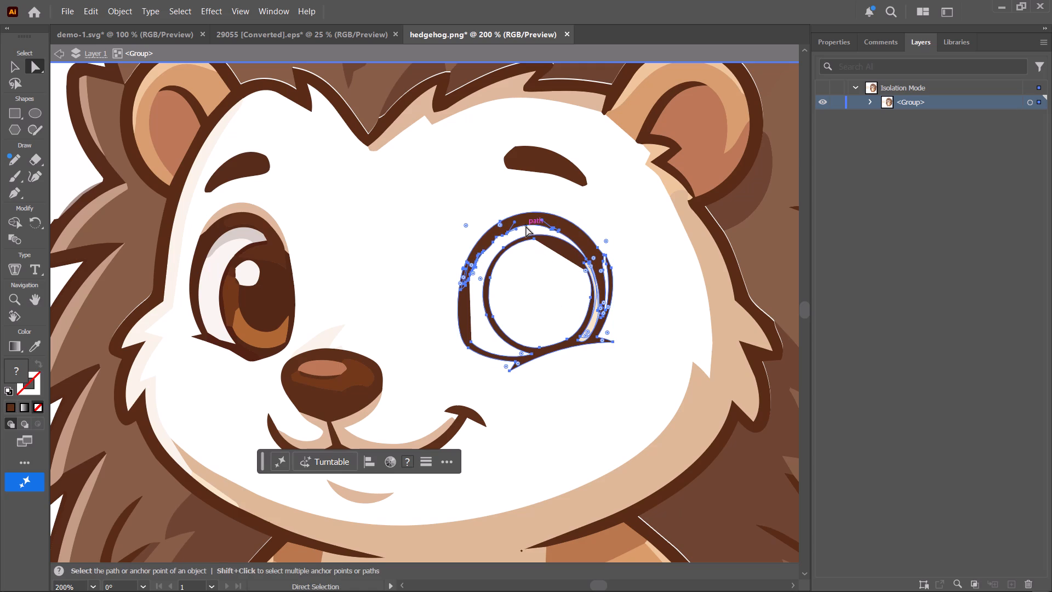
pyautogui.moveTo(525, 219); pyautogui.dragTo(530, 228)
pyautogui.hotkey('ctrl', 'x')
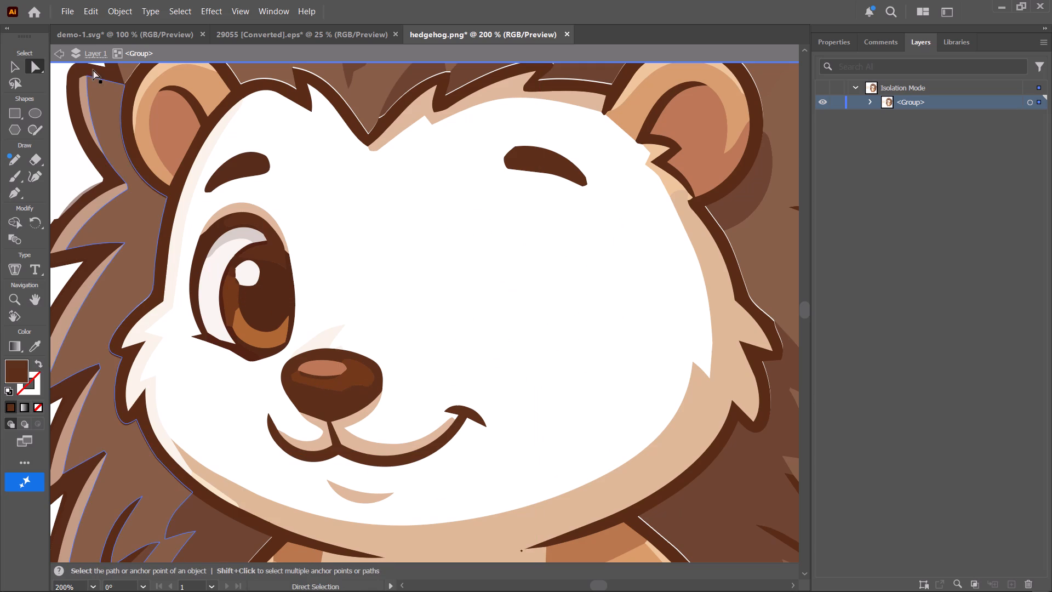
# Switch to the demo-1.svg document, paste the eye pieces into the left eye layer and align them over the character's larger eye.
pyautogui.click(290, 30)
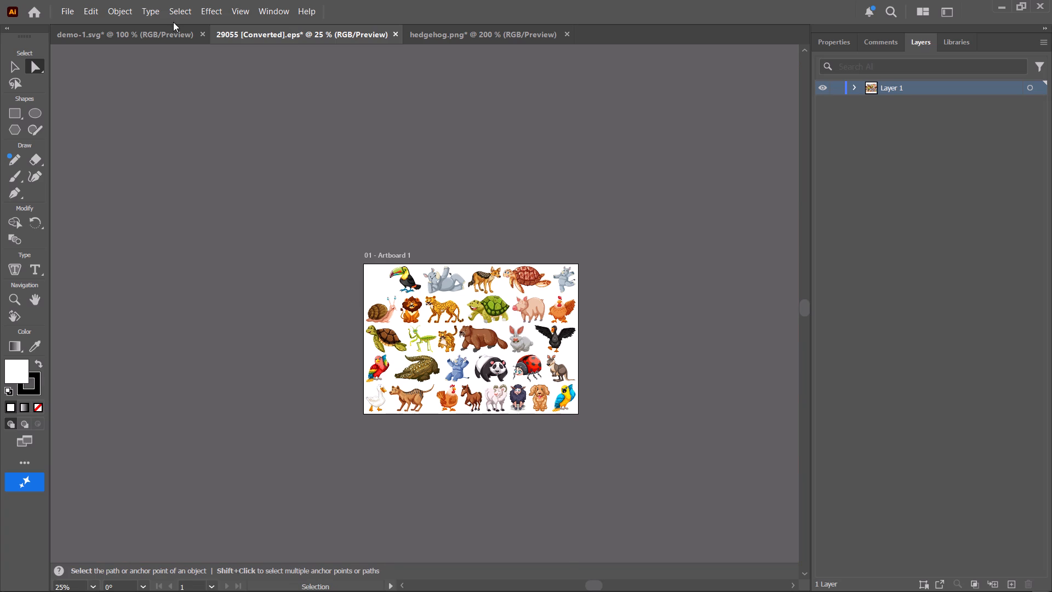
pyautogui.click(155, 31)
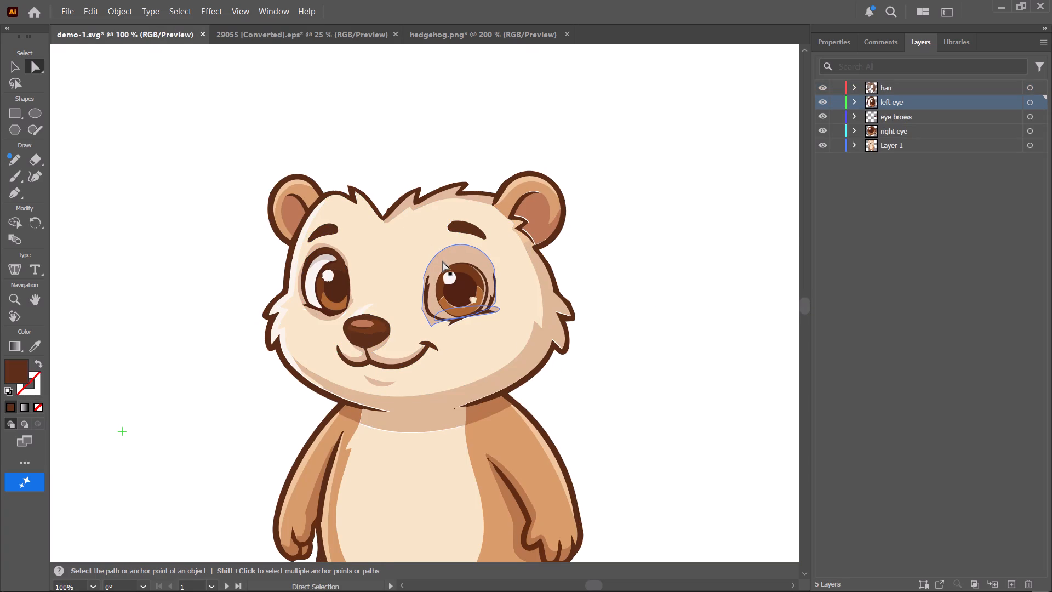
pyautogui.hotkey('ctrl', 'v')
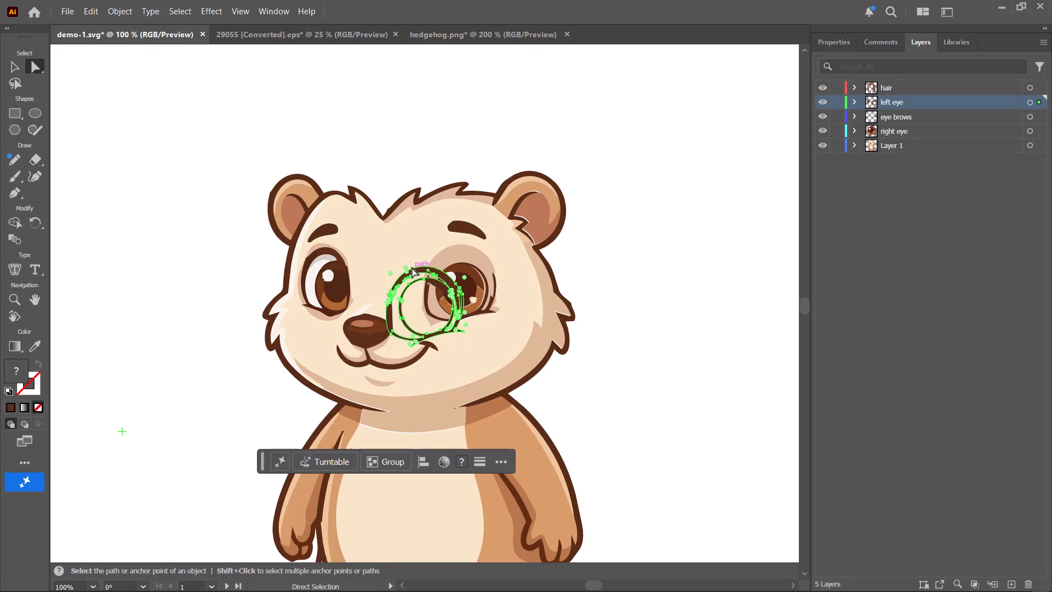
pyautogui.moveTo(421, 270); pyautogui.dragTo(451, 252)
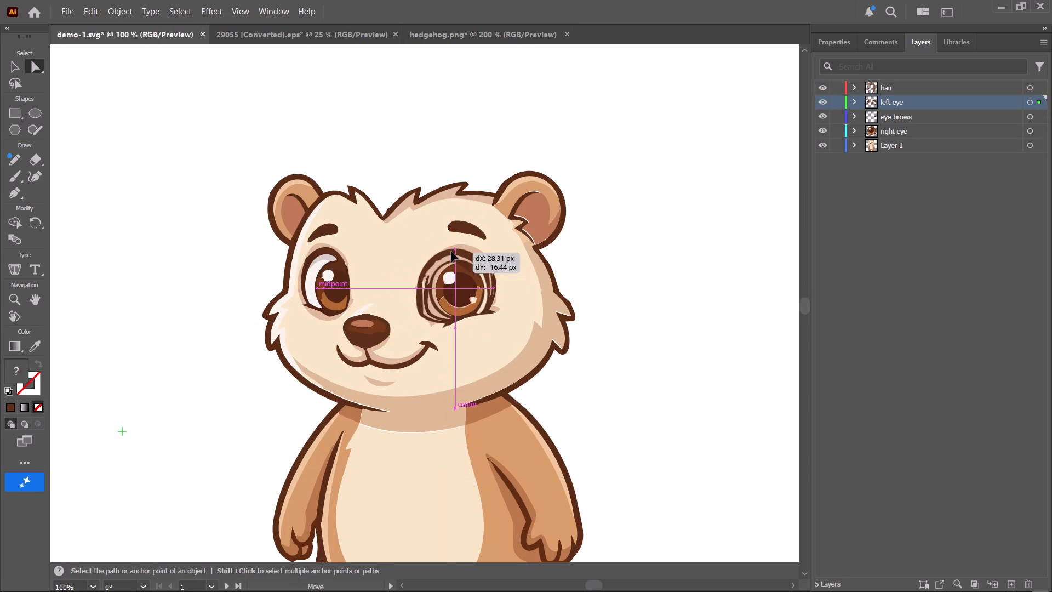
pyautogui.moveTo(451, 252); pyautogui.dragTo(456, 253)
pyautogui.click(691, 274)
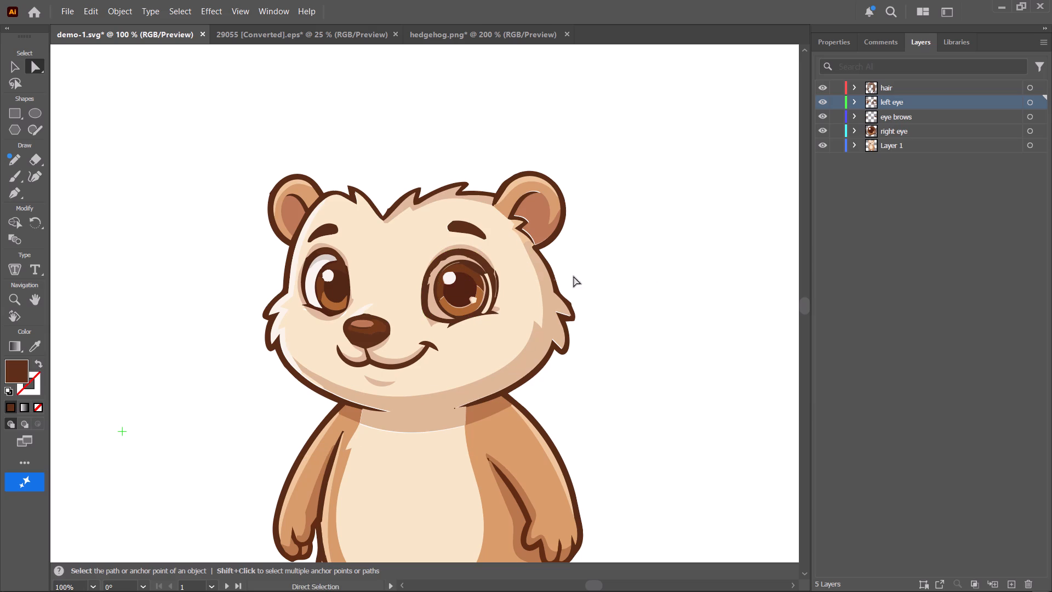
# Delete the pasted lower outline with its inner ring around the larger eye.
pyautogui.click(427, 294)
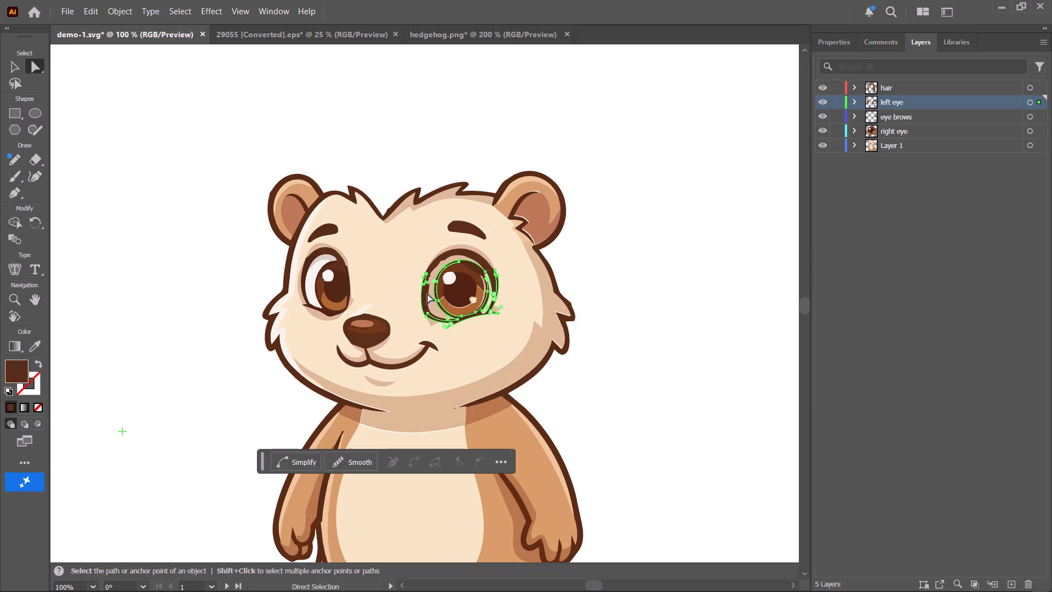
pyautogui.press('Delete')
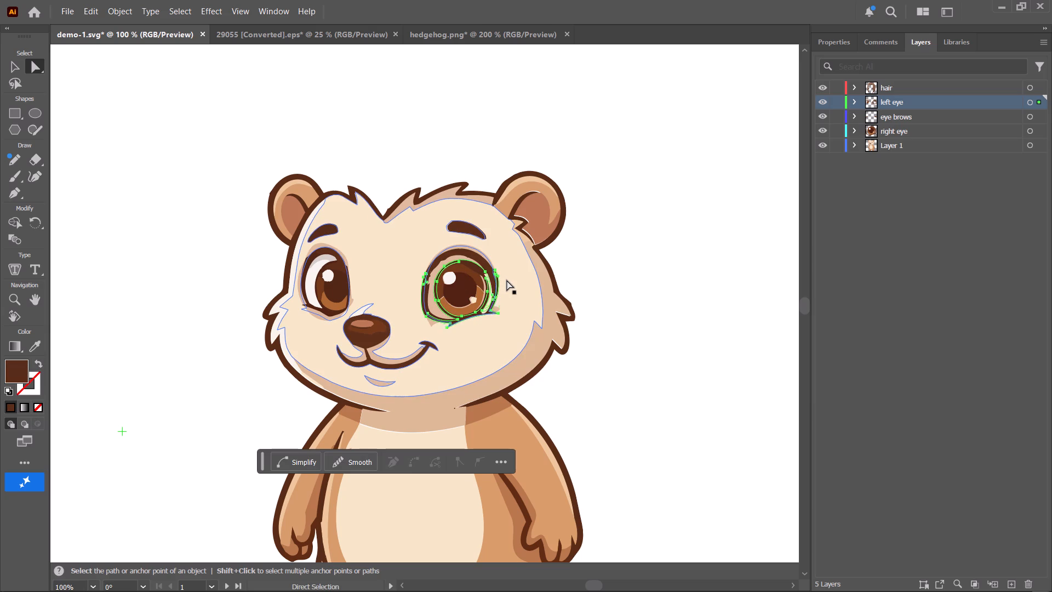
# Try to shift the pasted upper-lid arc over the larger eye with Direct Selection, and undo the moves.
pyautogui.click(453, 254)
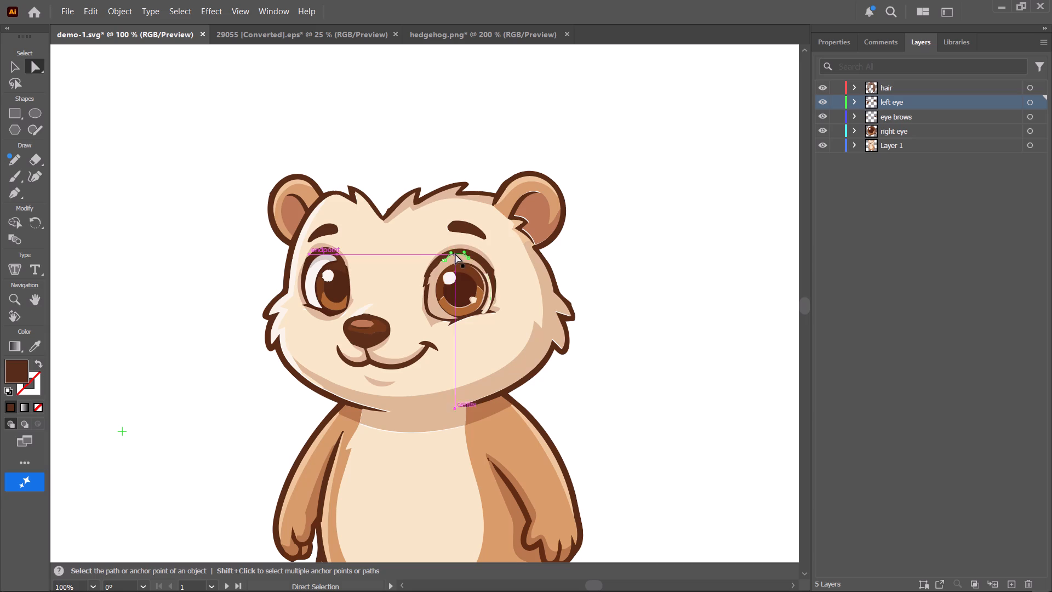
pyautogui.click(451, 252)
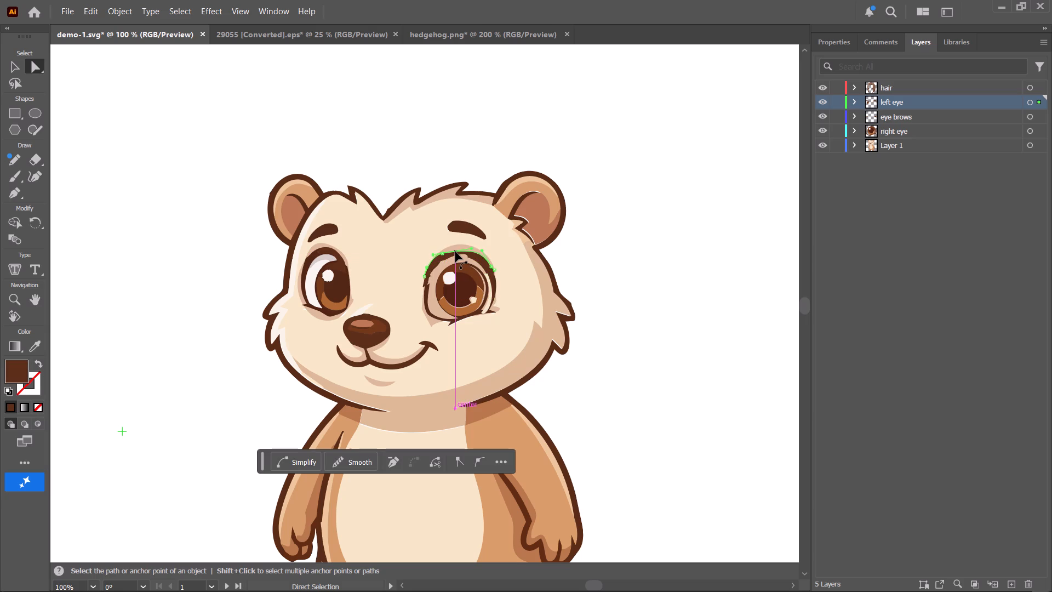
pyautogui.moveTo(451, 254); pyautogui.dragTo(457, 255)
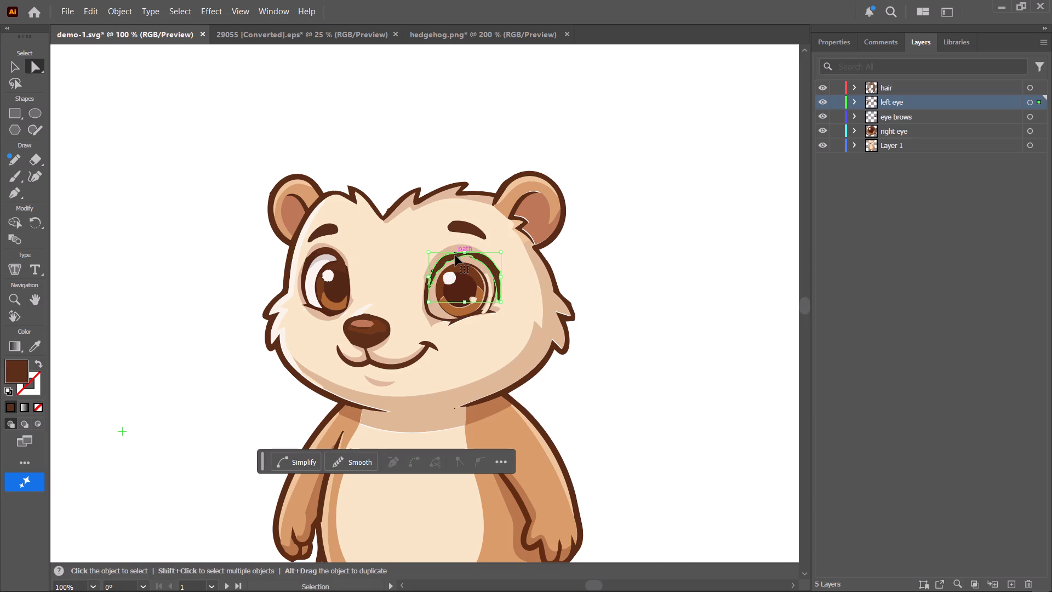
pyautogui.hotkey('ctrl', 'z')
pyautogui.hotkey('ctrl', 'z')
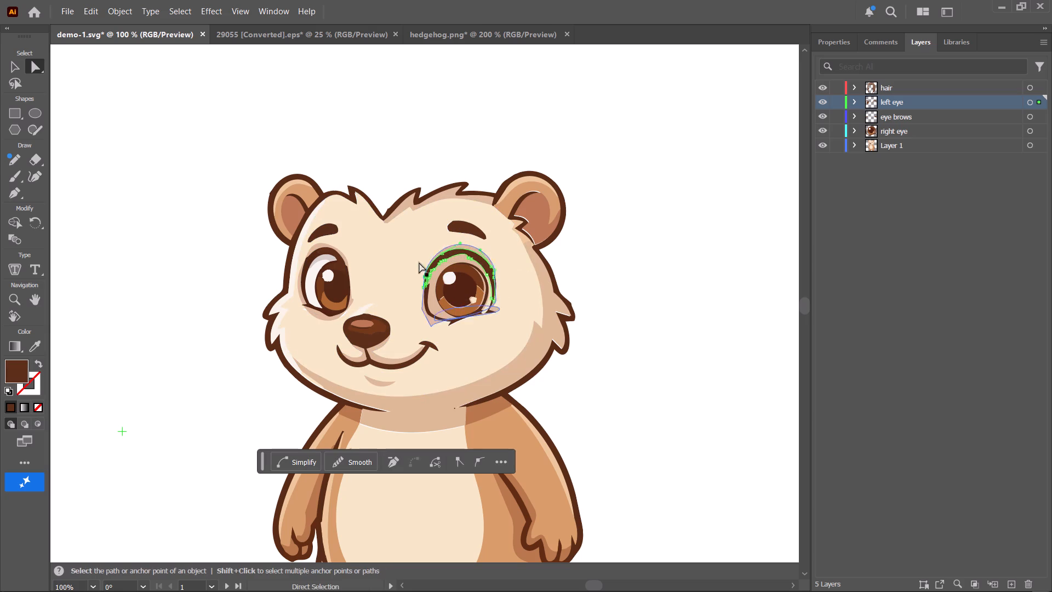
# With the Selection tool, nudge the whole upper-lid arc about 2 px right and 1 px down over the larger eye.
pyautogui.click(14, 66)
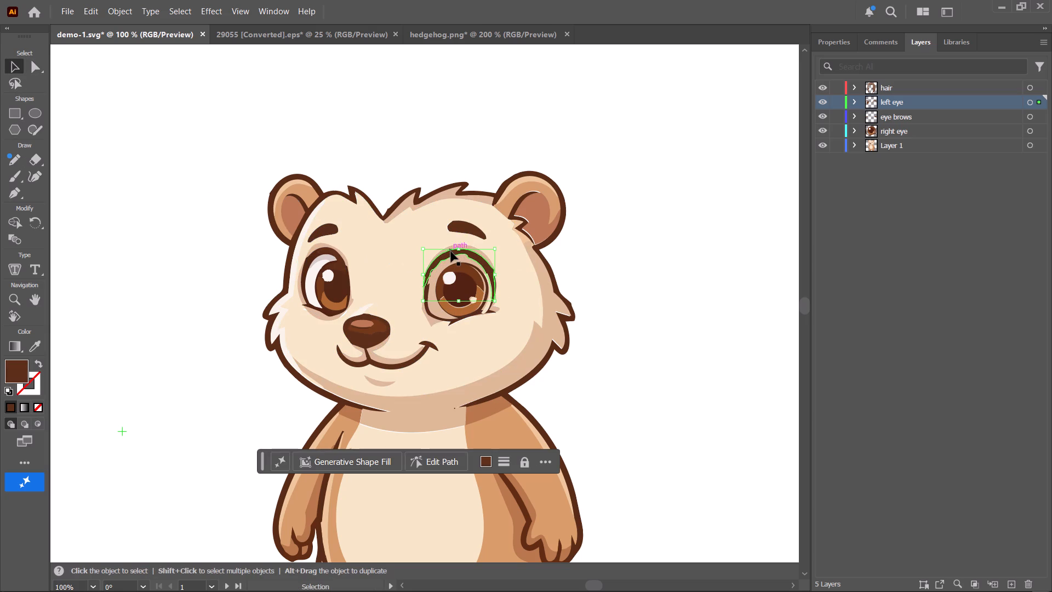
pyautogui.click(449, 255)
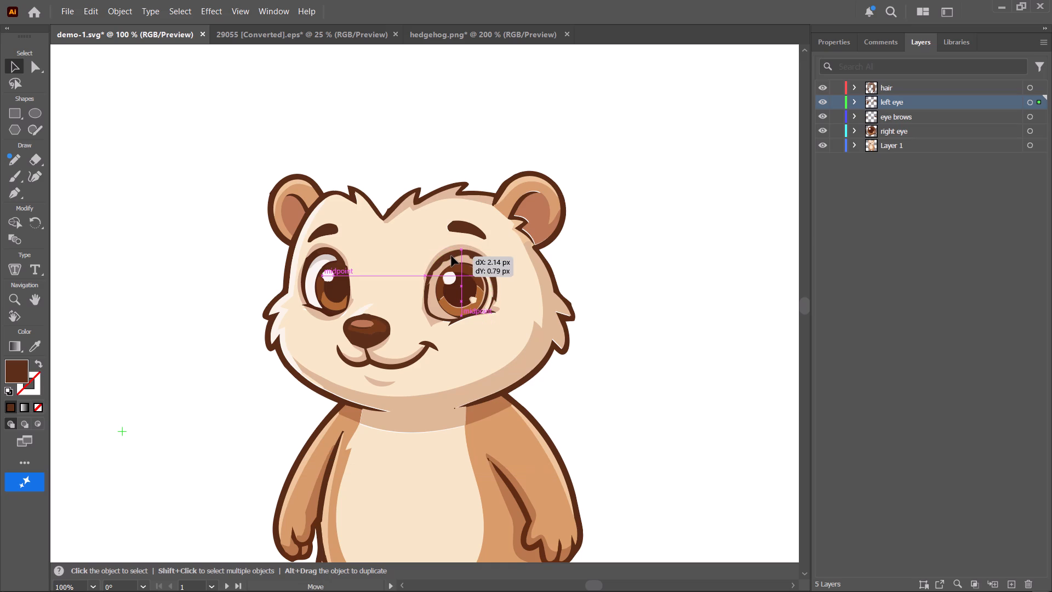
pyautogui.click(737, 282)
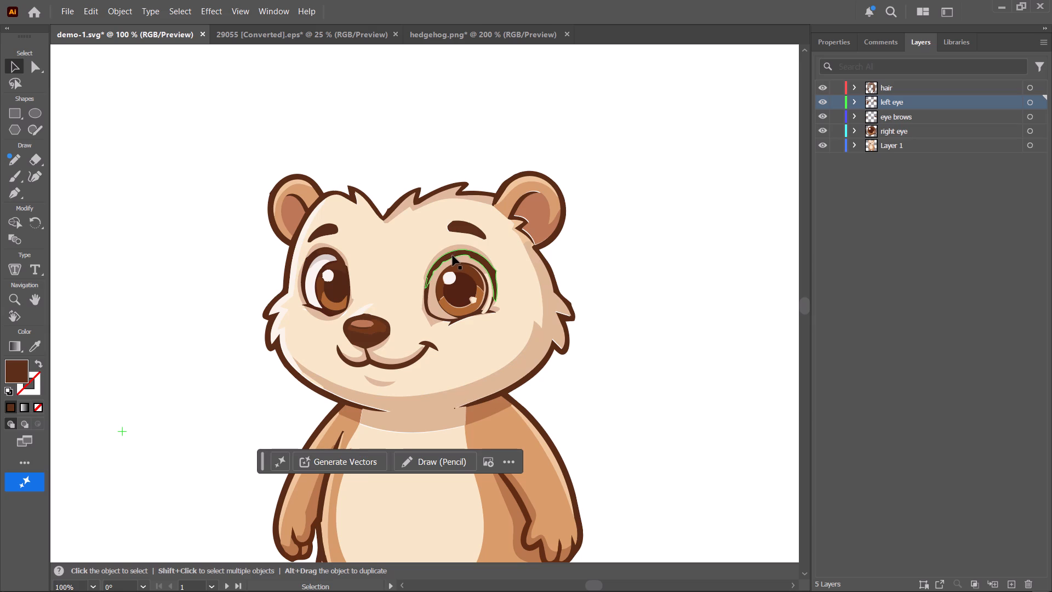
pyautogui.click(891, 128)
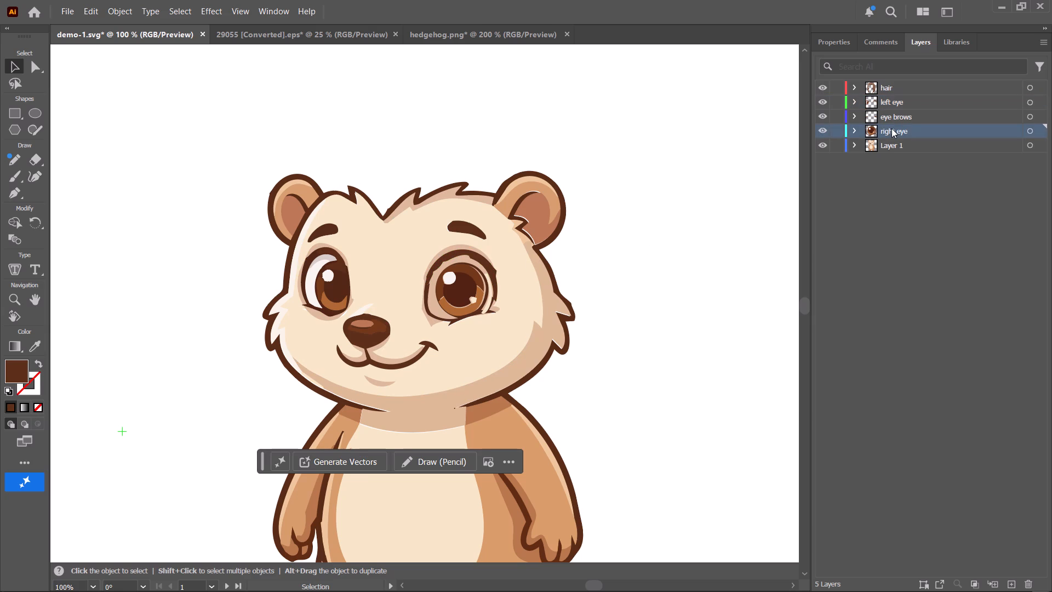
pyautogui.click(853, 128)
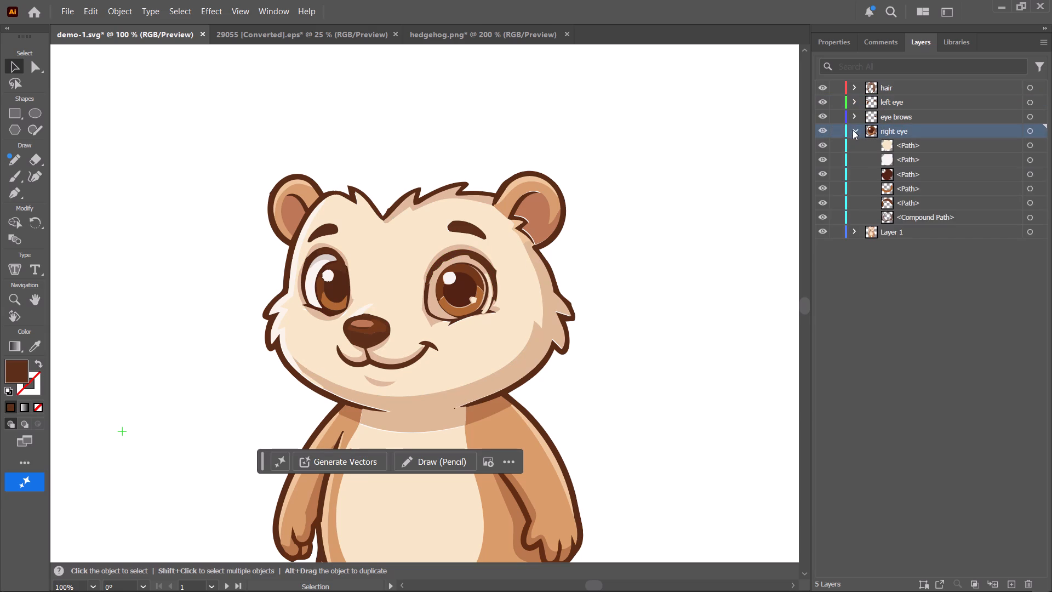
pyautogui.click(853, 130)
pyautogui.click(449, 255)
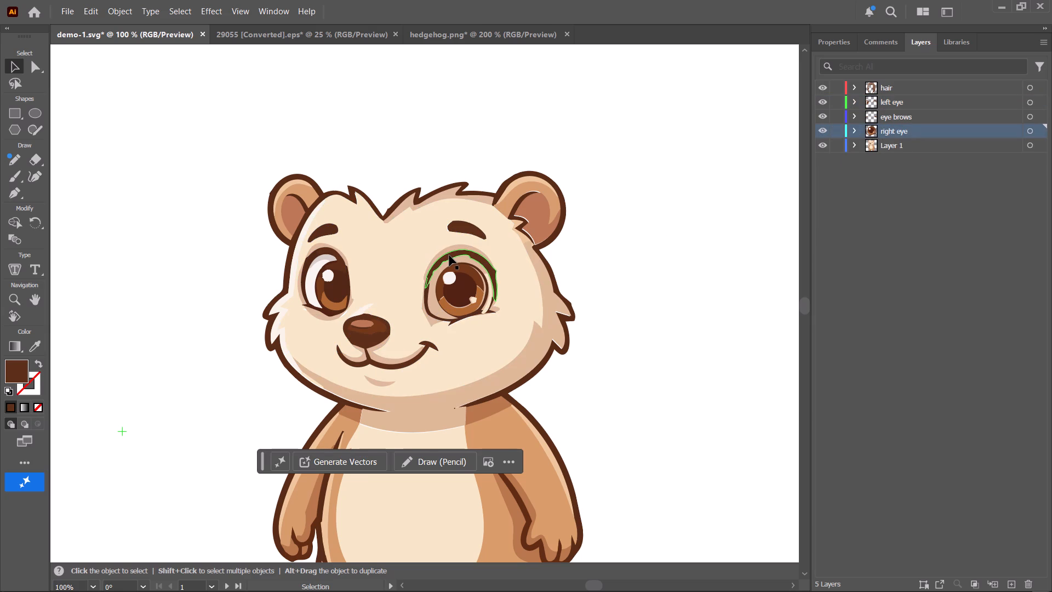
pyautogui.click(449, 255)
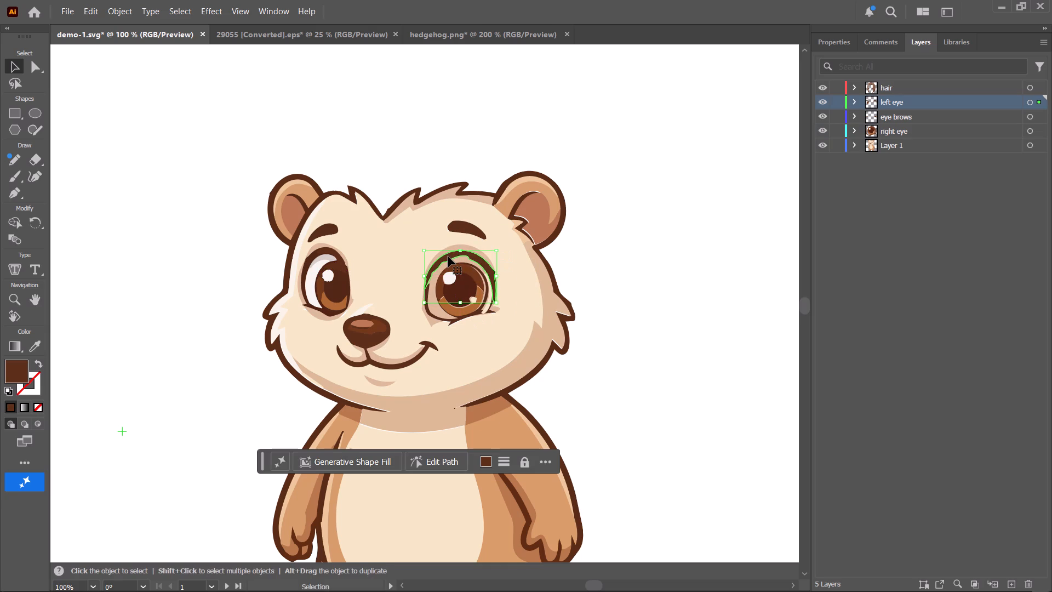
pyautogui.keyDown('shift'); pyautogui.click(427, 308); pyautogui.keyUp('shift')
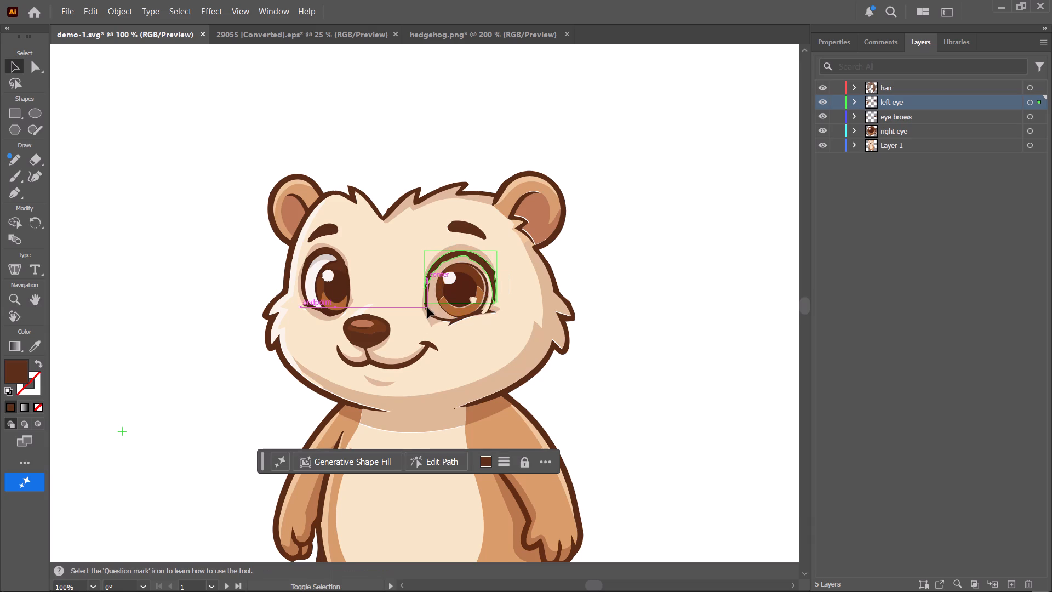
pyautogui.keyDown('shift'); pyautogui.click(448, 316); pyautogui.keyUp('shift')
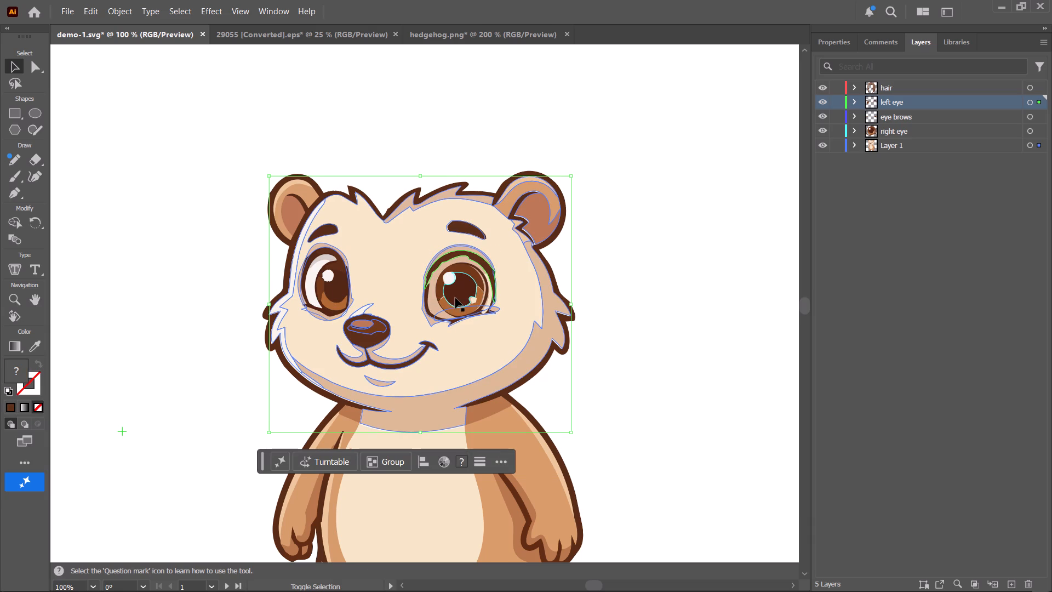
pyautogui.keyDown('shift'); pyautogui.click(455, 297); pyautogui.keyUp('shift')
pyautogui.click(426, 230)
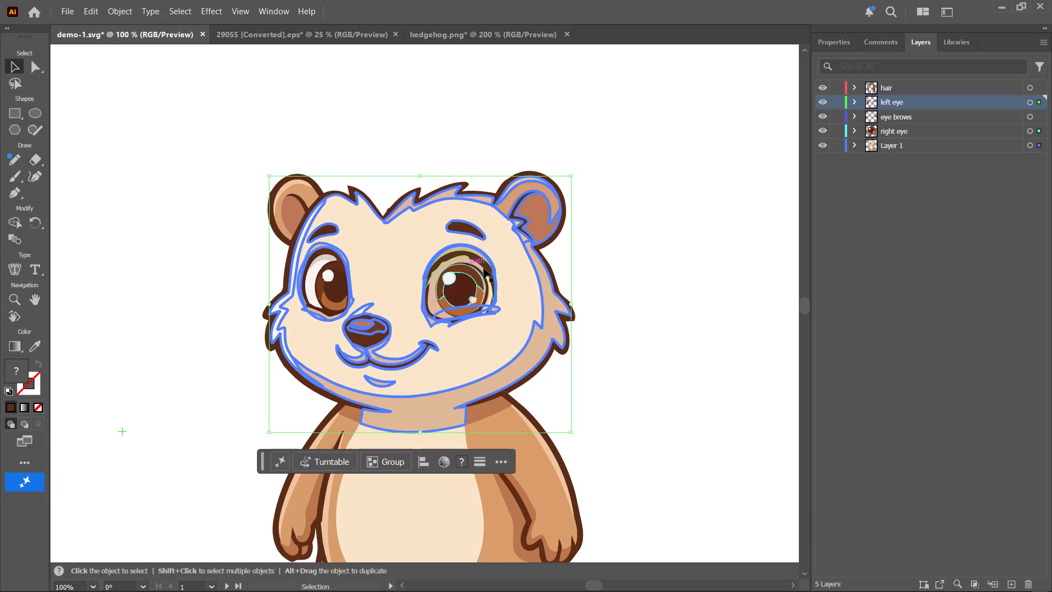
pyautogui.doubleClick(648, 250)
# Move the grouped face fills and shading off to the left of the character, leaving both eyes in place.
pyautogui.moveTo(515, 258); pyautogui.dragTo(194, 276)
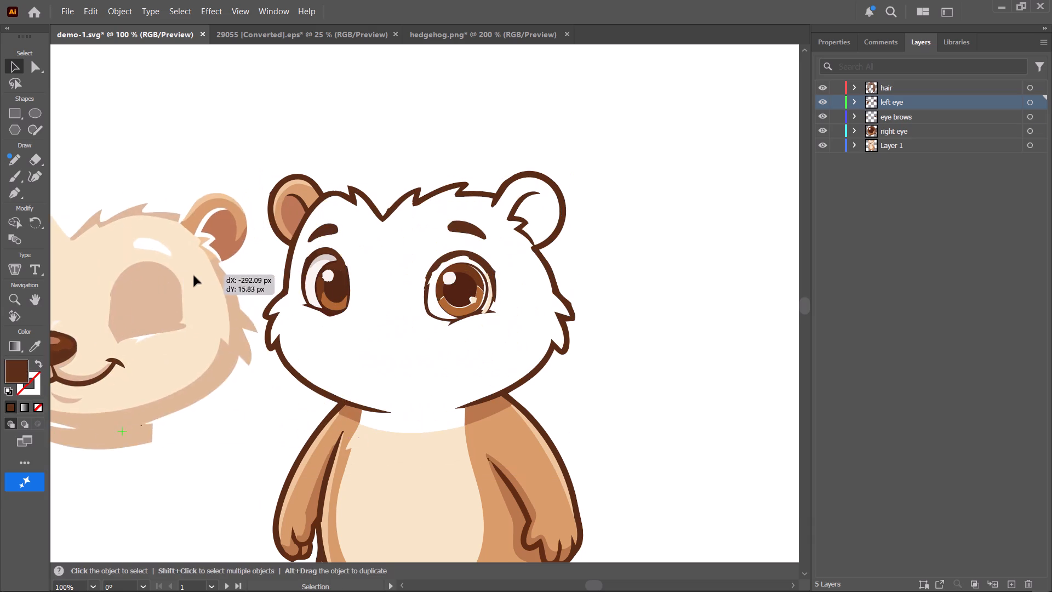
pyautogui.moveTo(194, 276); pyautogui.dragTo(167, 276)
# Select all pieces of the larger eye, including the upper lid, then cut and paste them together into the right eye layer.
pyautogui.moveTo(409, 242); pyautogui.dragTo(507, 288)
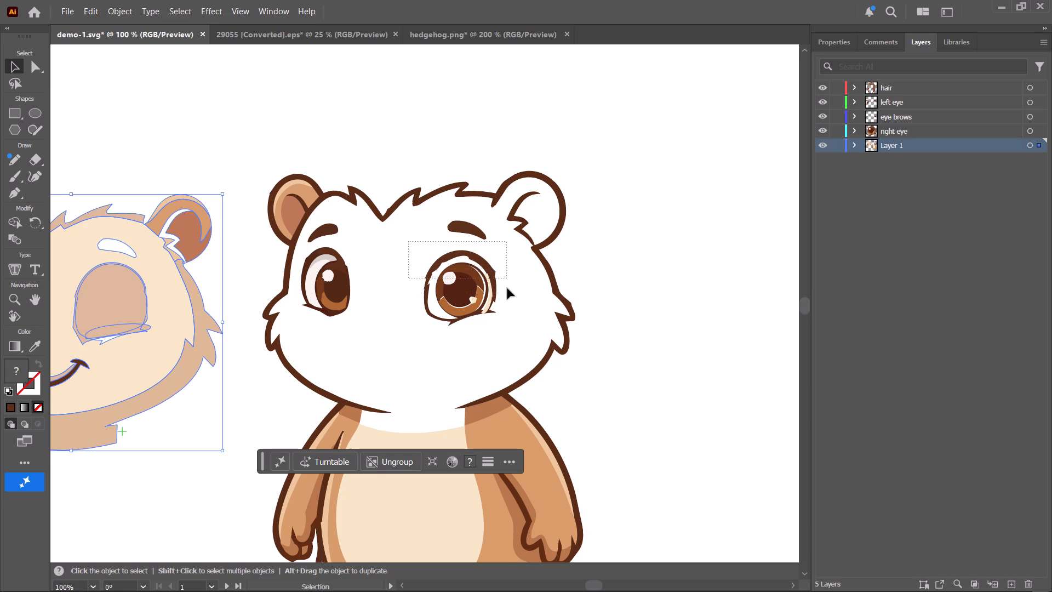
pyautogui.moveTo(507, 288); pyautogui.dragTo(508, 330)
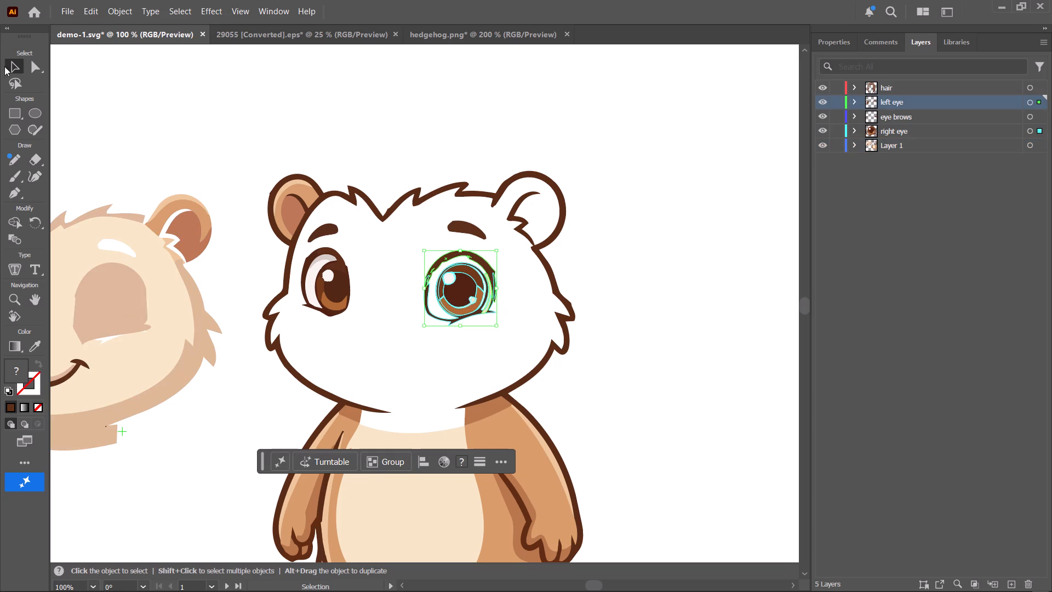
pyautogui.click(35, 65)
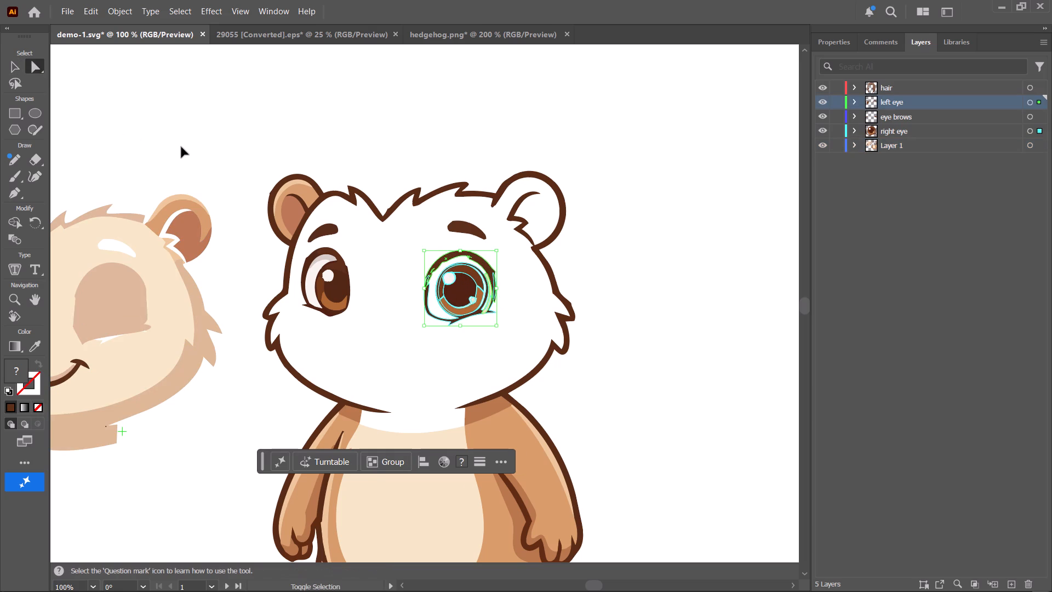
pyautogui.hotkey('ctrl', 'shift', 'g')
pyautogui.hotkey('ctrl', 'shift', 'g')
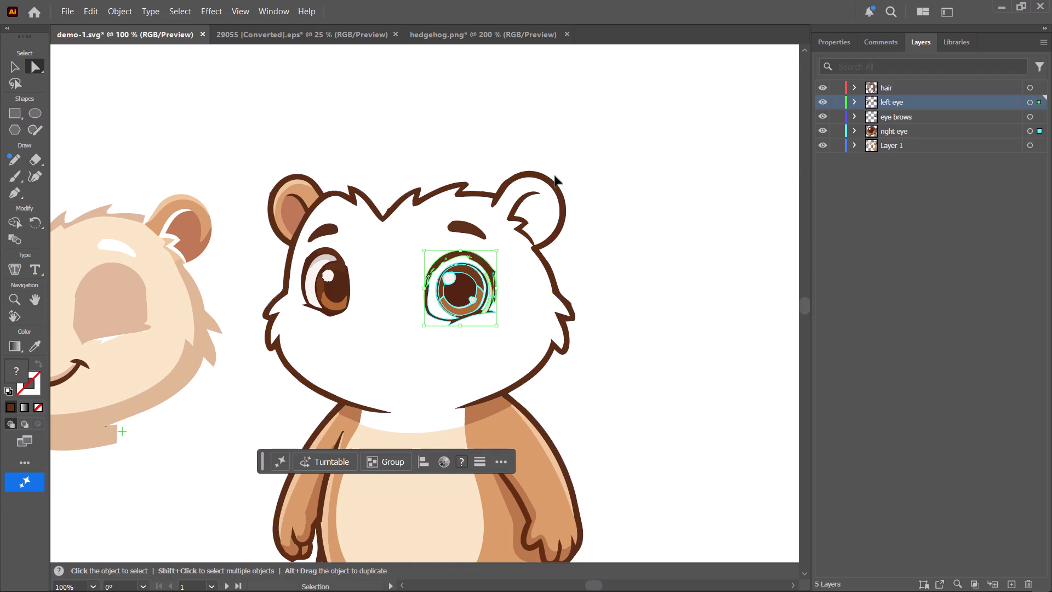
pyautogui.hotkey('ctrl', 'x')
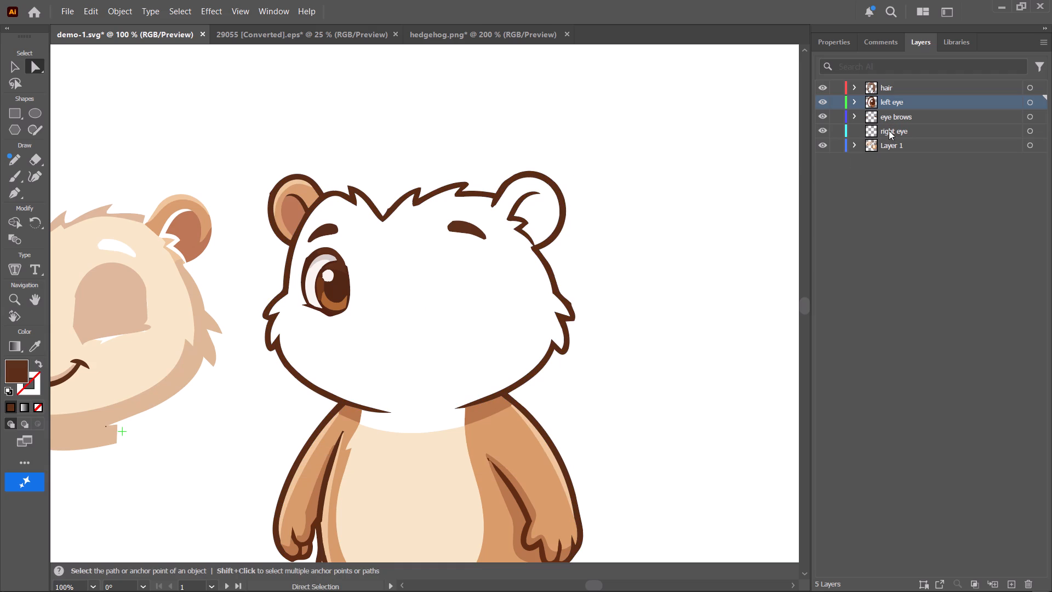
pyautogui.click(889, 130)
pyautogui.hotkey('ctrl', 'v')
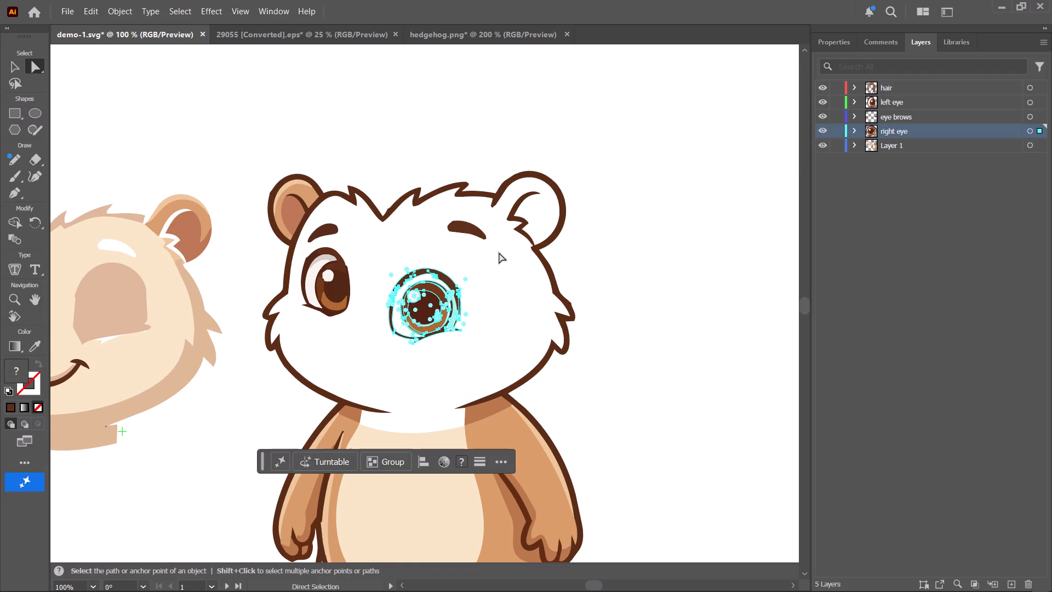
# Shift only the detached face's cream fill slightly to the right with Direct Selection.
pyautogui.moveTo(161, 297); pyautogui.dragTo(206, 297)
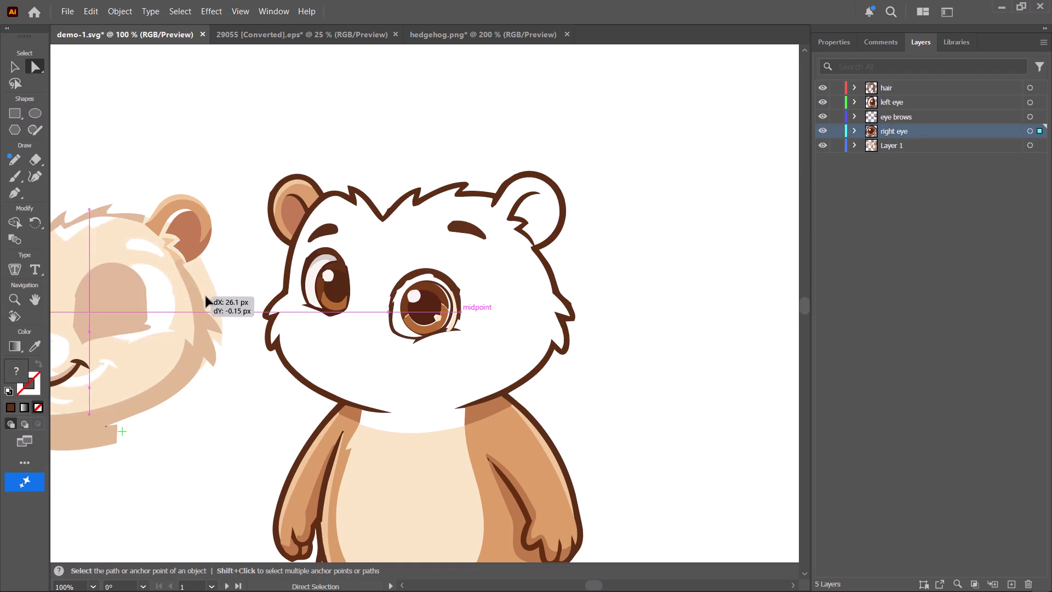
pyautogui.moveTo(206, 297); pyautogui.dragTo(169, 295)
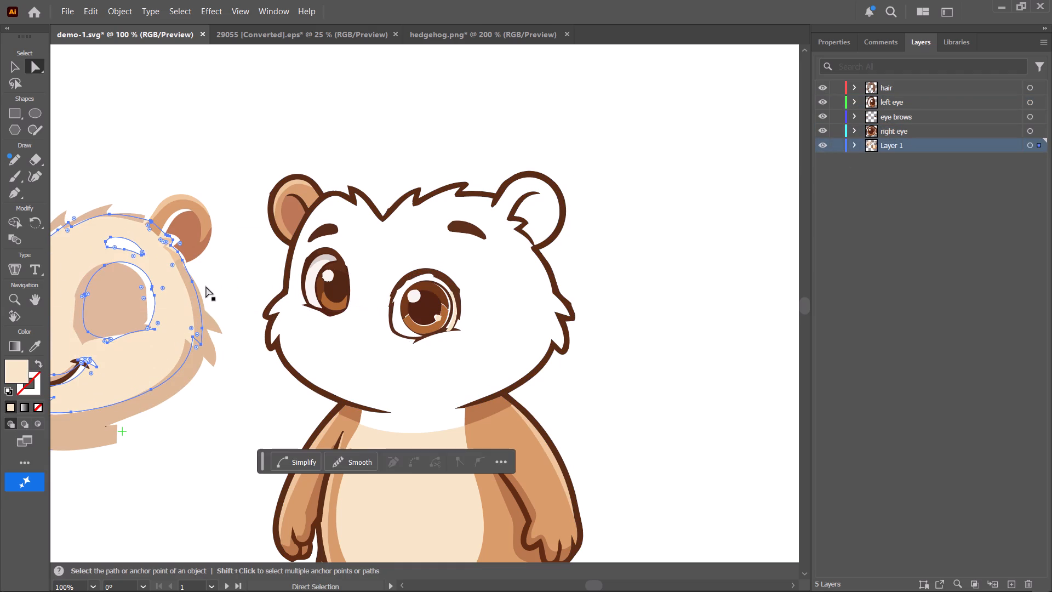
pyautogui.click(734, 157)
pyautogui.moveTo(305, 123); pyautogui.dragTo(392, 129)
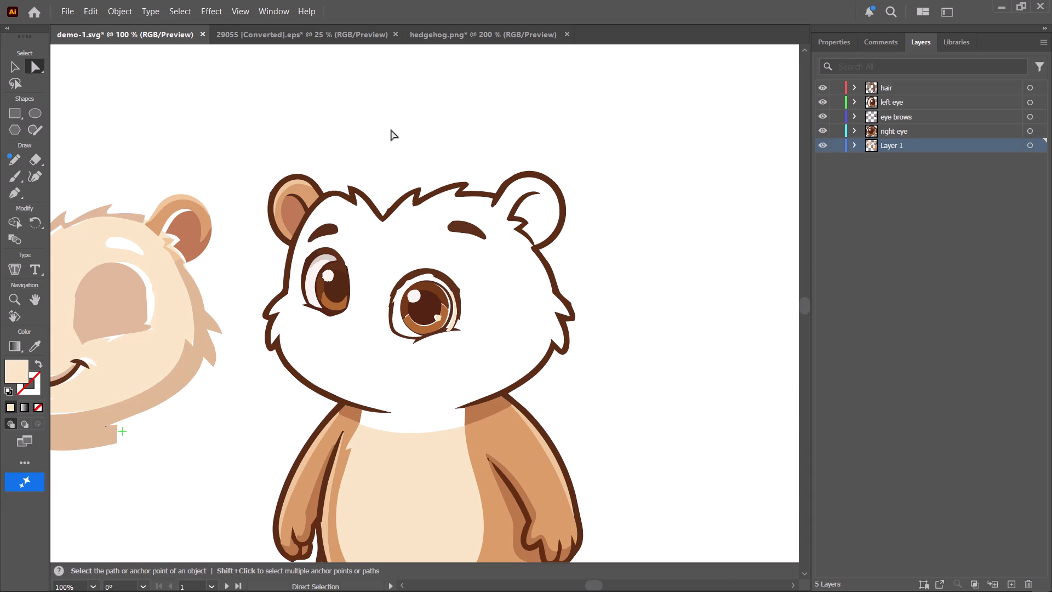
# Move the whole detached face group about 320 px right and slightly up, back inside the character's head outline.
pyautogui.click(36, 302)
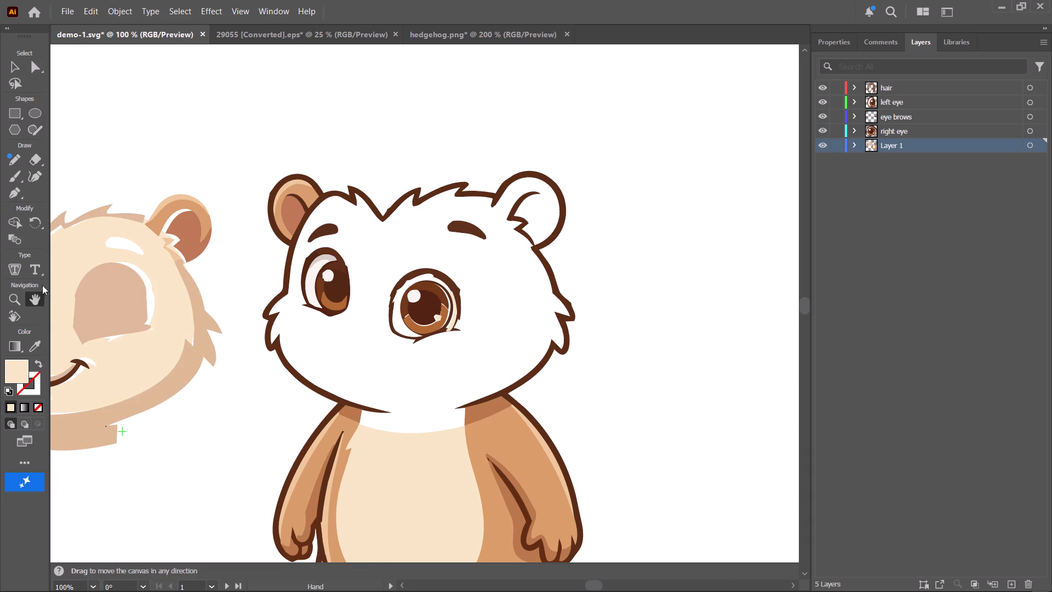
pyautogui.moveTo(128, 169); pyautogui.dragTo(358, 163)
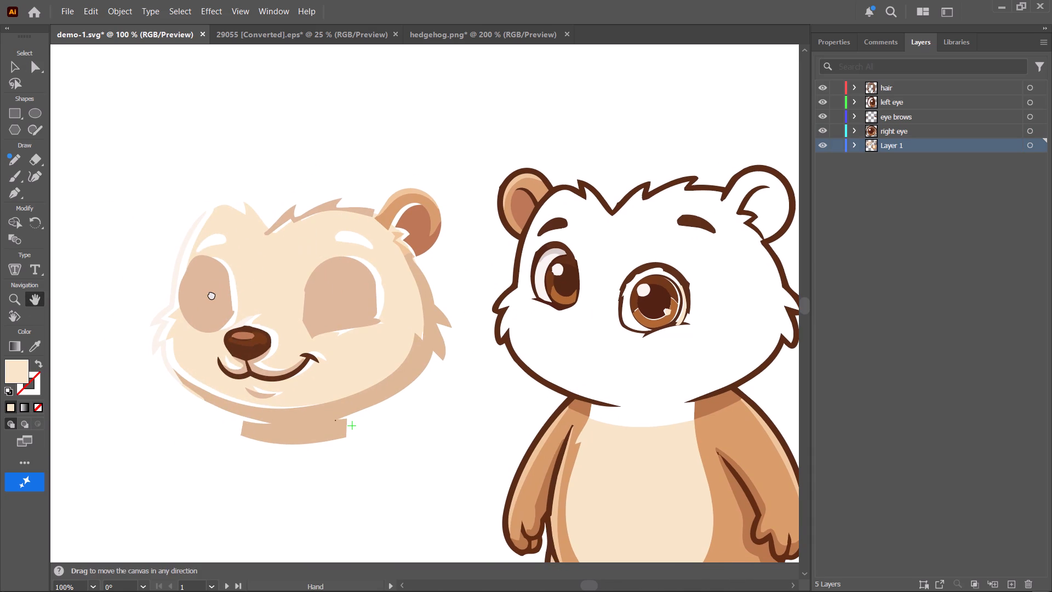
pyautogui.click(211, 294)
pyautogui.click(15, 68)
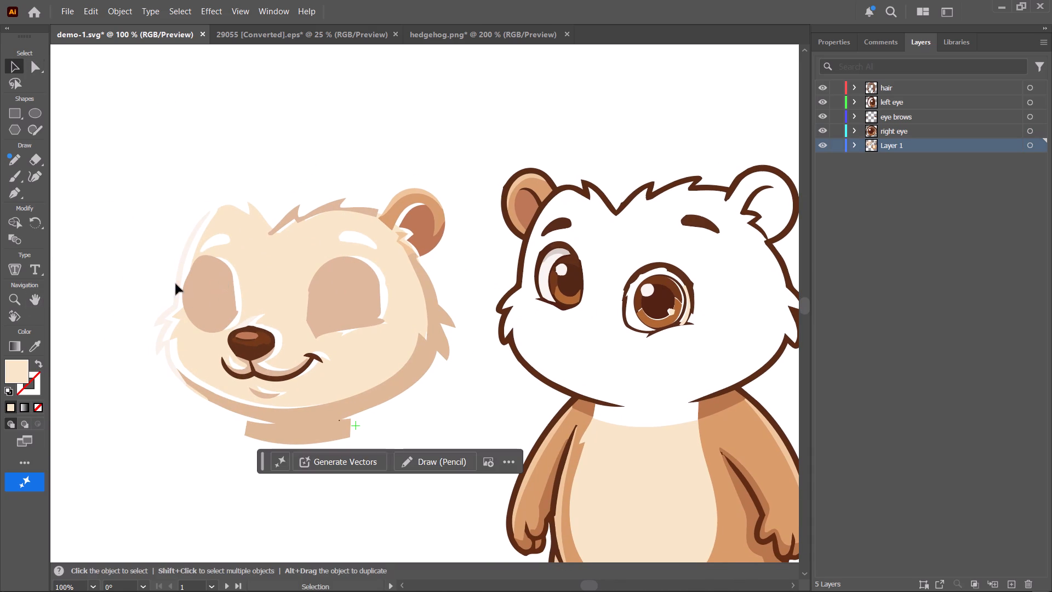
pyautogui.moveTo(199, 296); pyautogui.dragTo(518, 289)
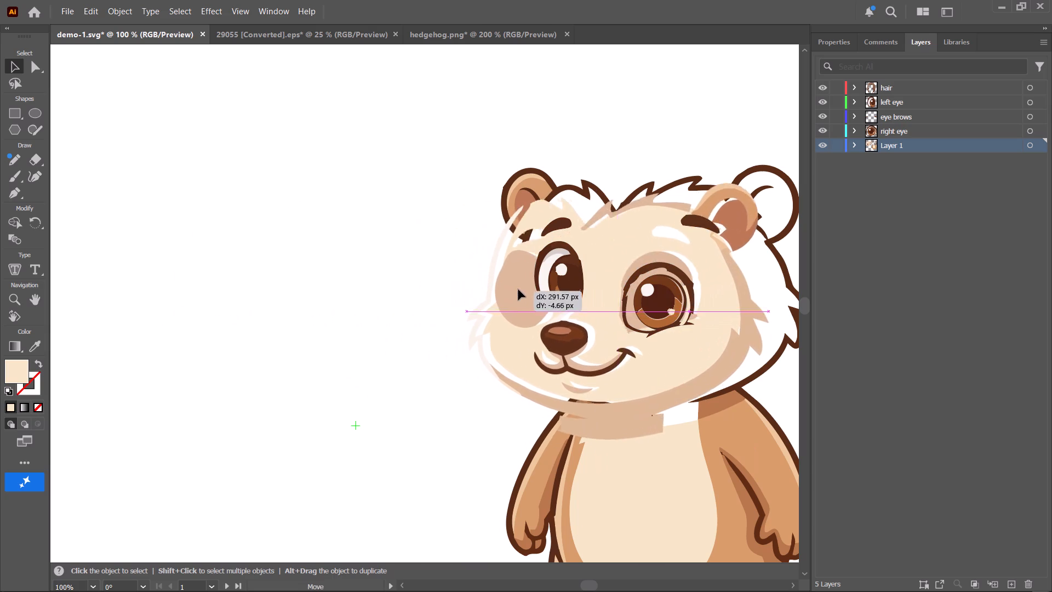
pyautogui.moveTo(518, 289); pyautogui.dragTo(538, 278)
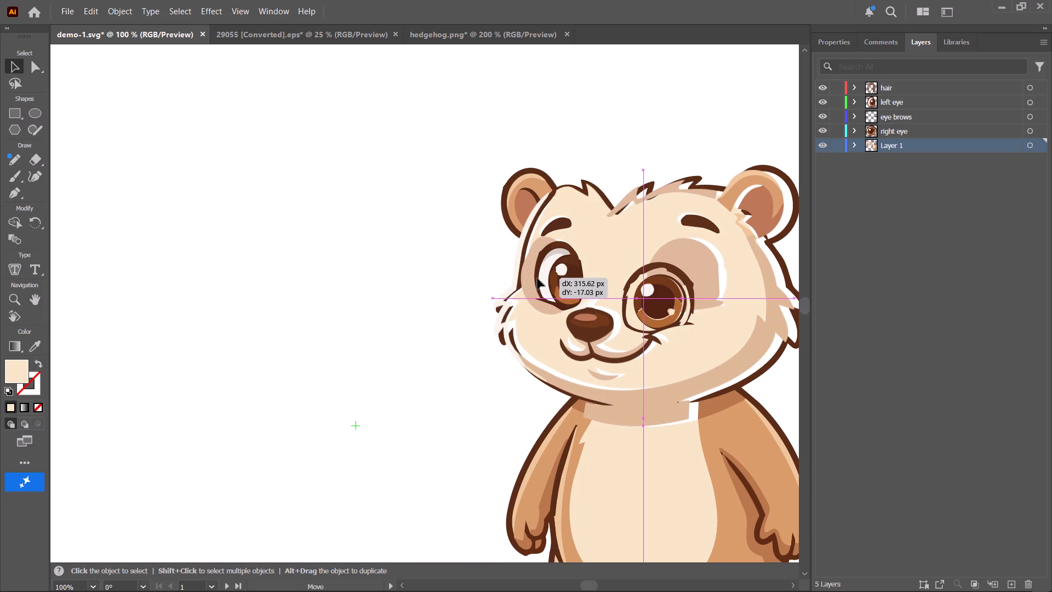
pyautogui.moveTo(538, 278); pyautogui.dragTo(541, 280)
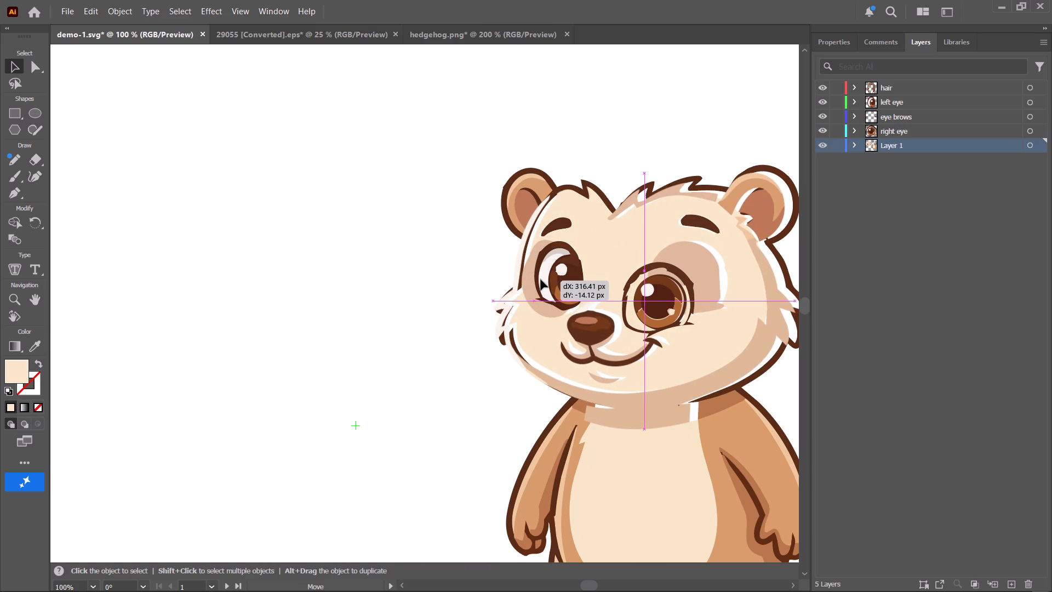
pyautogui.moveTo(541, 280); pyautogui.dragTo(542, 278)
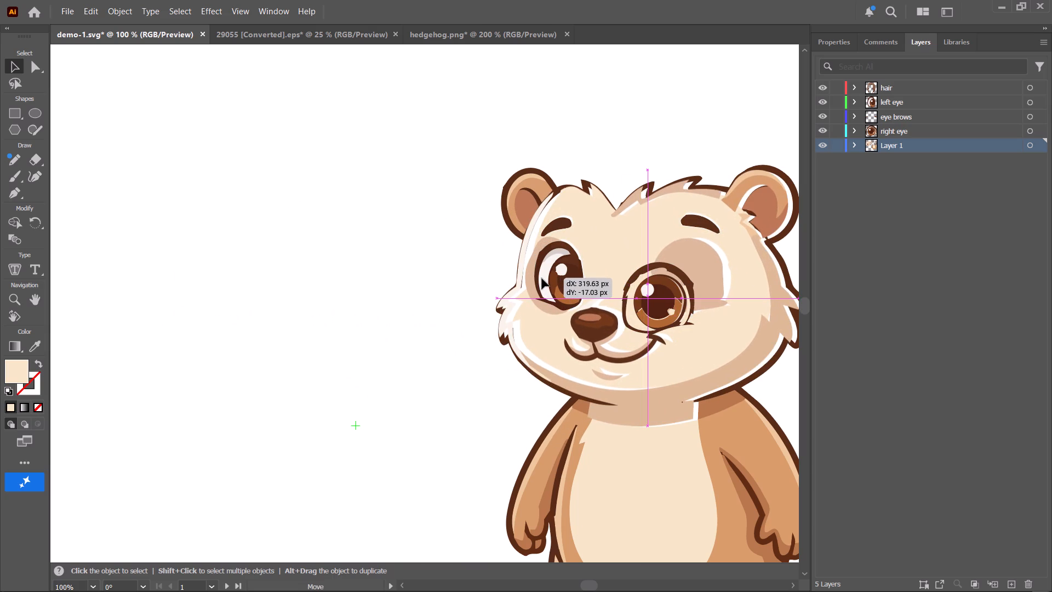
pyautogui.moveTo(542, 278); pyautogui.dragTo(543, 281)
pyautogui.click(619, 128)
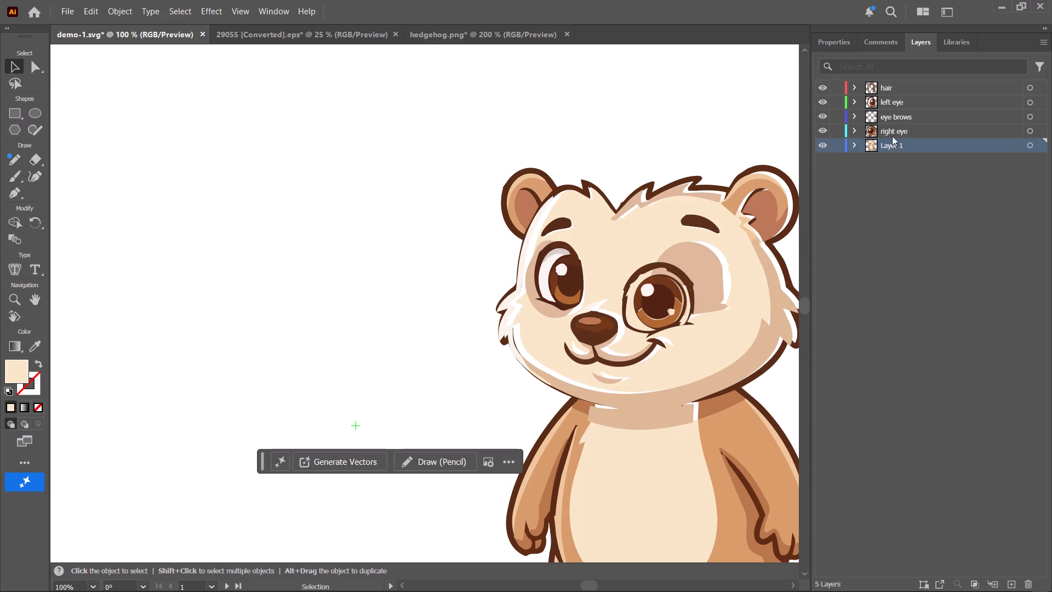
# In the right eye layer, move the larger eye's upper-lid arc up about 5 px, then clear the selection.
pyautogui.click(906, 129)
pyautogui.click(649, 269)
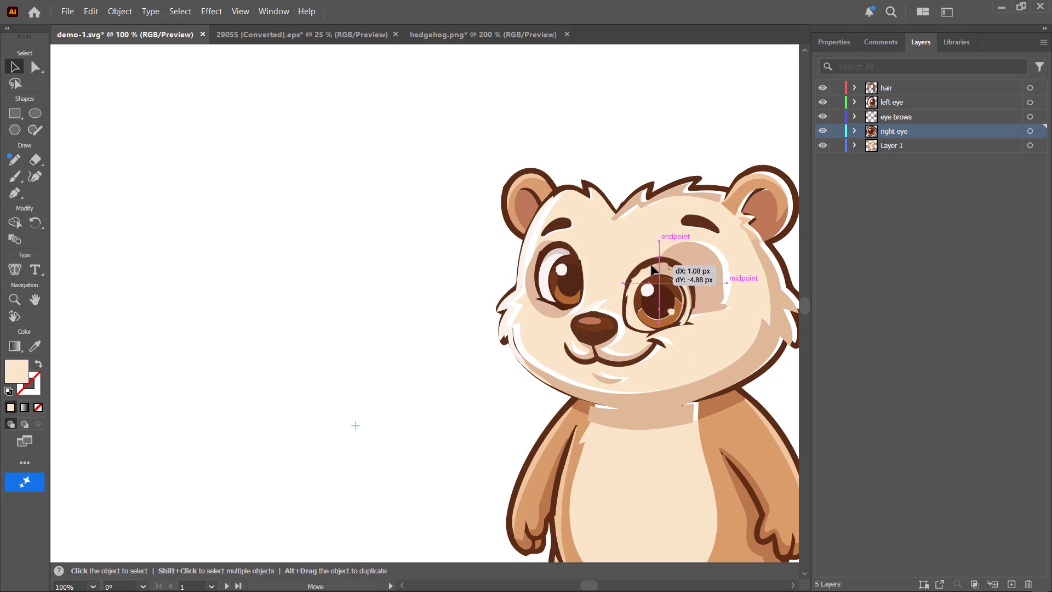
pyautogui.click(37, 69)
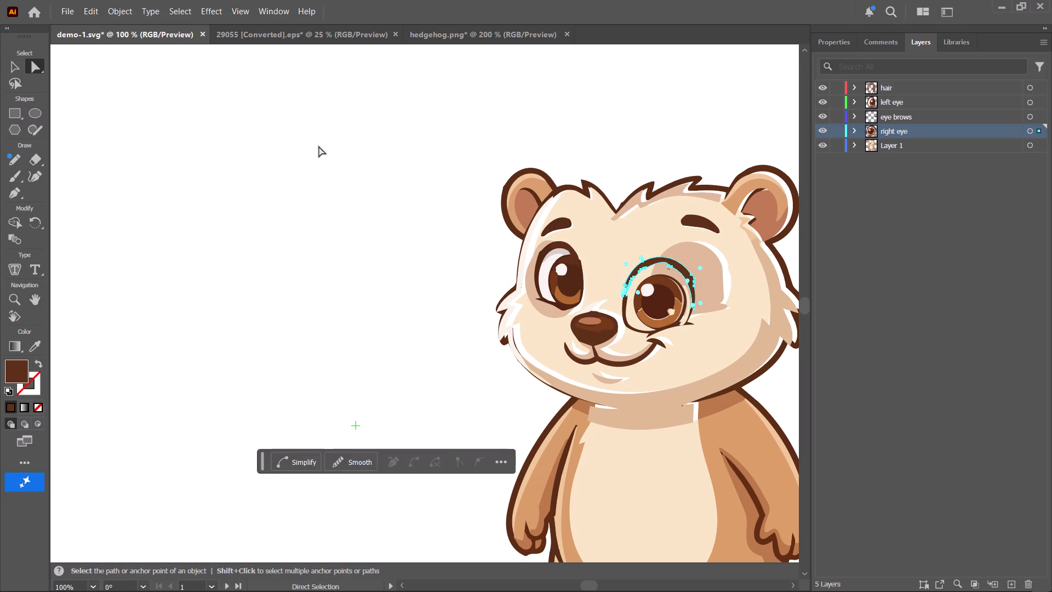
pyautogui.click(649, 263)
pyautogui.click(648, 296)
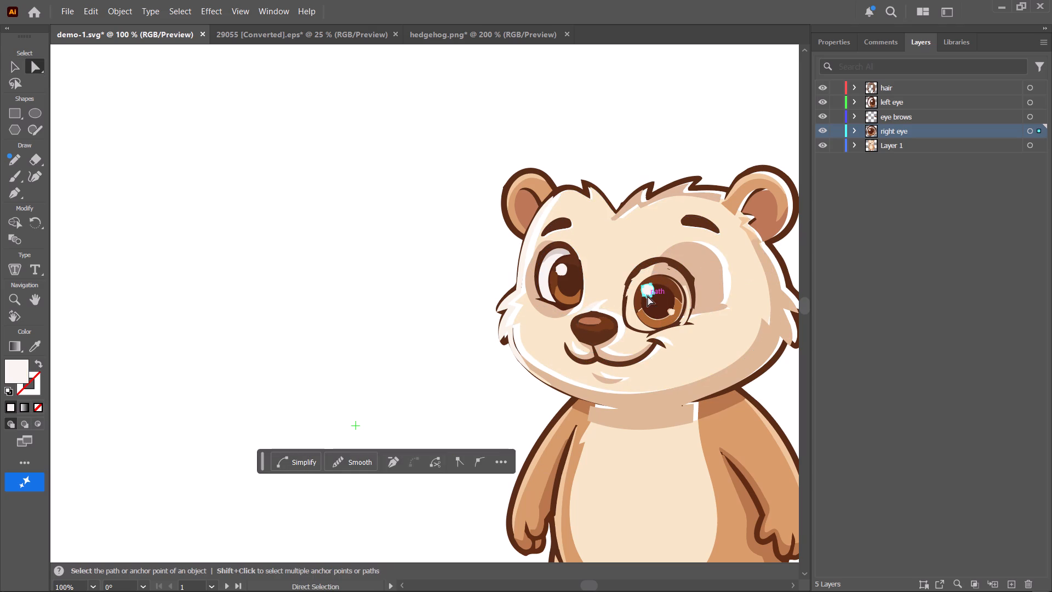
pyautogui.click(628, 252)
pyautogui.click(662, 86)
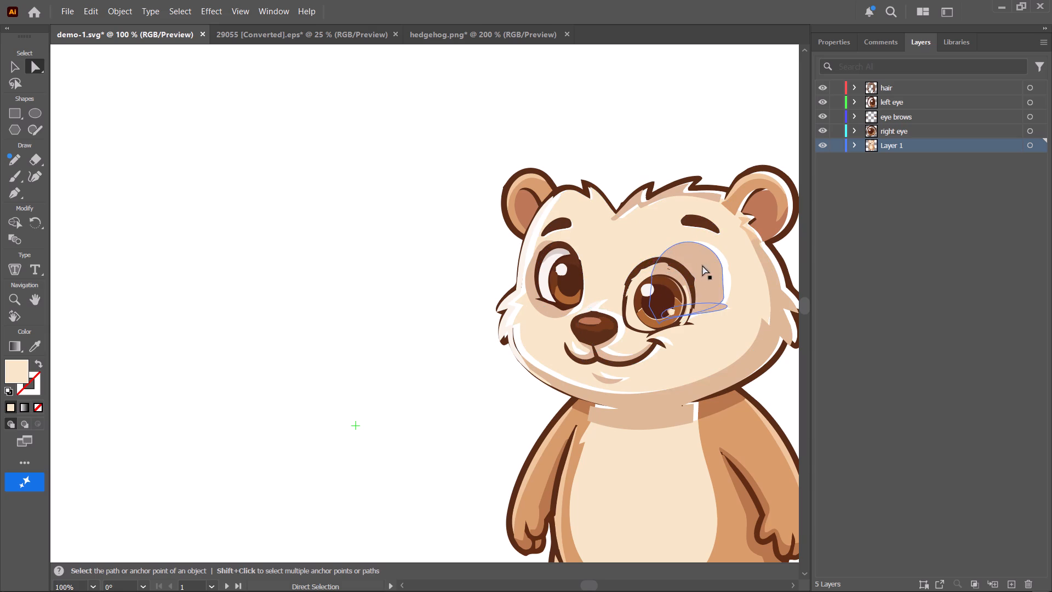
# Shift the cream face fill slightly left and down with Direct Selection so it lines up with the face shading.
pyautogui.moveTo(614, 251); pyautogui.dragTo(624, 256)
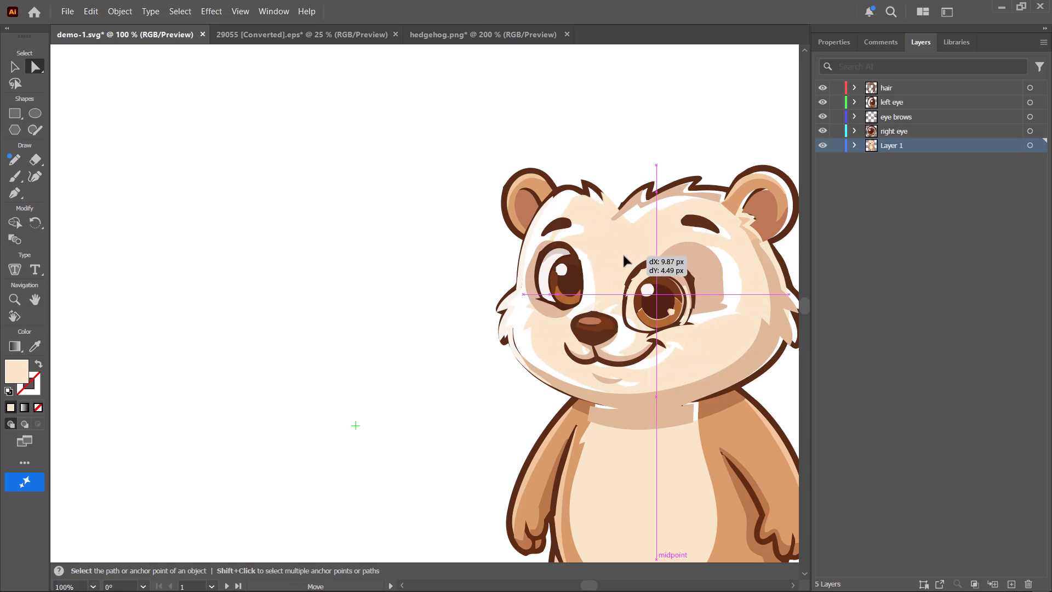
pyautogui.moveTo(624, 256); pyautogui.dragTo(610, 252)
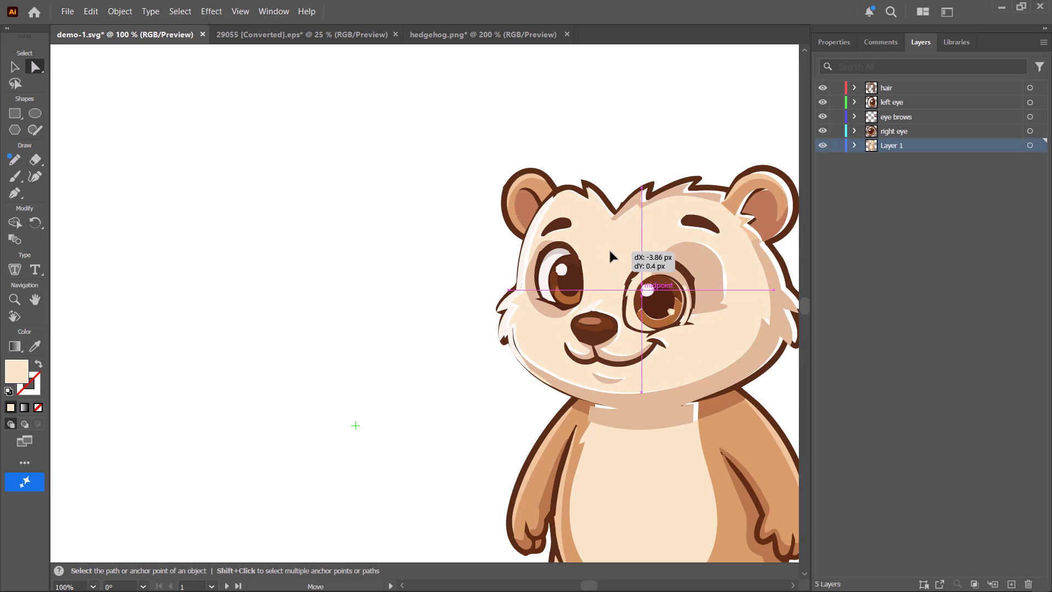
pyautogui.moveTo(610, 252); pyautogui.dragTo(614, 250)
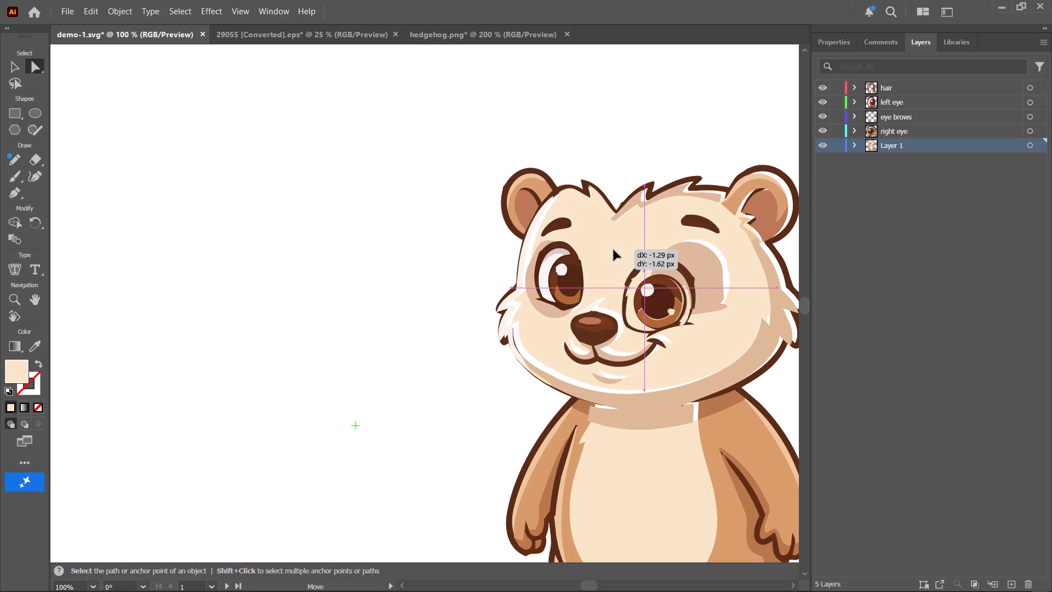
pyautogui.moveTo(614, 250); pyautogui.dragTo(605, 255)
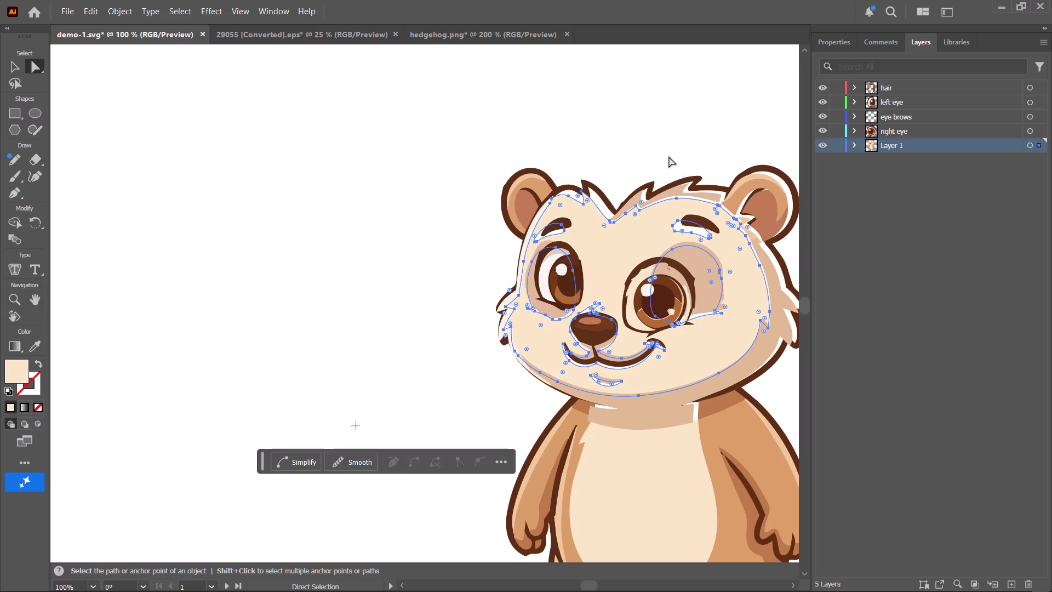
pyautogui.click(696, 143)
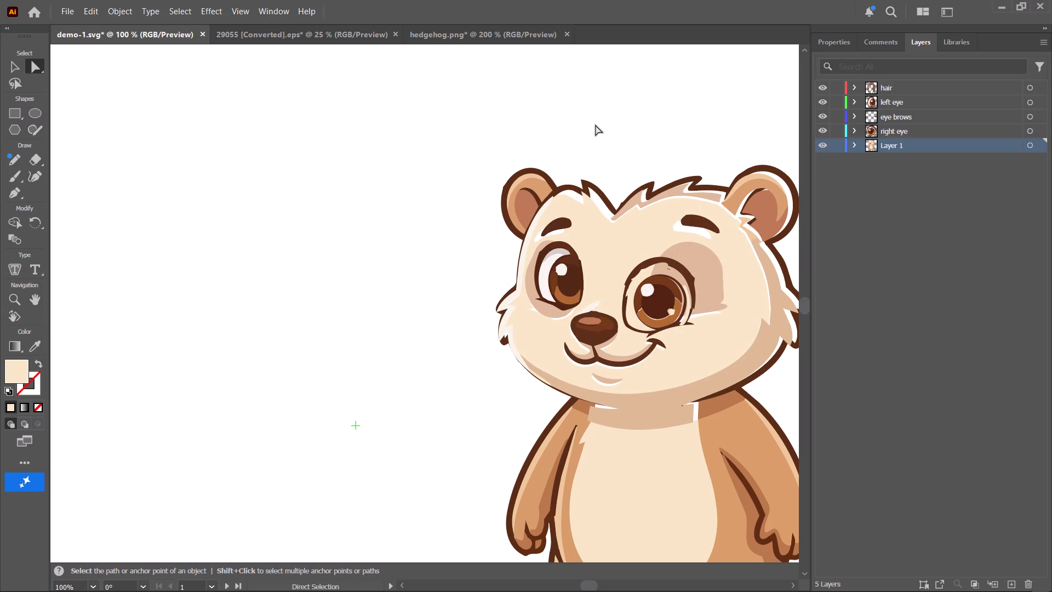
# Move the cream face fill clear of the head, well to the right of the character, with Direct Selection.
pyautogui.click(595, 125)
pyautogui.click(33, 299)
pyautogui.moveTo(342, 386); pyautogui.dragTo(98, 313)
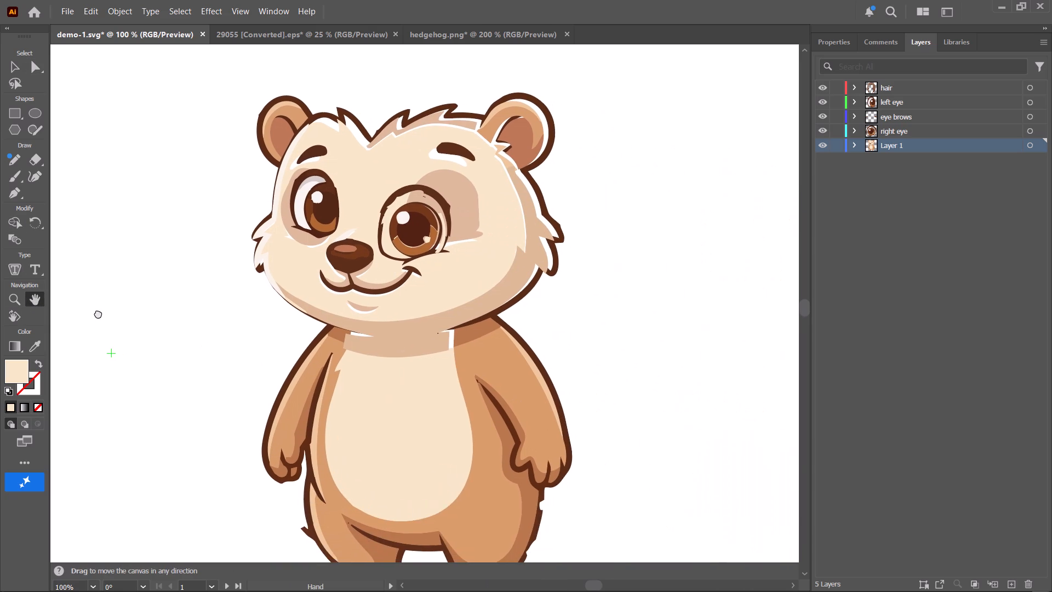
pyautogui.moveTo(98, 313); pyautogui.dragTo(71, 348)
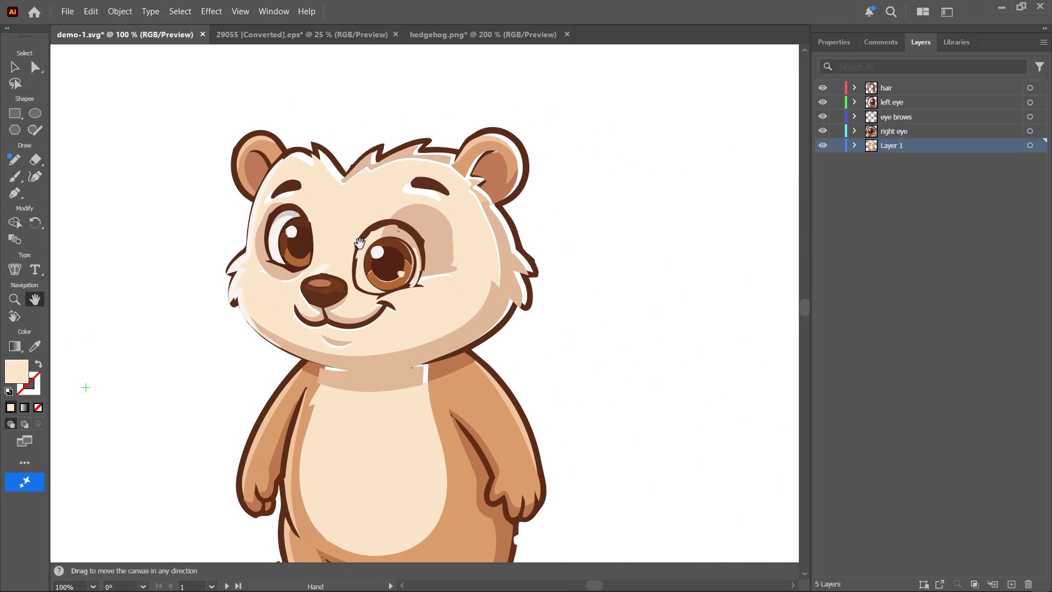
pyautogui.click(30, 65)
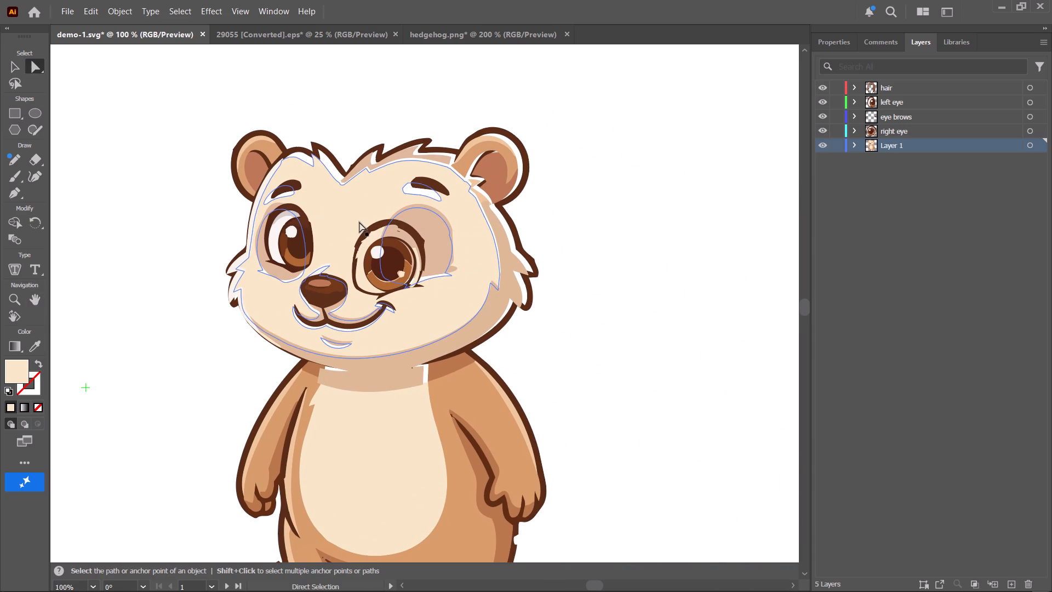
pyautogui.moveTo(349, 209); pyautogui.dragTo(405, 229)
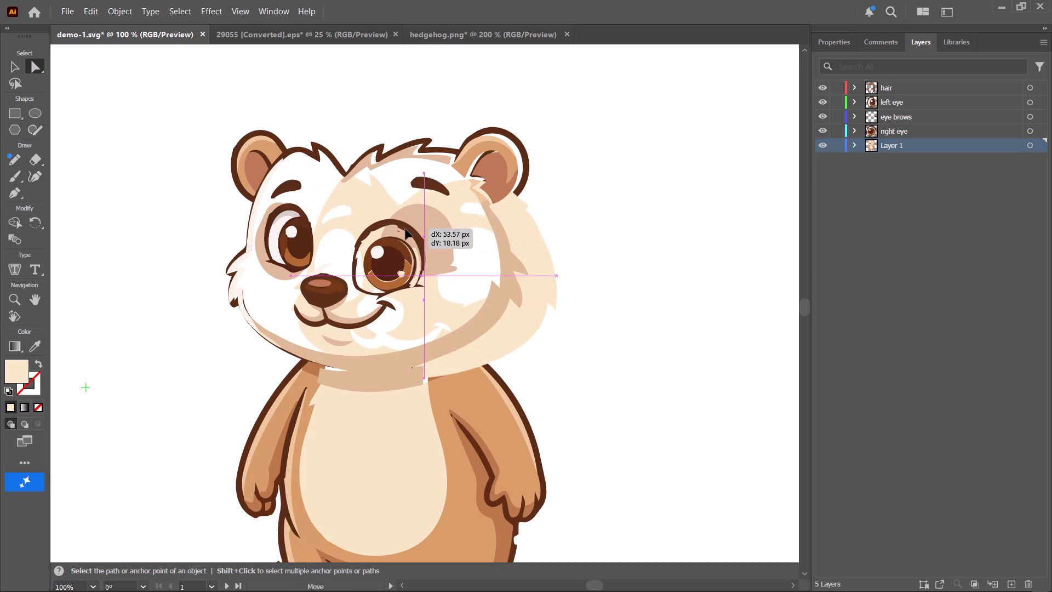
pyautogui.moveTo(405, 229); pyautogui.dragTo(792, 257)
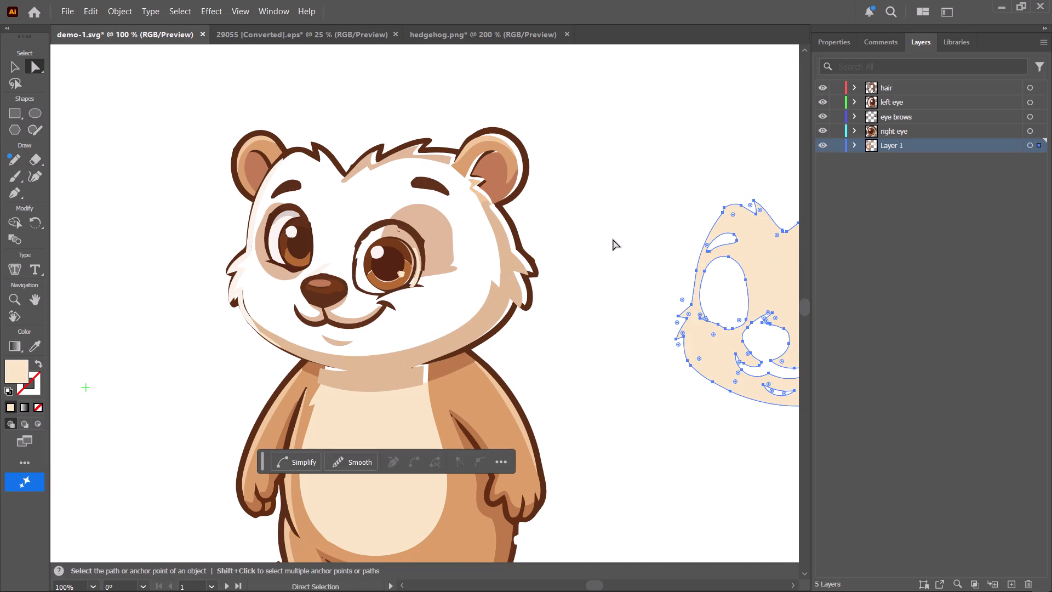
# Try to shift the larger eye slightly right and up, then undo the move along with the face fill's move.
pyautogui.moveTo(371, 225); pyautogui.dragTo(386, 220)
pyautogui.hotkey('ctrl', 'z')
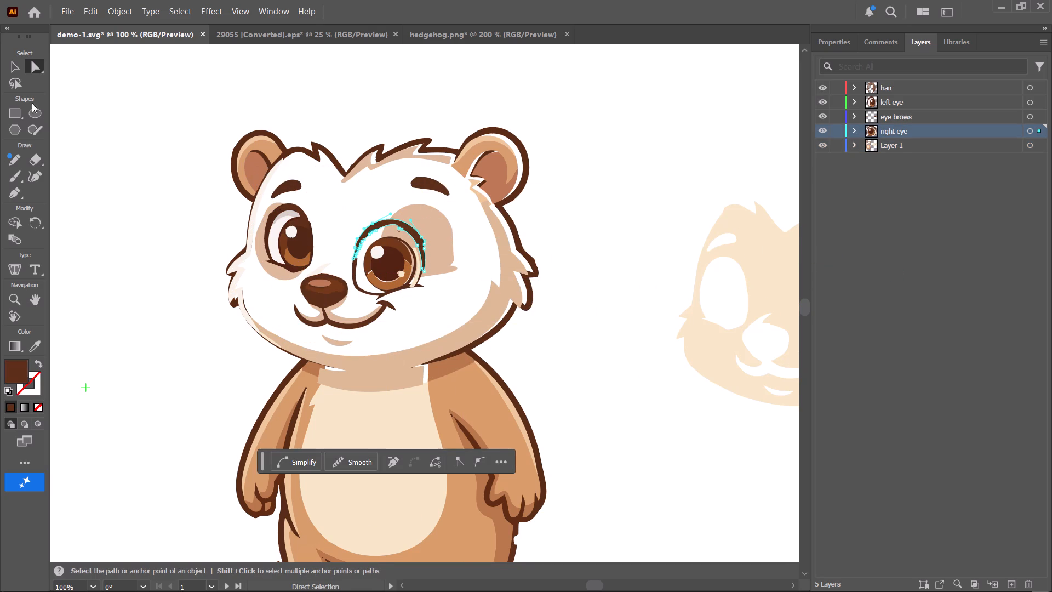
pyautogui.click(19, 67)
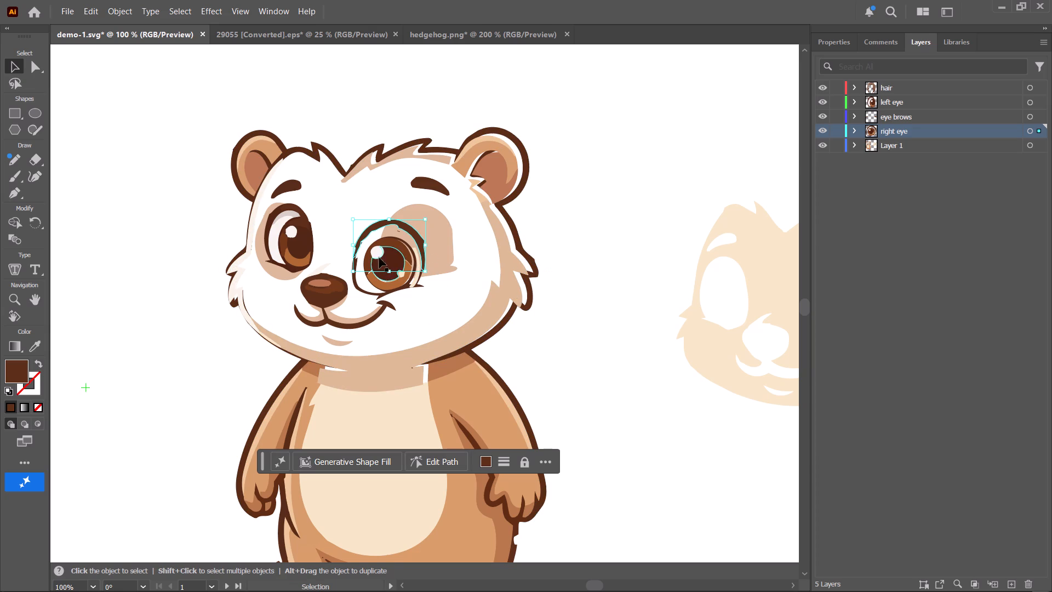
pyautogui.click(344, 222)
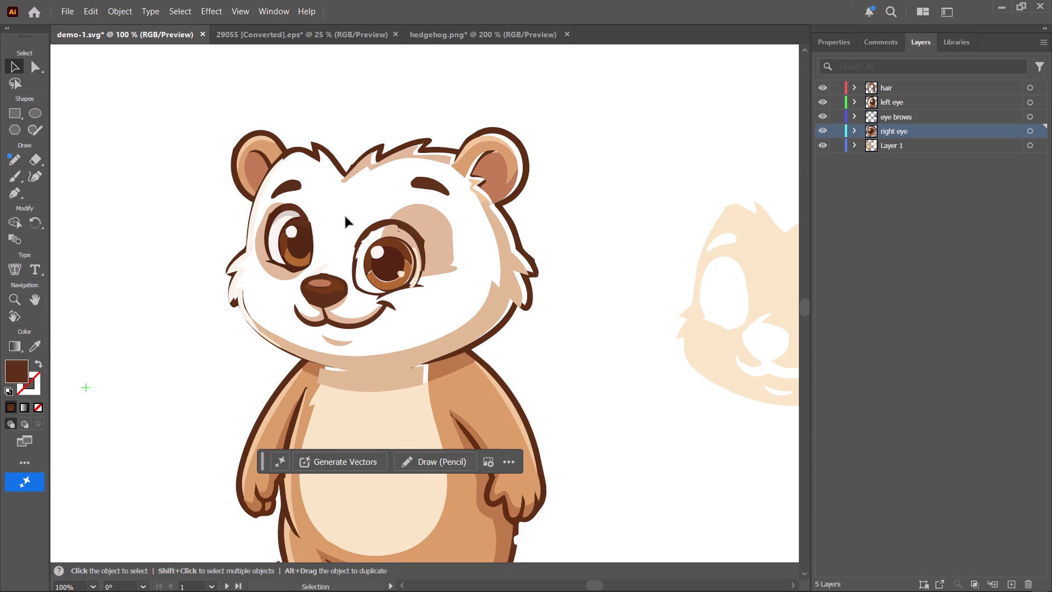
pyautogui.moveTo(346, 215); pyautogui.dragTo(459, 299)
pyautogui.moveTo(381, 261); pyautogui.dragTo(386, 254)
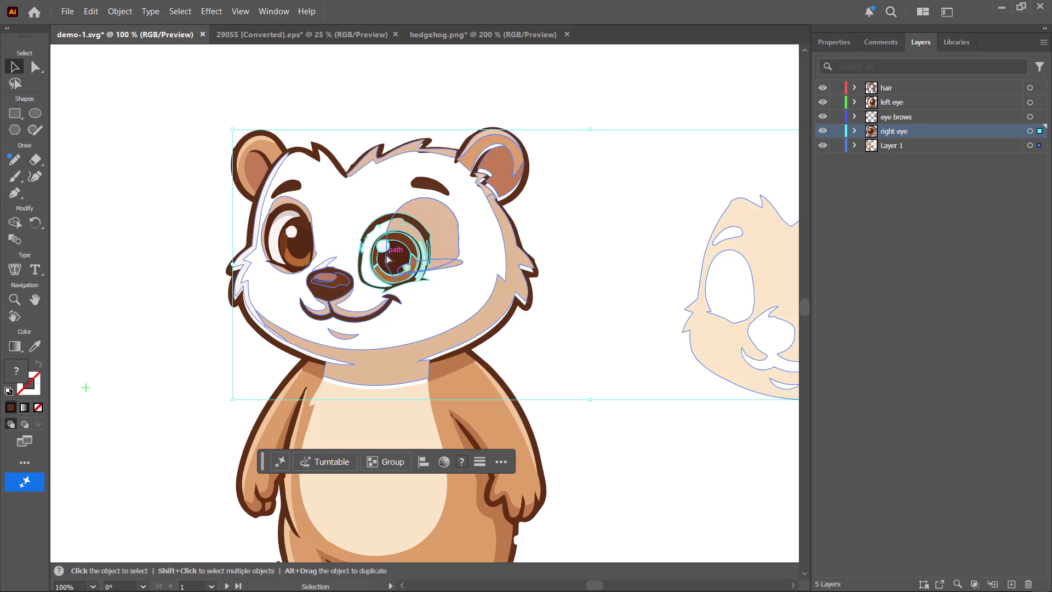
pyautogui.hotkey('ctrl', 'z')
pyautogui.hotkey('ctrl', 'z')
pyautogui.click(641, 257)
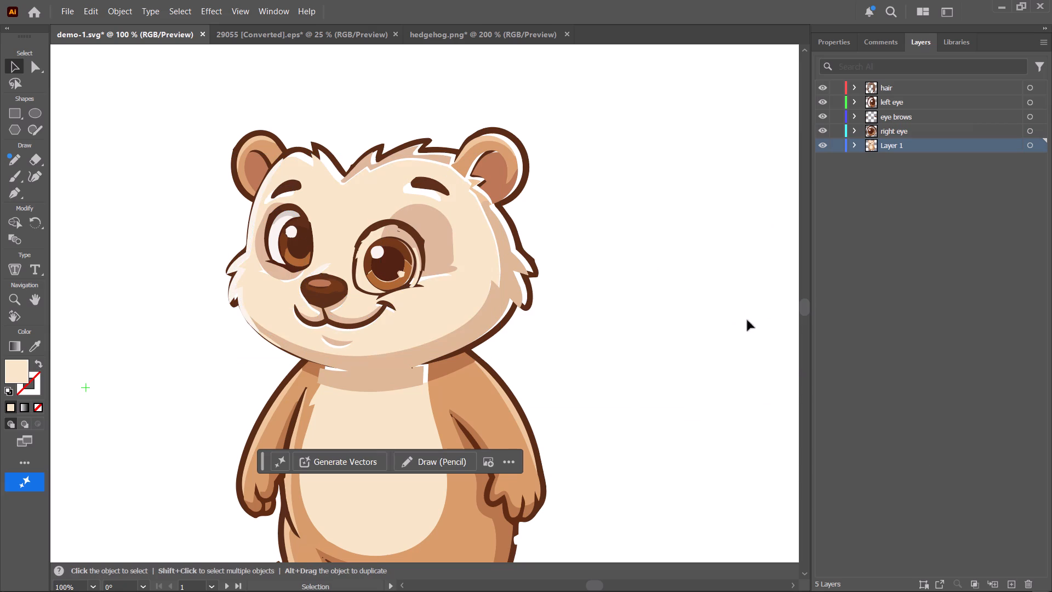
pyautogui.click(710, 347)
# In the hair group's isolation mode, move all the spiky hair about 825 px right onto the character, then exit isolation.
pyautogui.scroll(-3, 699, 346)
pyautogui.scroll(5, 699, 346)
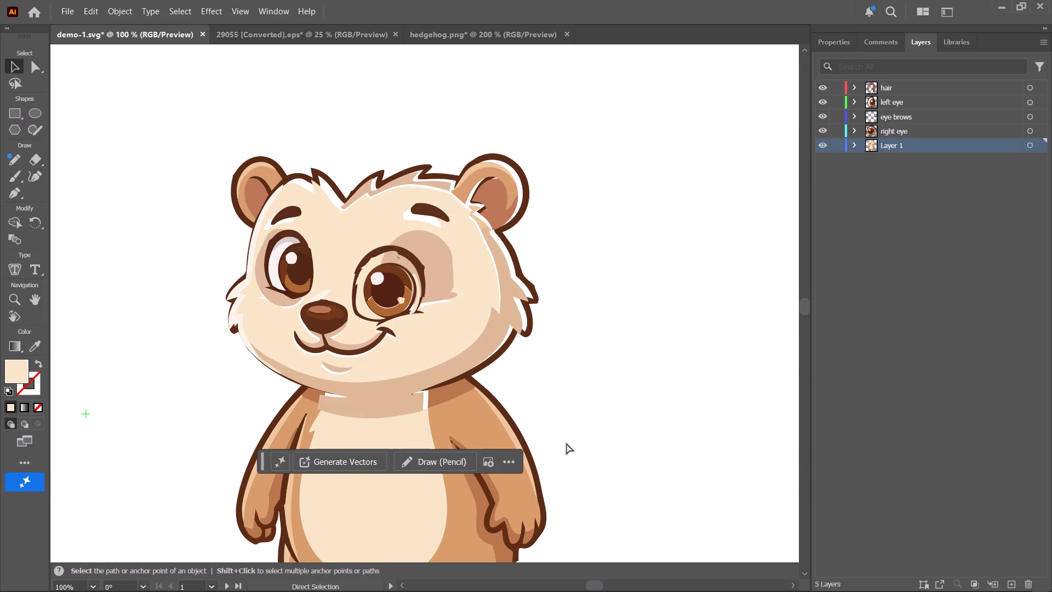
pyautogui.hotkey('ctrl', '-')
pyautogui.hotkey('ctrl', '-')
pyautogui.hotkey('ctrl', '-')
pyautogui.hotkey('ctrl', '-')
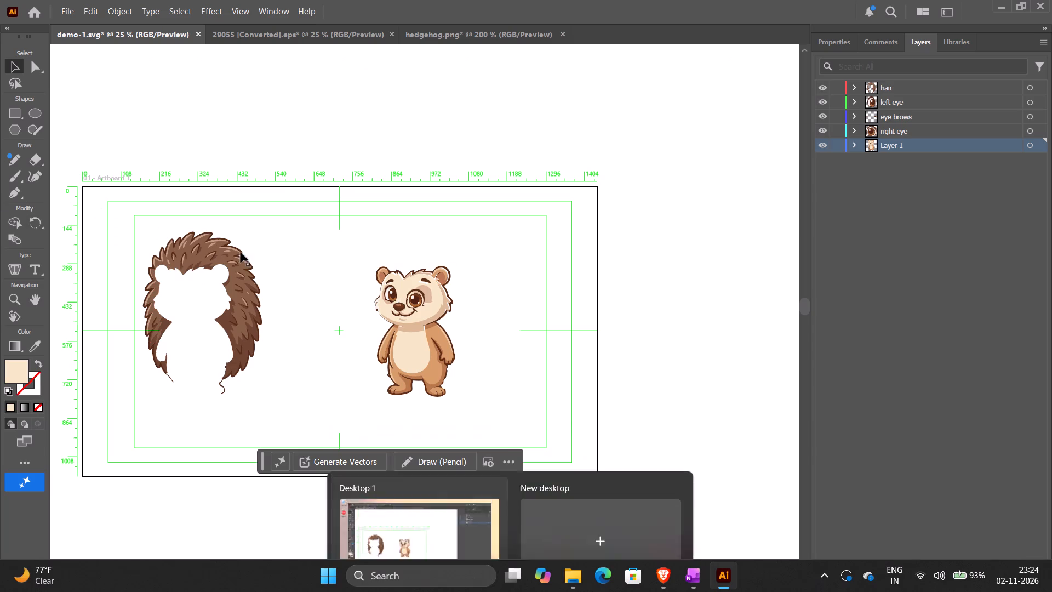
pyautogui.click(187, 252)
pyautogui.moveTo(186, 251); pyautogui.dragTo(321, 250)
pyautogui.doubleClick(207, 250)
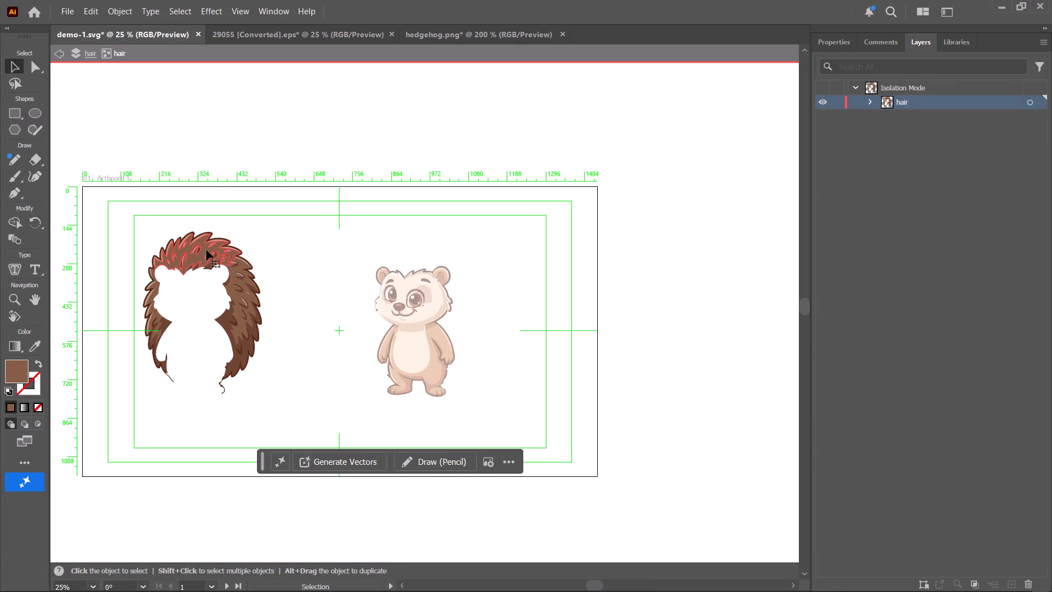
pyautogui.click(261, 278)
pyautogui.moveTo(146, 227); pyautogui.dragTo(282, 389)
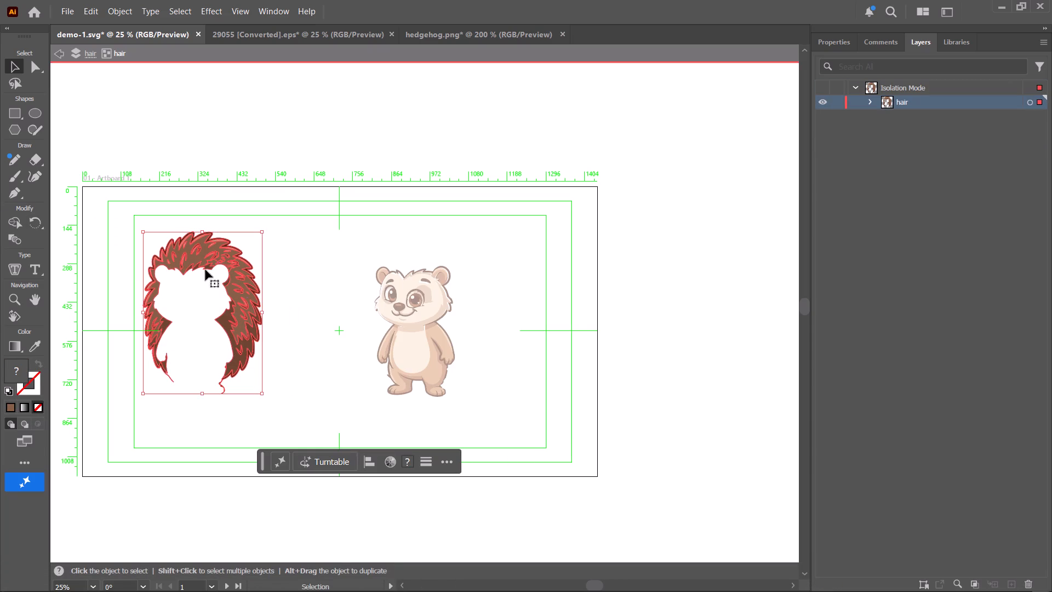
pyautogui.moveTo(197, 251); pyautogui.dragTo(419, 251)
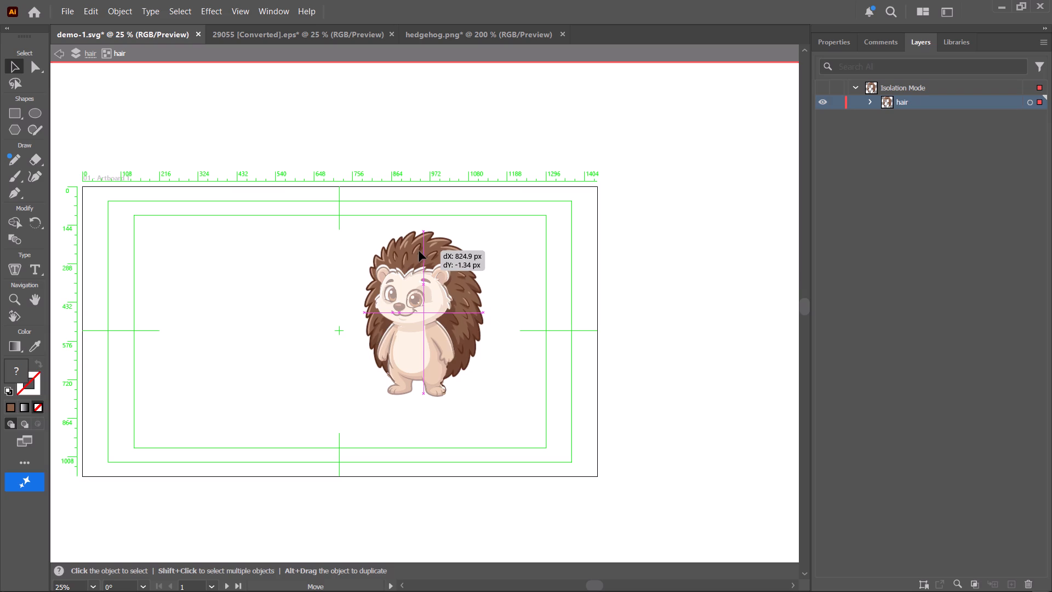
pyautogui.moveTo(419, 251); pyautogui.dragTo(419, 254)
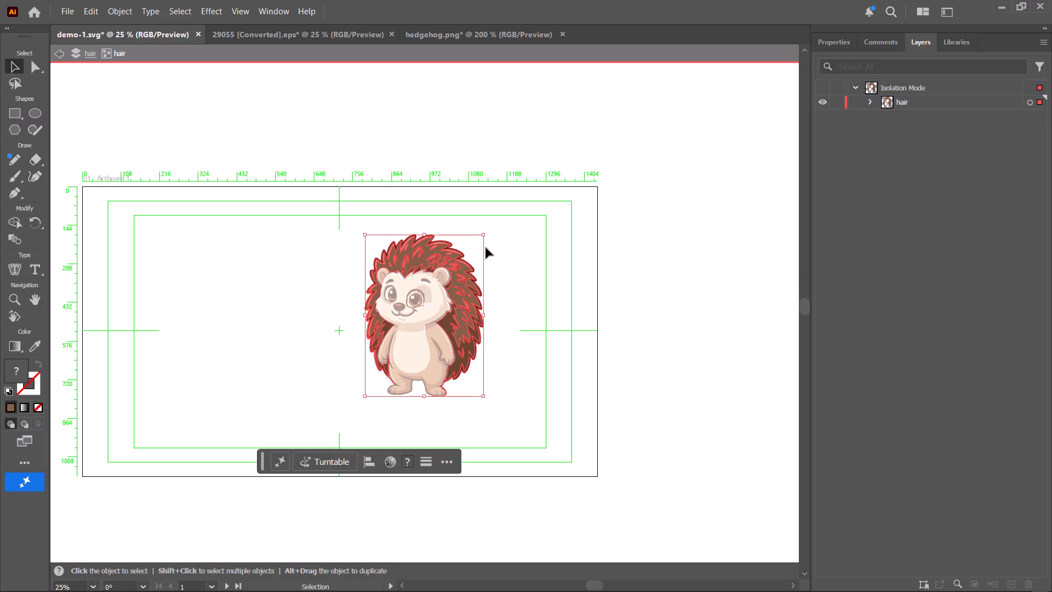
pyautogui.doubleClick(687, 254)
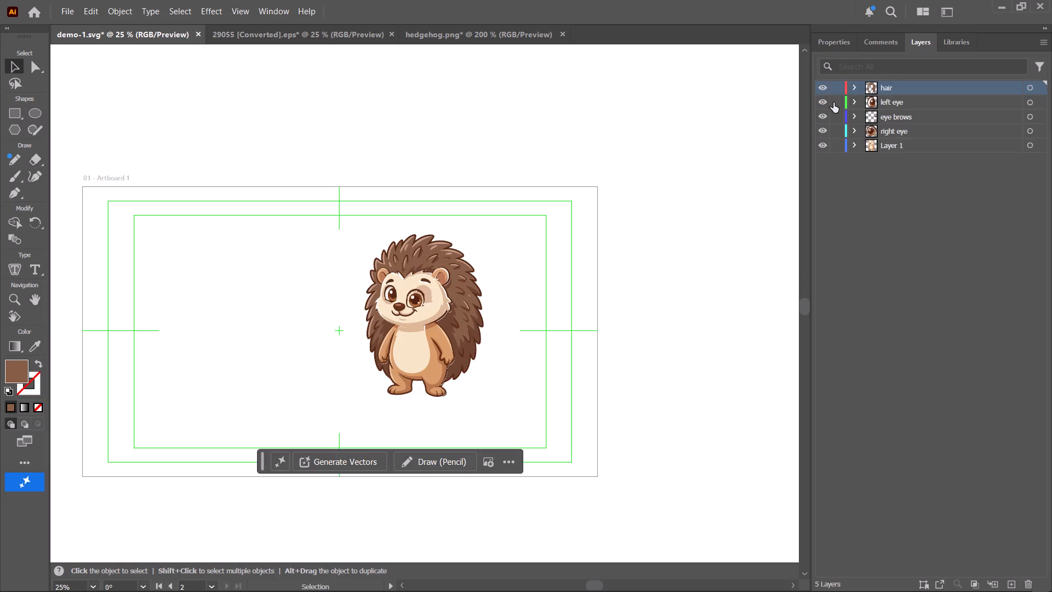
# Hide the hair layer.
pyautogui.click(820, 88)
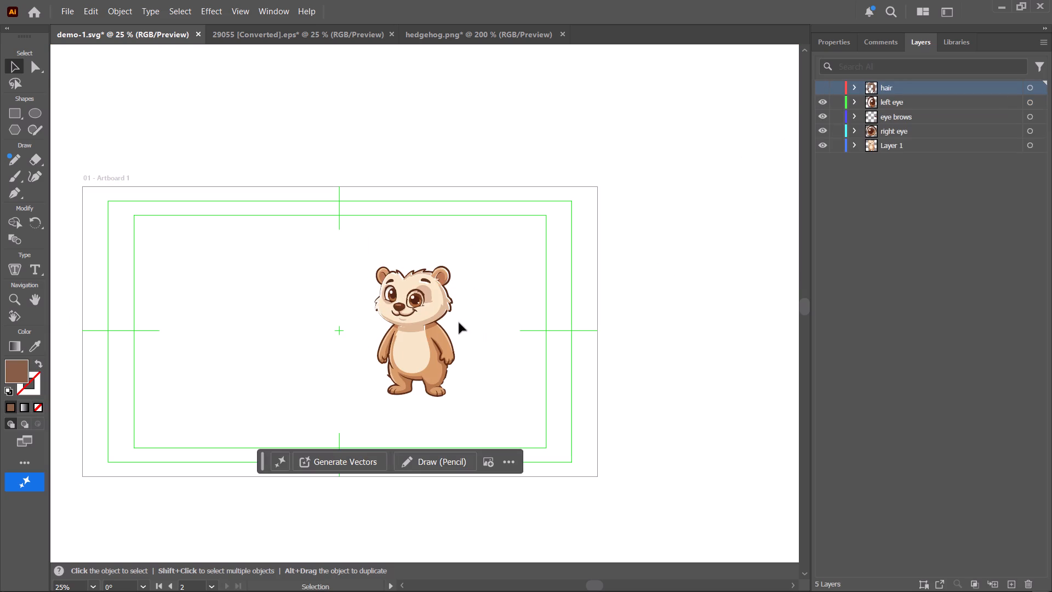
# Move the face group with its fill, shading, nose and mouth left, clear of the head outline.
pyautogui.keyDown('ctrl'); pyautogui.scroll(2, 472, 369); pyautogui.keyUp('ctrl')
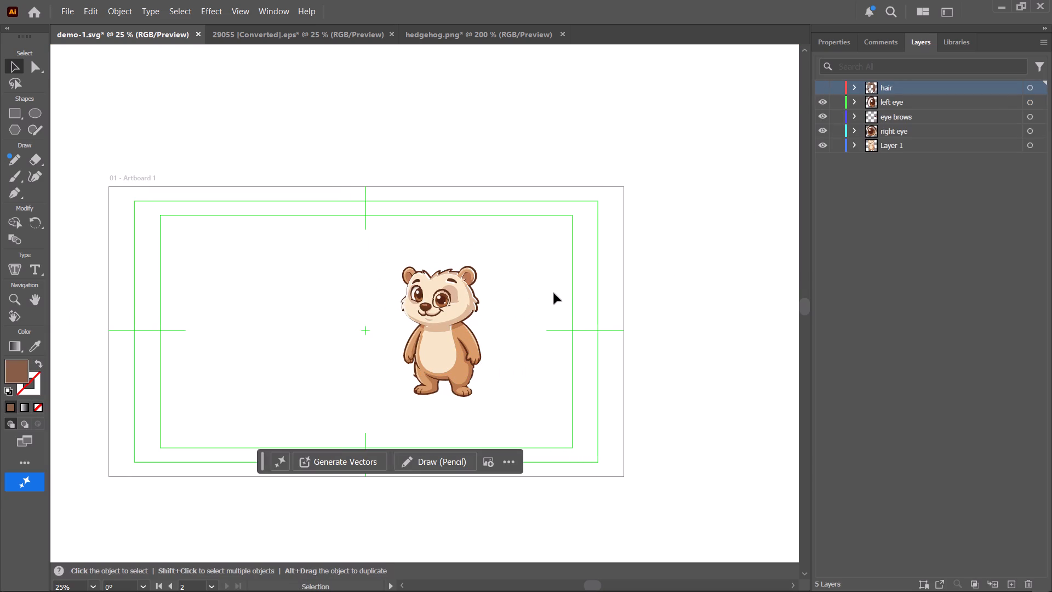
pyautogui.hotkey('ctrl', '+')
pyautogui.hotkey('ctrl', '+')
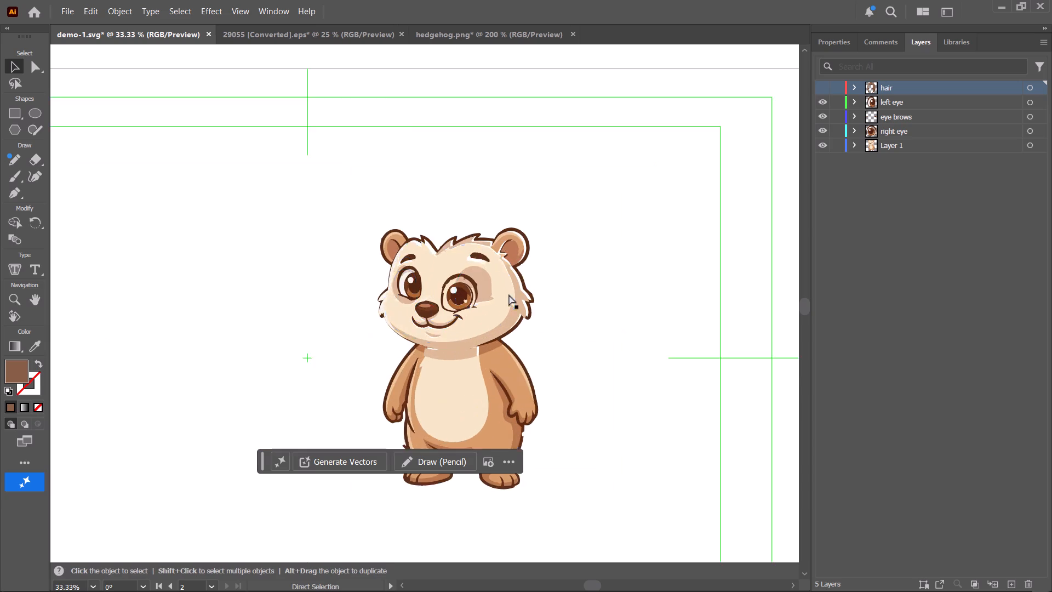
pyautogui.hotkey('ctrl', '+')
pyautogui.hotkey('ctrl', '+')
pyautogui.hotkey('ctrl', '+')
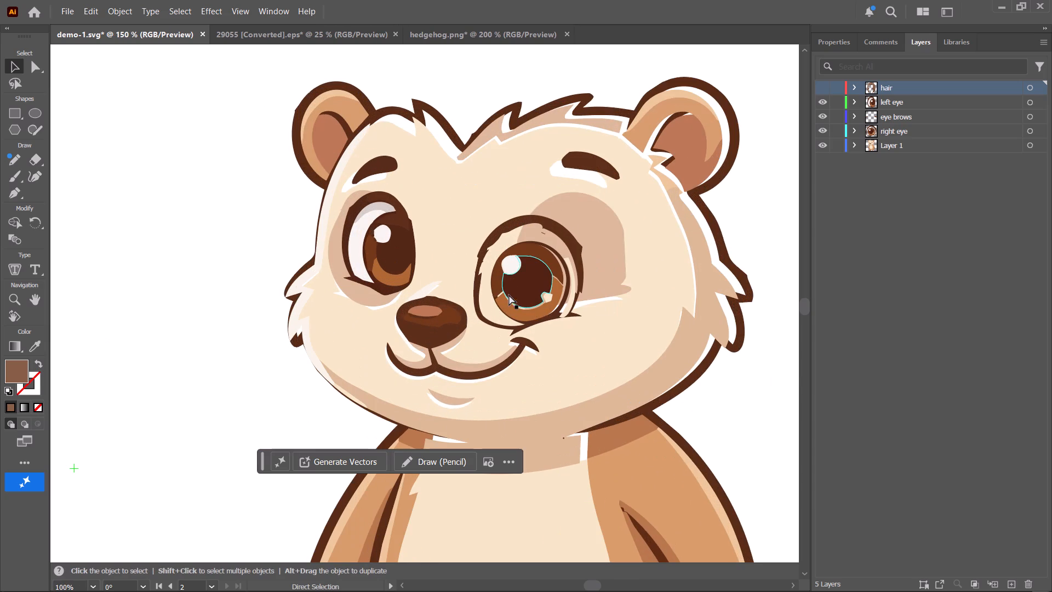
pyautogui.click(693, 230)
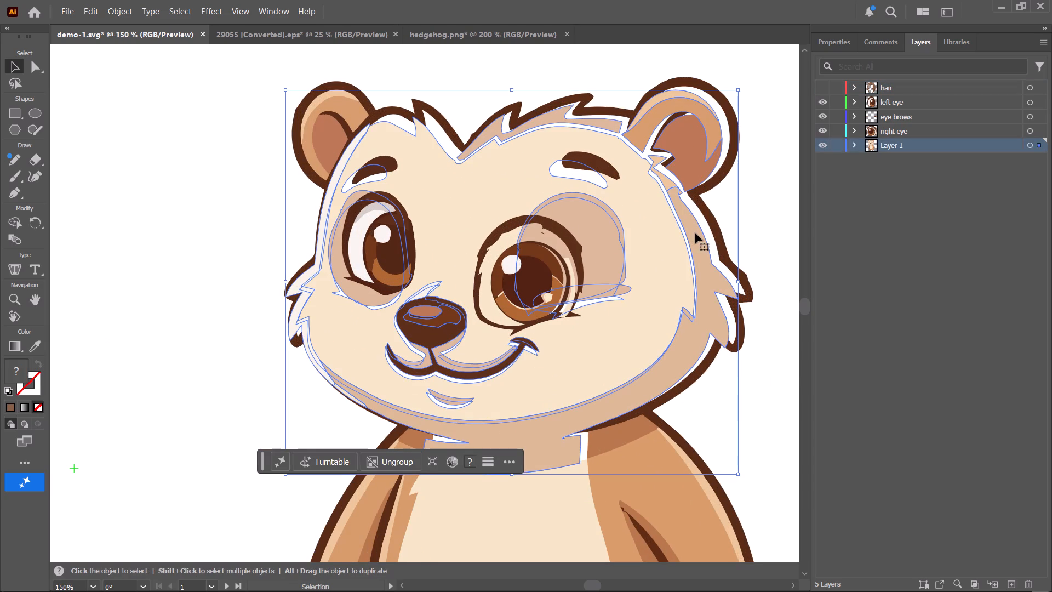
pyautogui.moveTo(703, 246); pyautogui.dragTo(148, 248)
# In the right eye layer, ungroup the larger eye's parts and move them about 40 px right and slightly up, then clear the selection.
pyautogui.moveTo(461, 203); pyautogui.dragTo(612, 336)
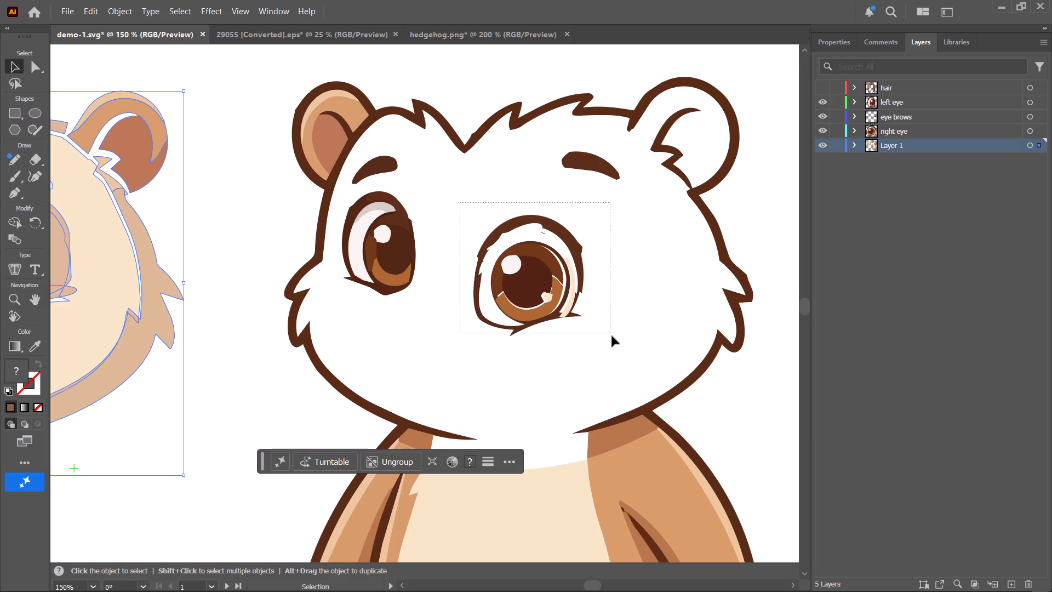
pyautogui.moveTo(612, 336); pyautogui.dragTo(613, 339)
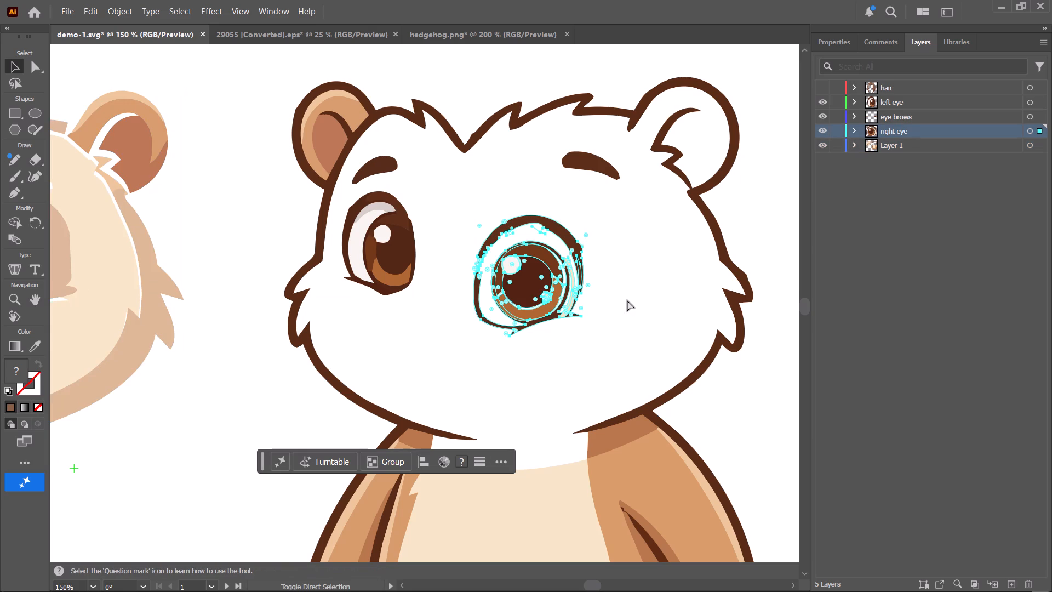
pyautogui.hotkey('ctrl', 'shift', 'g')
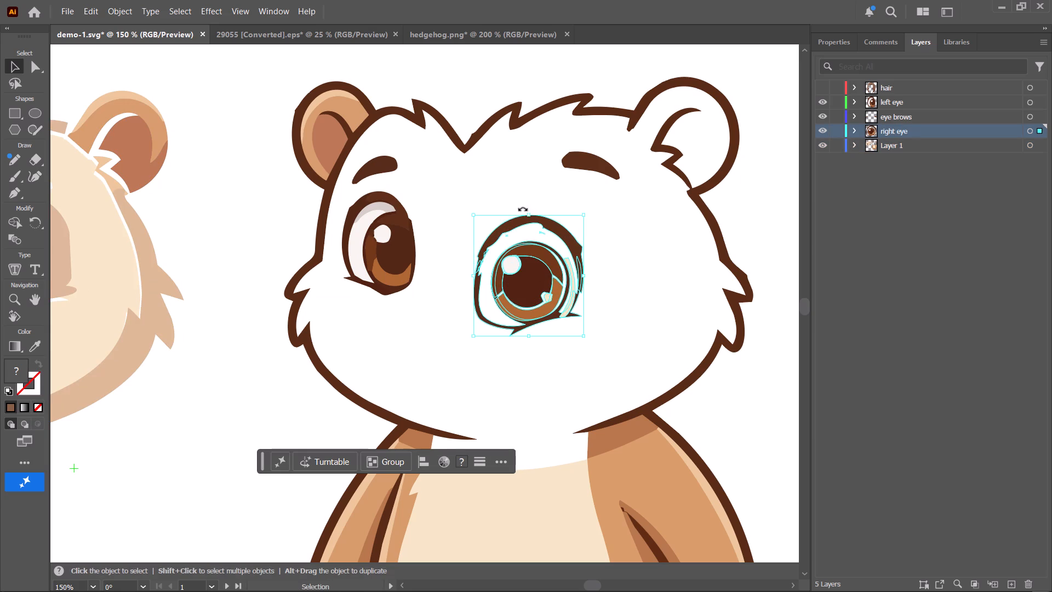
pyautogui.moveTo(520, 220); pyautogui.dragTo(584, 196)
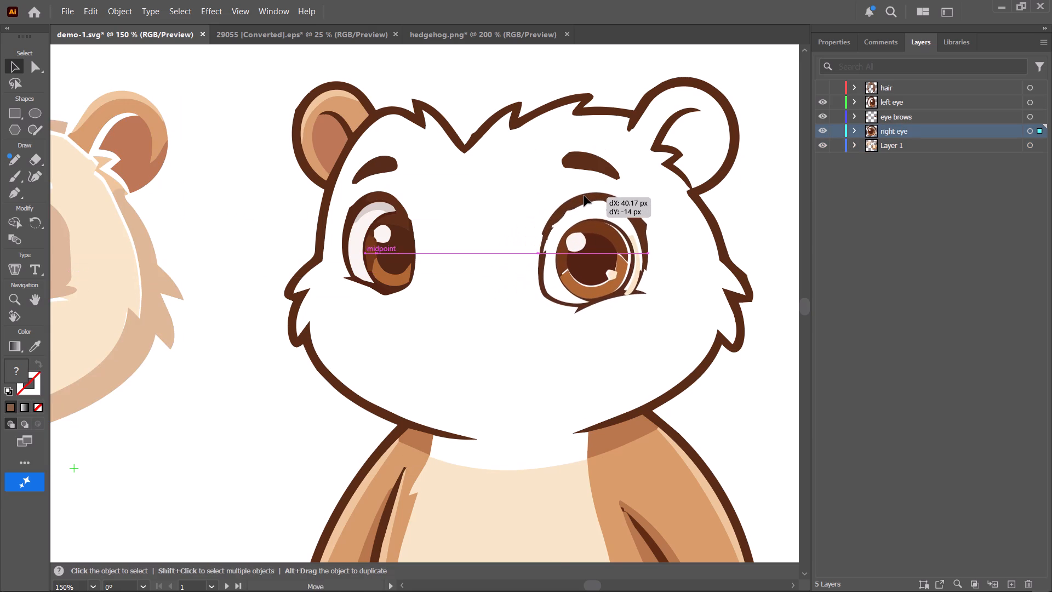
pyautogui.moveTo(584, 196); pyautogui.dragTo(584, 191)
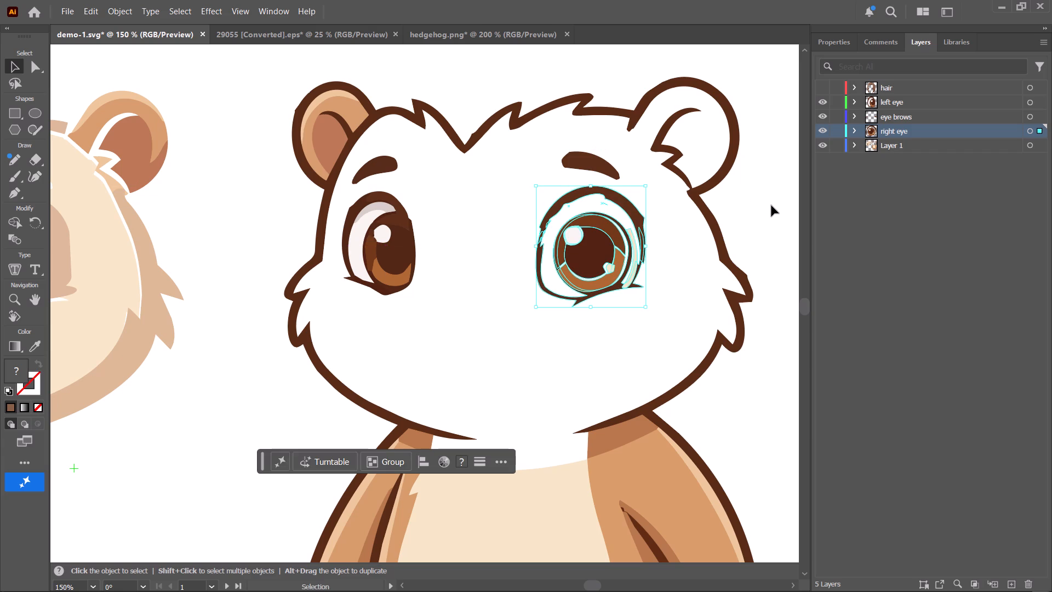
pyautogui.click(771, 206)
# Move the face group about 350 px right and slightly up so it fits inside the head outline, then clear the selection.
pyautogui.keyDown('ctrl'); pyautogui.scroll(-2, 248, 221); pyautogui.keyUp('ctrl')
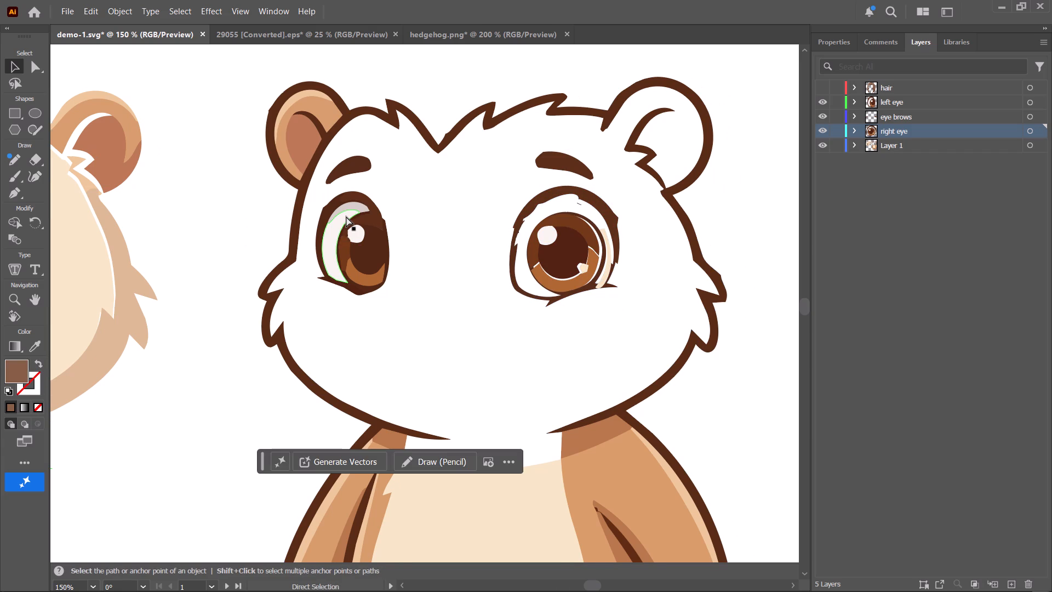
pyautogui.hotkey('ctrl', '-')
pyautogui.hotkey('ctrl', '-')
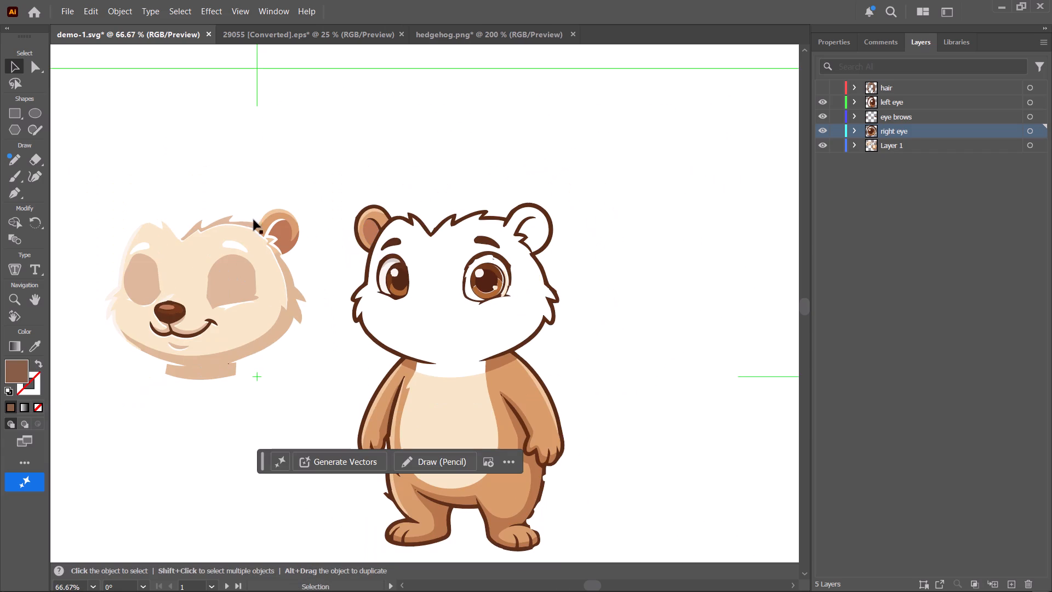
pyautogui.moveTo(81, 183); pyautogui.dragTo(311, 215)
pyautogui.moveTo(311, 215); pyautogui.dragTo(317, 394)
pyautogui.moveTo(188, 281); pyautogui.dragTo(416, 288)
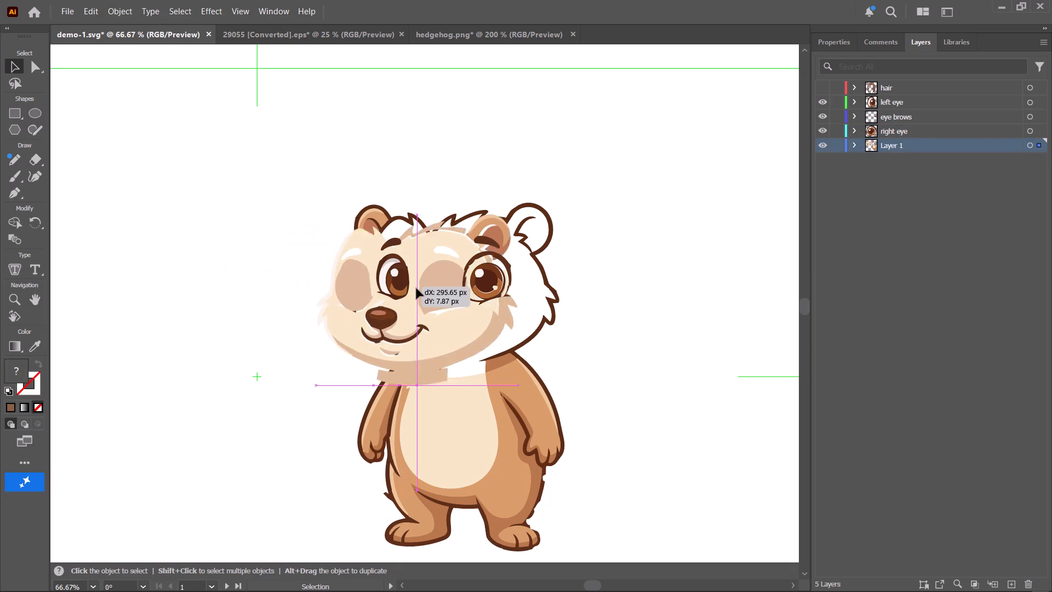
pyautogui.moveTo(416, 288); pyautogui.dragTo(439, 276)
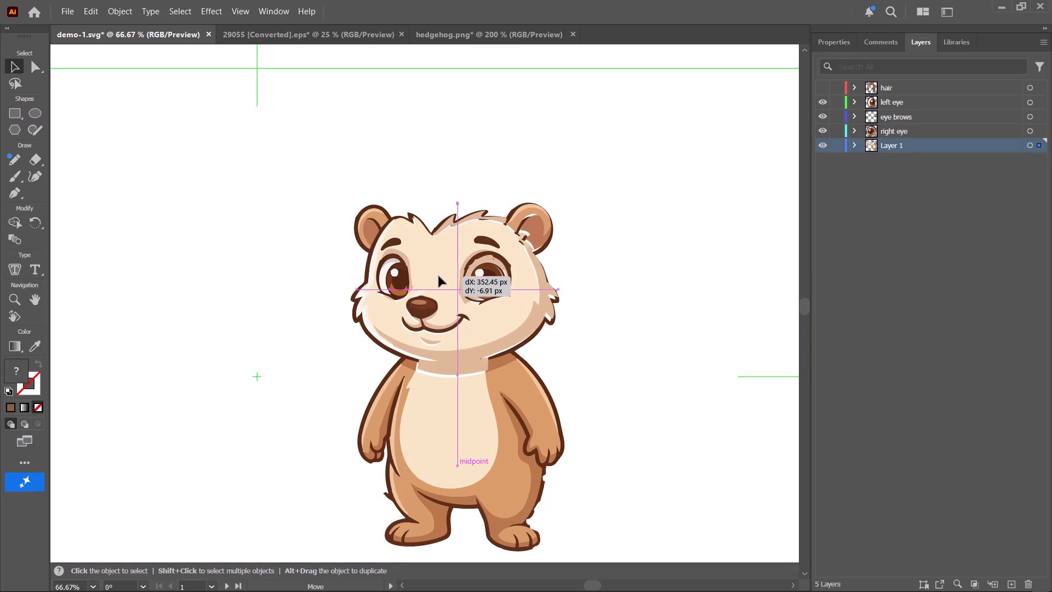
pyautogui.moveTo(439, 276); pyautogui.dragTo(438, 278)
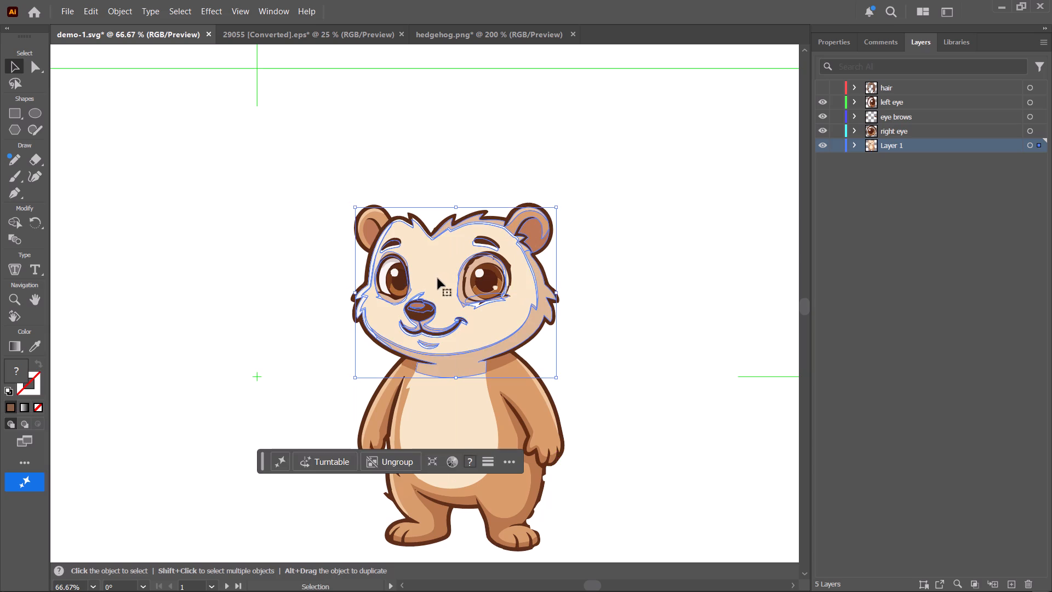
pyautogui.click(639, 286)
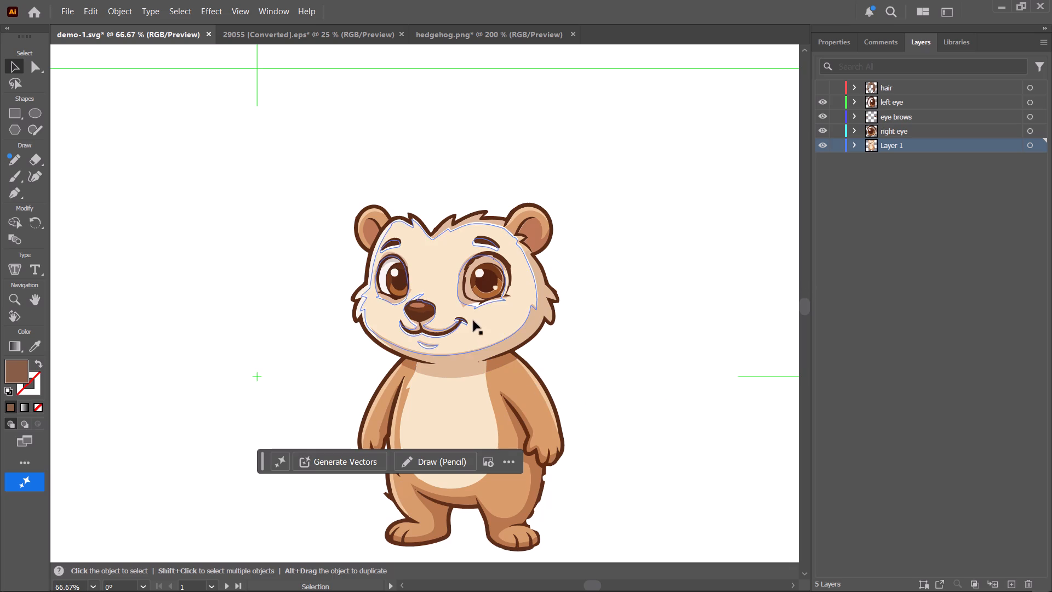
# Select the skin shading behind the larger eye with Direct Selection and reshape the curve at its upper-left anchor points.
pyautogui.click(461, 298)
pyautogui.click(128, 112)
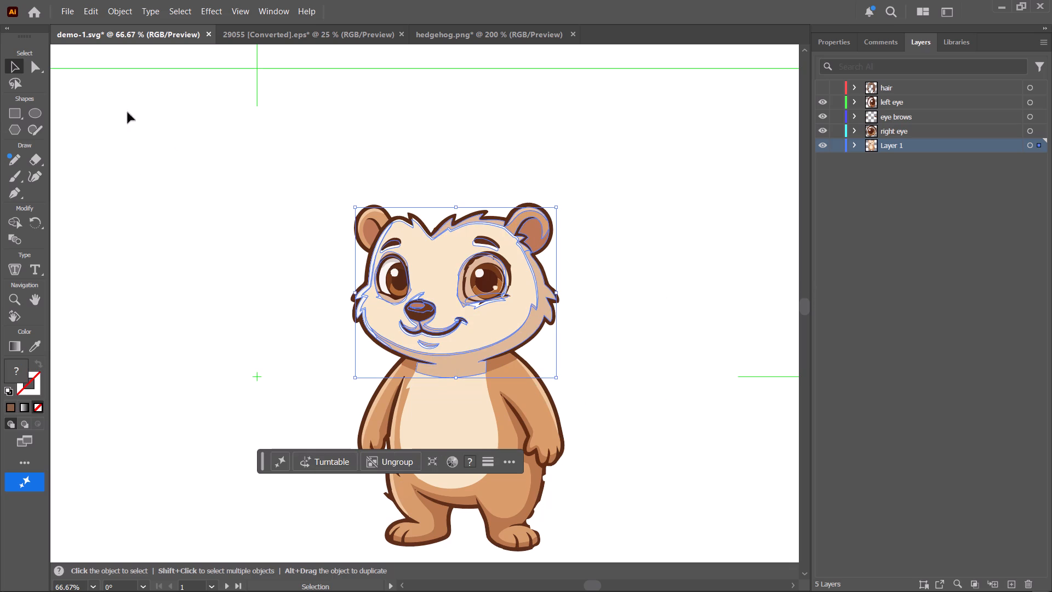
pyautogui.click(31, 67)
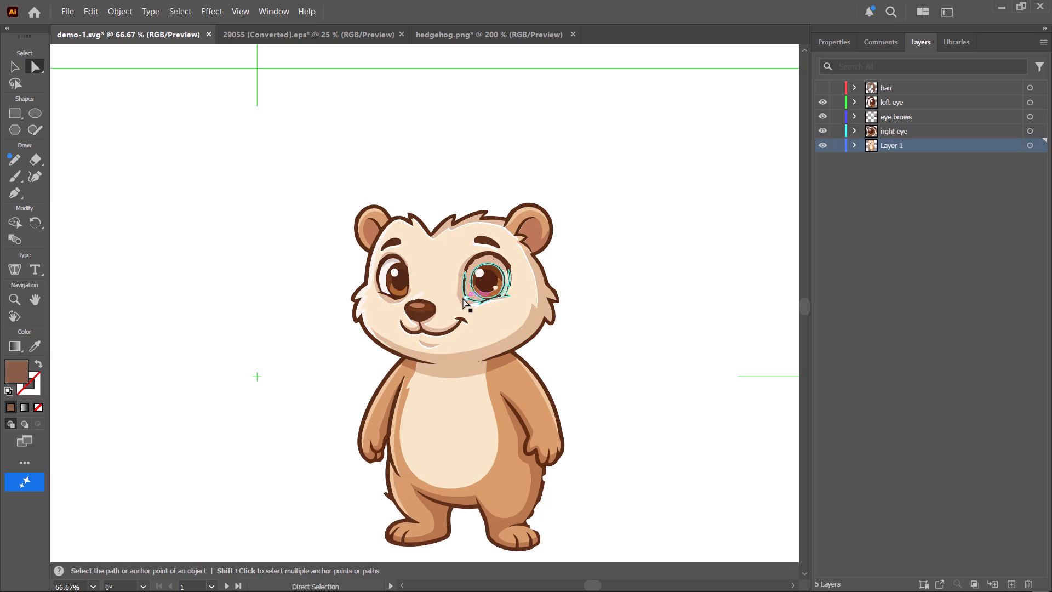
pyautogui.click(463, 298)
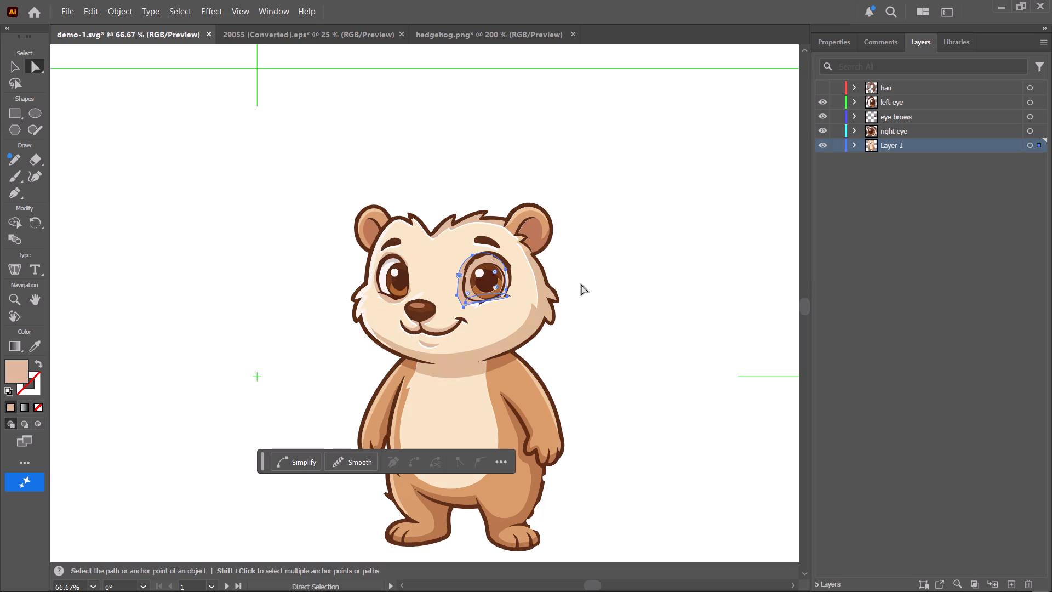
pyautogui.hotkey('ctrl', '+')
pyautogui.hotkey('ctrl', '+')
pyautogui.hotkey('ctrl', '+')
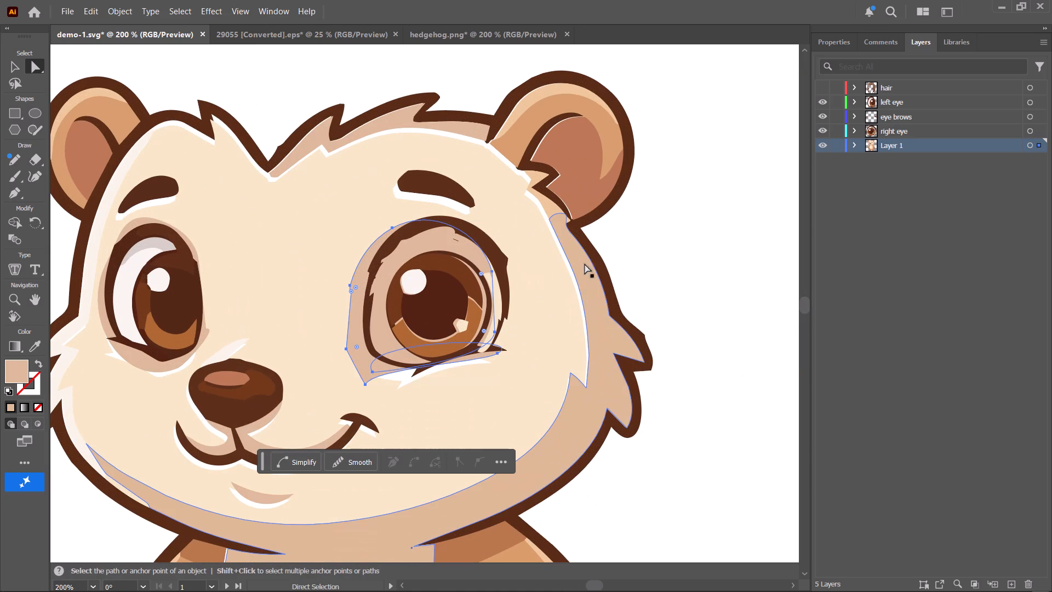
pyautogui.click(350, 286)
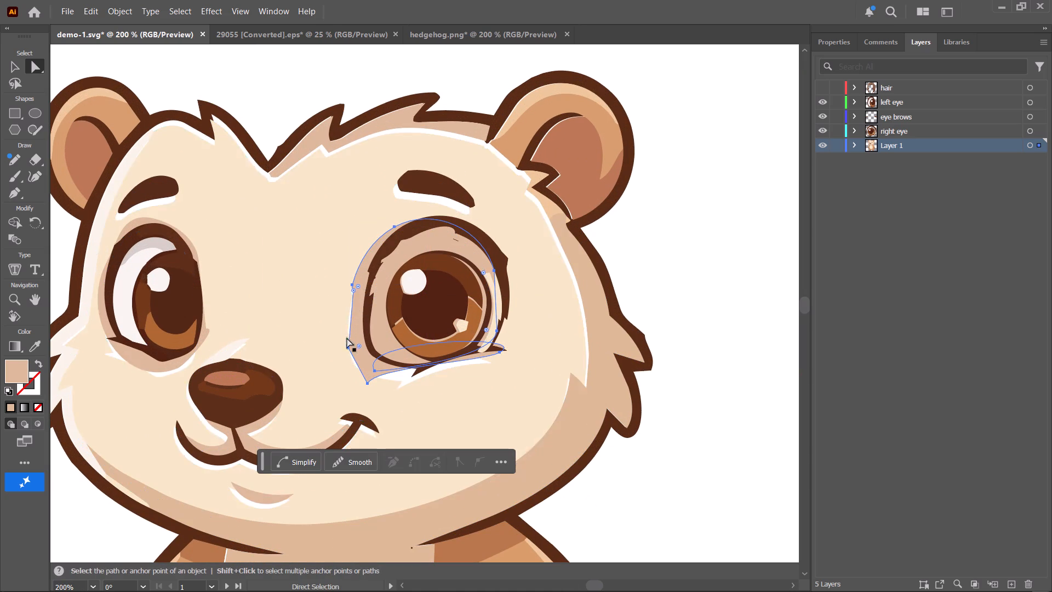
pyautogui.moveTo(353, 293); pyautogui.dragTo(346, 308)
pyautogui.moveTo(355, 289); pyautogui.dragTo(350, 294)
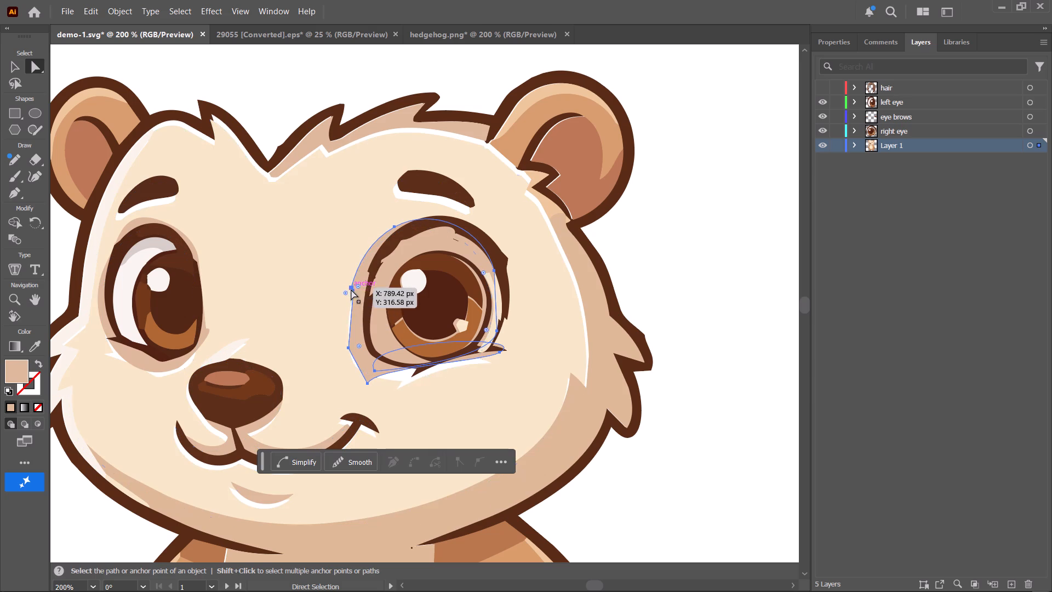
pyautogui.click(351, 289)
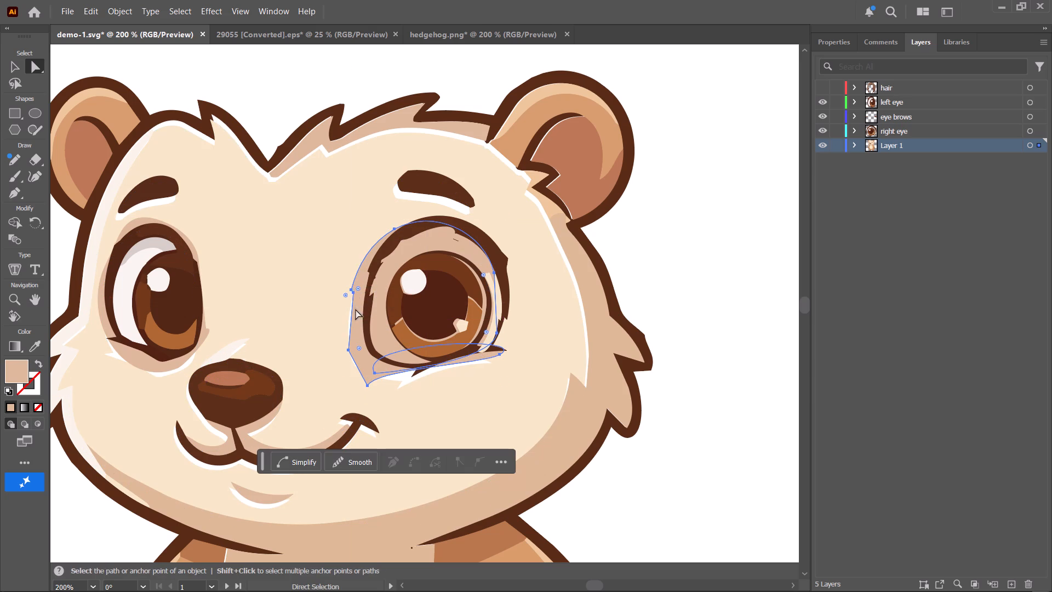
pyautogui.click(353, 292)
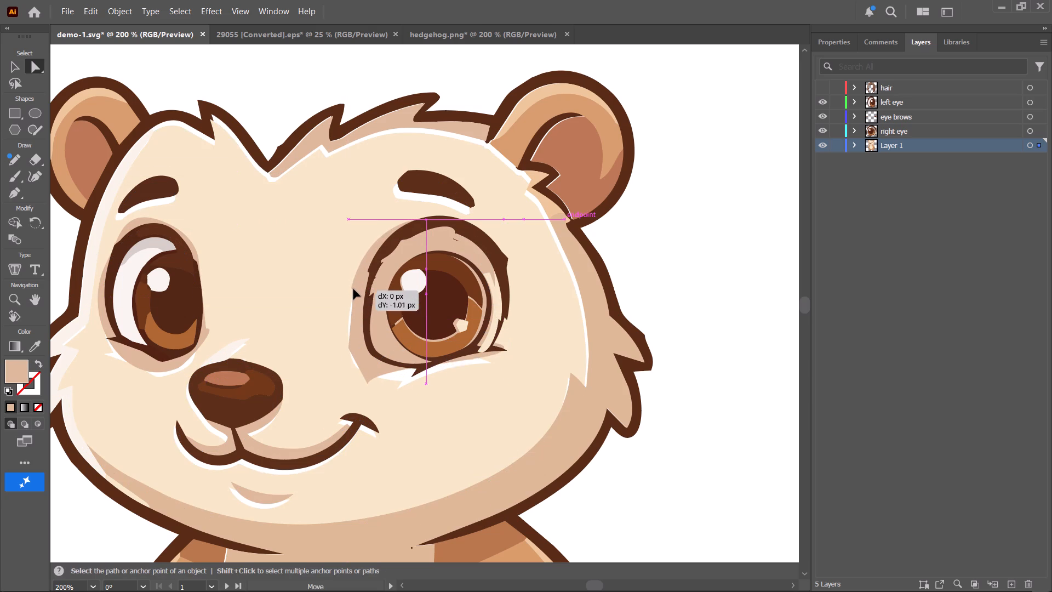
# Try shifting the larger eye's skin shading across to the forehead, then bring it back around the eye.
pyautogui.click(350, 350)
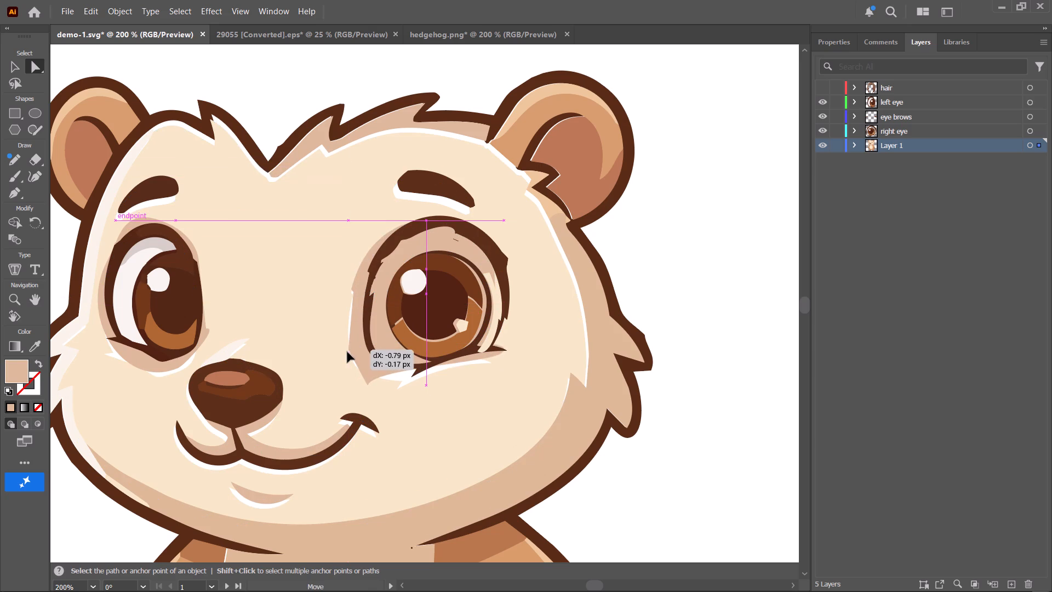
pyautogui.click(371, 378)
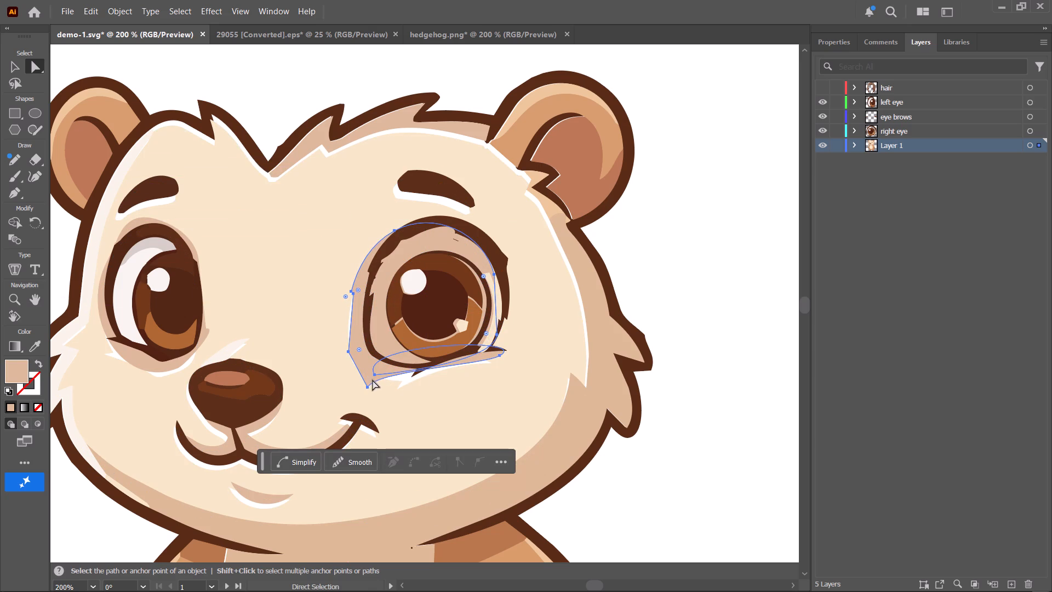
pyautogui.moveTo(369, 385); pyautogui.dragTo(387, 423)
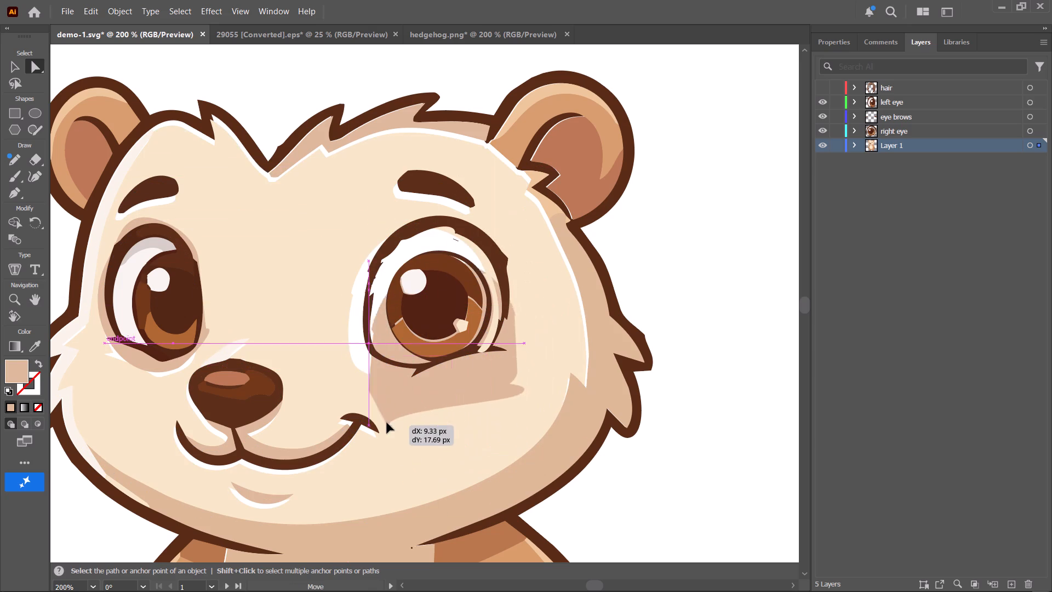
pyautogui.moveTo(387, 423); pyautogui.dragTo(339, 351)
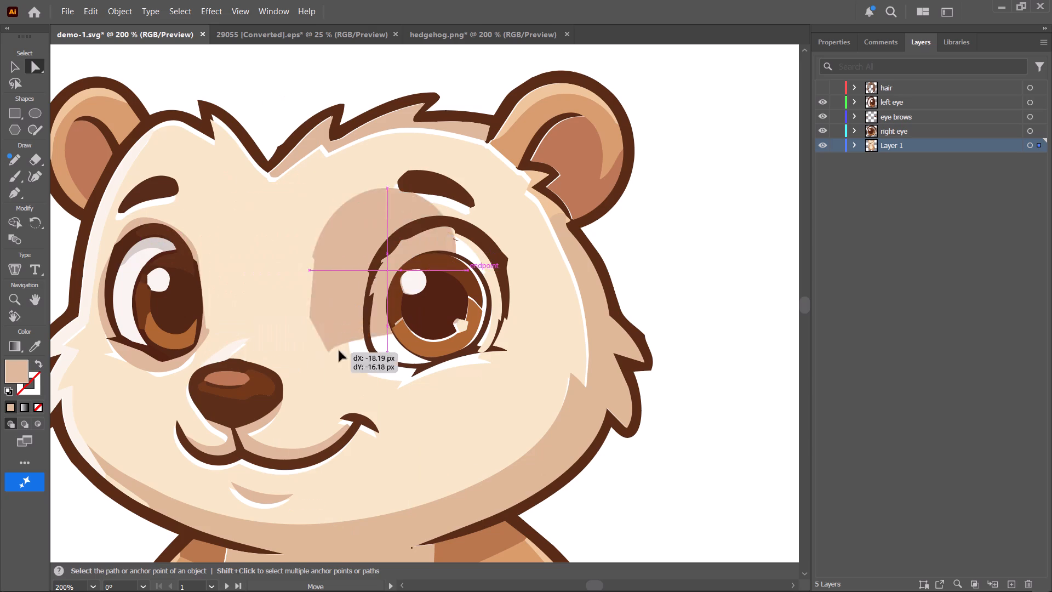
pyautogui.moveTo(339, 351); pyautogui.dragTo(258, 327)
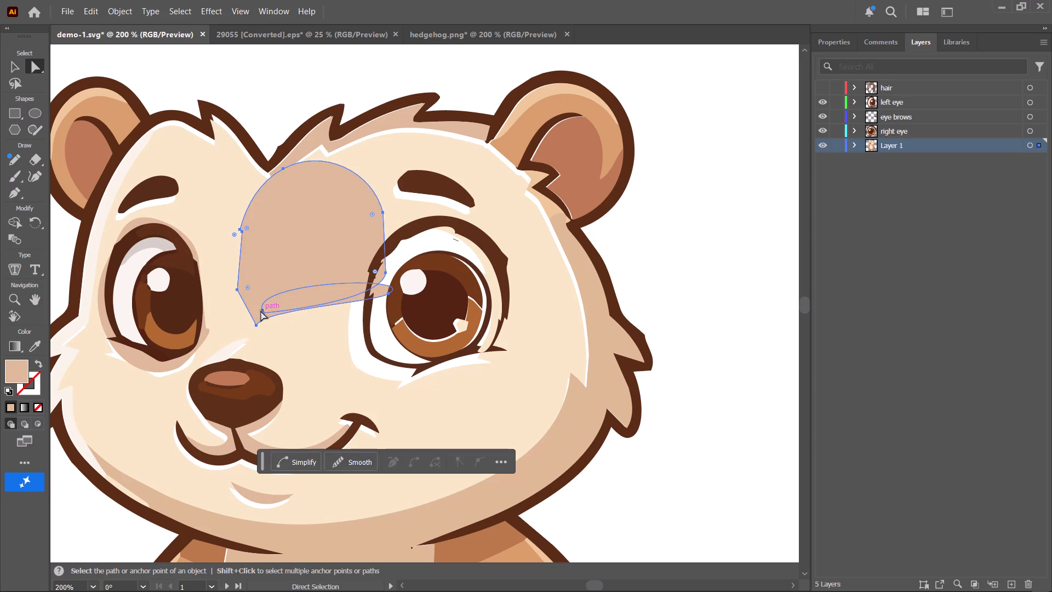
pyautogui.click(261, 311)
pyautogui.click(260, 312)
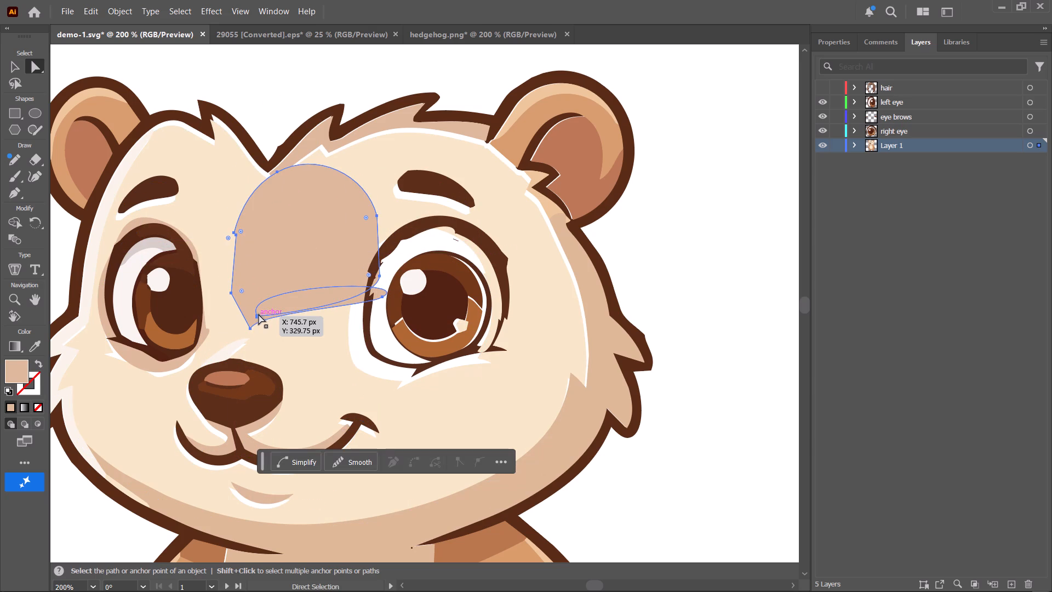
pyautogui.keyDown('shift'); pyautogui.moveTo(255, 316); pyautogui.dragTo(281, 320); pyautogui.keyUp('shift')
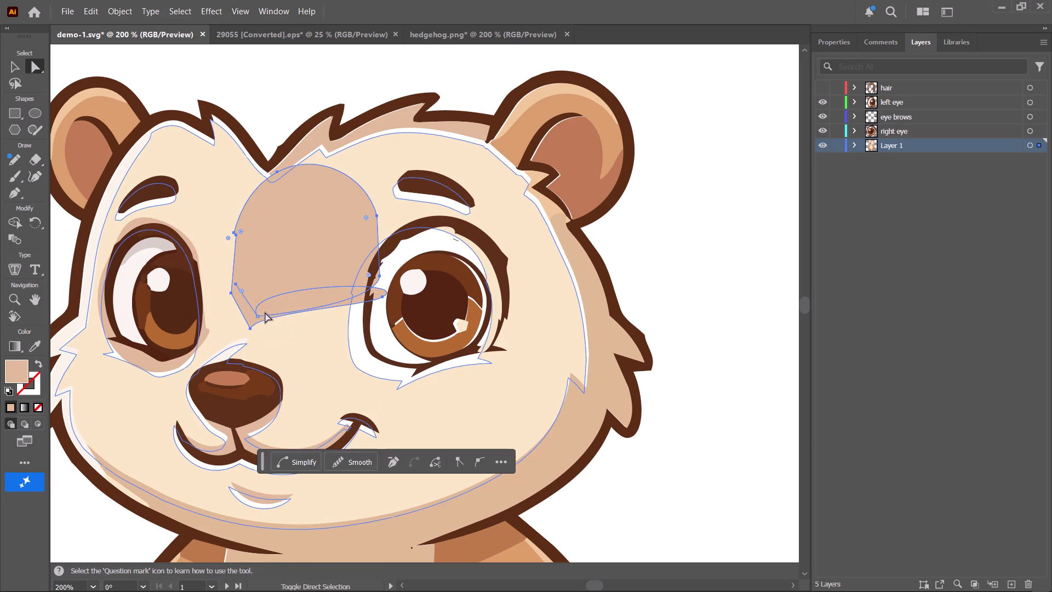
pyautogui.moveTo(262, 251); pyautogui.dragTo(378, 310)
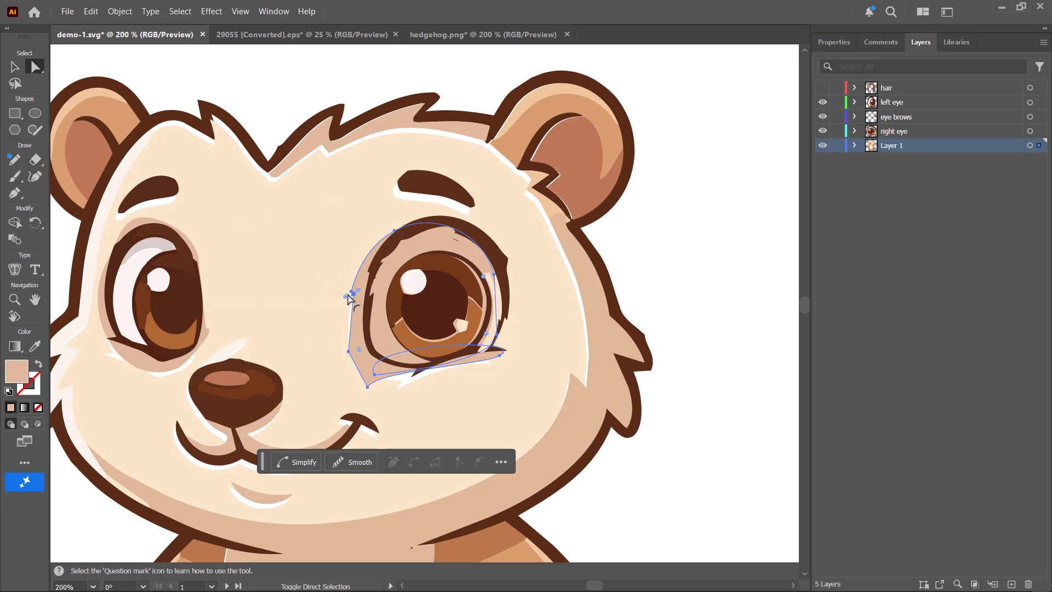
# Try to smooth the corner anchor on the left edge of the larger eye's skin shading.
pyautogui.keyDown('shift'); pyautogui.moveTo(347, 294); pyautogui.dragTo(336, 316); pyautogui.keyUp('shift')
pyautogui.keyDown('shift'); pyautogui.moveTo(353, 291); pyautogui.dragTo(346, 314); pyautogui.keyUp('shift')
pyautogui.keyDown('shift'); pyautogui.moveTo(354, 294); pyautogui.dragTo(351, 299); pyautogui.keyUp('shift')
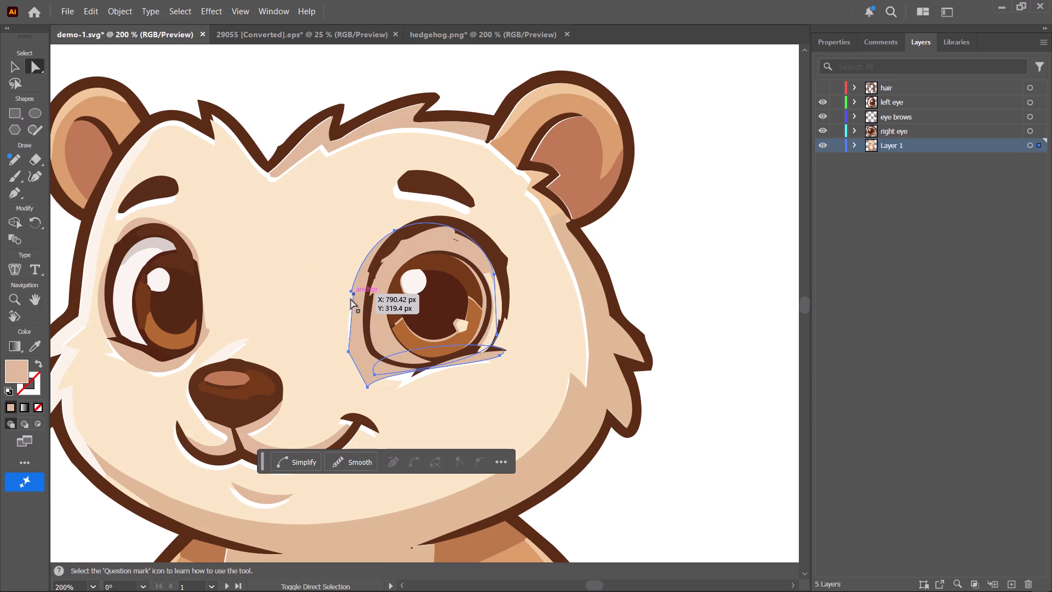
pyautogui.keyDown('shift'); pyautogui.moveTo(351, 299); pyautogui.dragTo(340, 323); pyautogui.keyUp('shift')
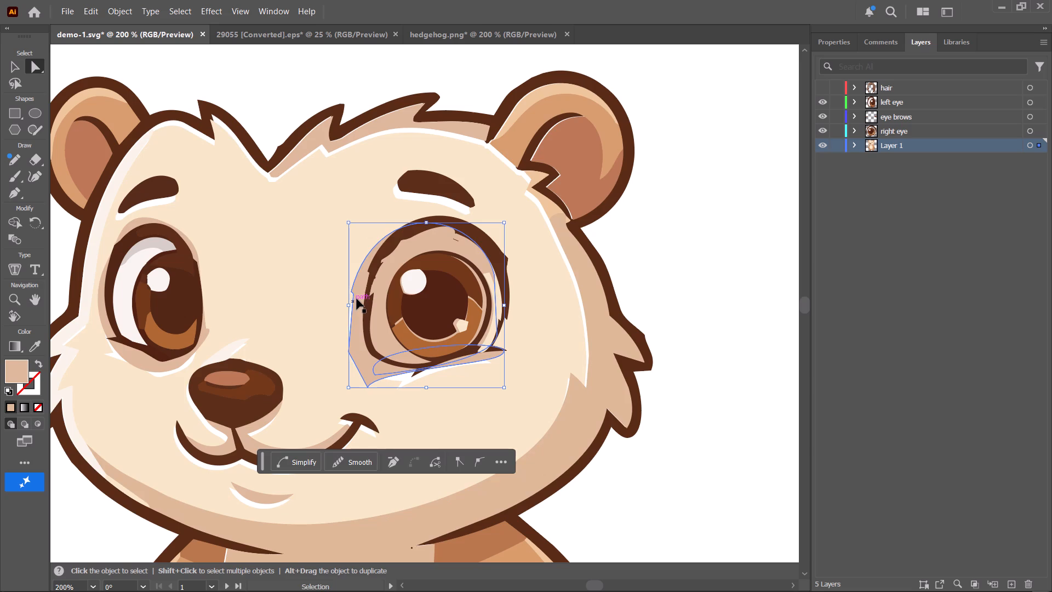
# Shift the whole face group about 3 px right and slightly up, then clear the selection.
pyautogui.keyDown('ctrl'); pyautogui.moveTo(355, 295); pyautogui.dragTo(361, 289); pyautogui.keyUp('ctrl')
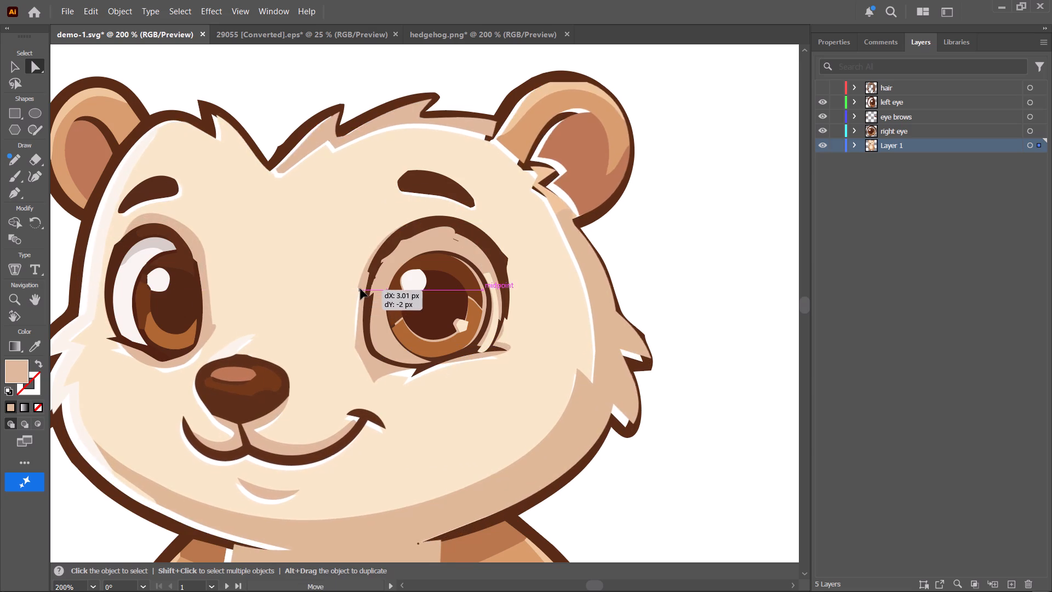
pyautogui.keyDown('ctrl'); pyautogui.moveTo(361, 289); pyautogui.dragTo(359, 287); pyautogui.keyUp('ctrl')
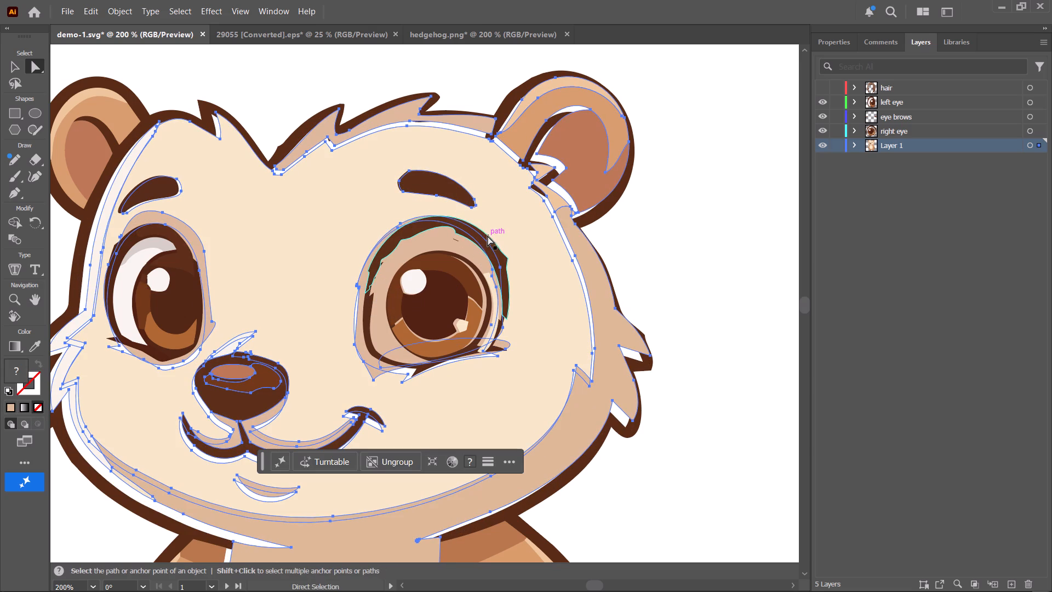
pyautogui.click(498, 228)
pyautogui.click(552, 373)
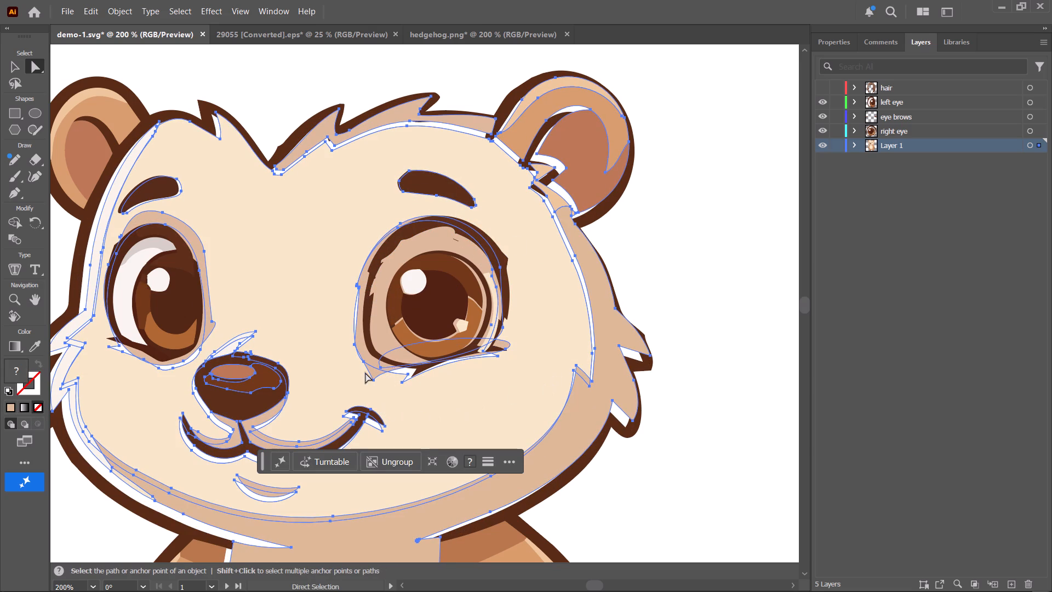
pyautogui.click(368, 366)
pyautogui.doubleClick(356, 218)
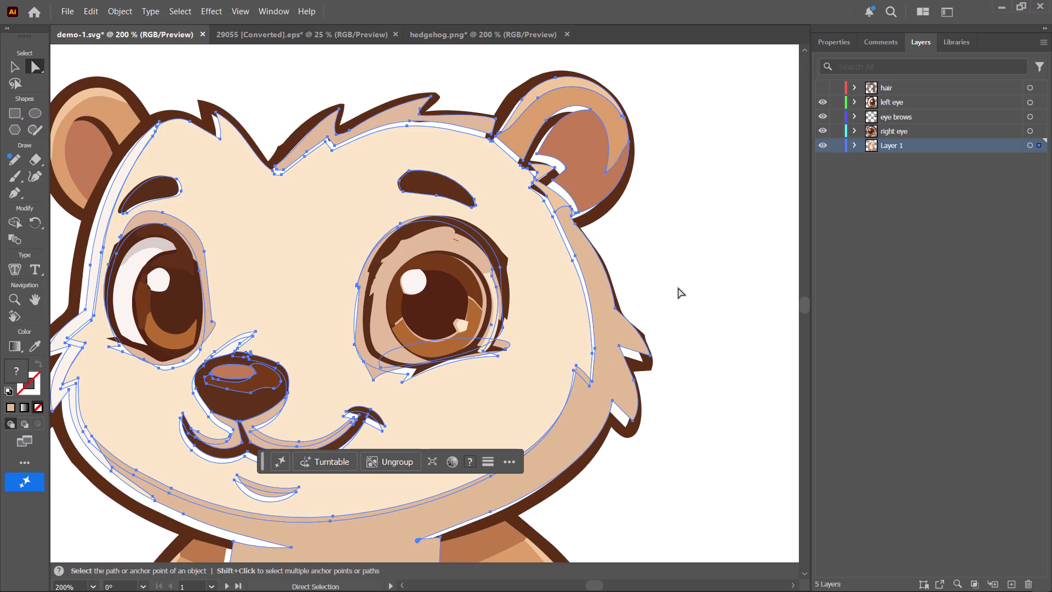
pyautogui.tripleClick(683, 284)
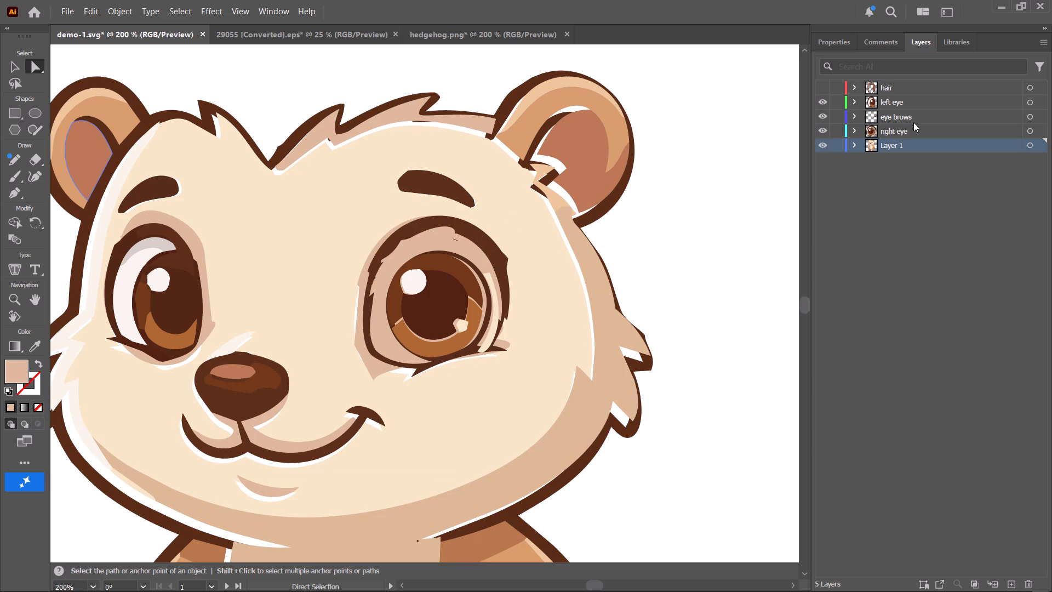
# Hide the left eye and right eye layers so the skin shading behind both eyes is exposed.
pyautogui.click(821, 101)
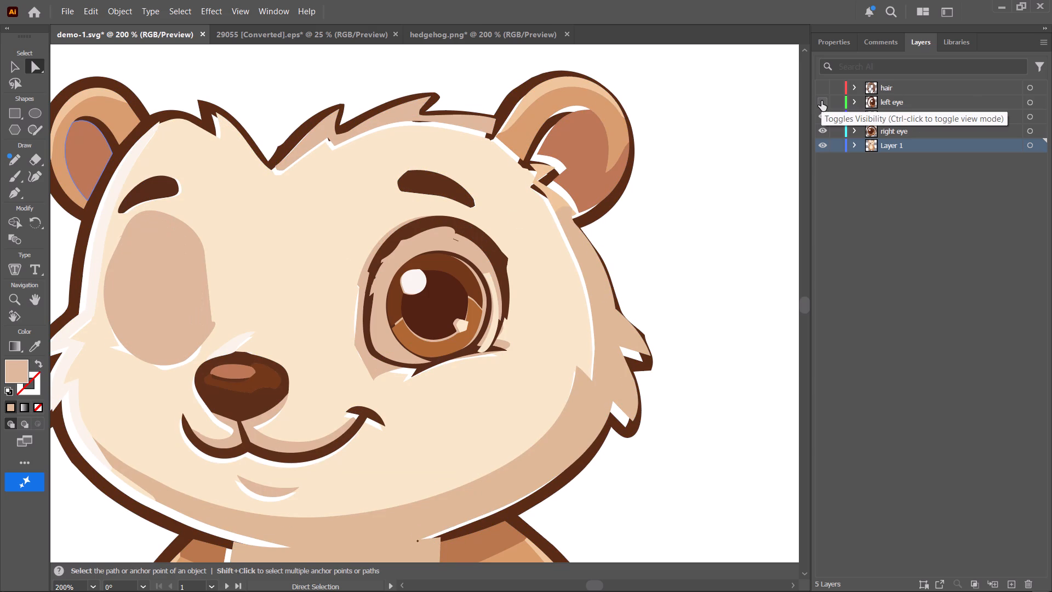
pyautogui.click(184, 301)
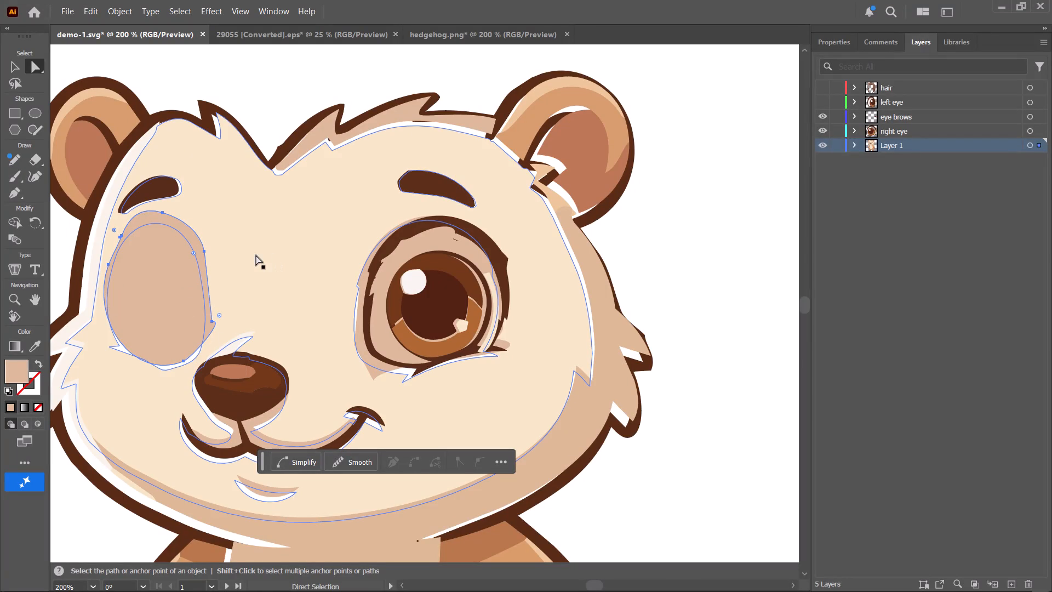
pyautogui.click(350, 232)
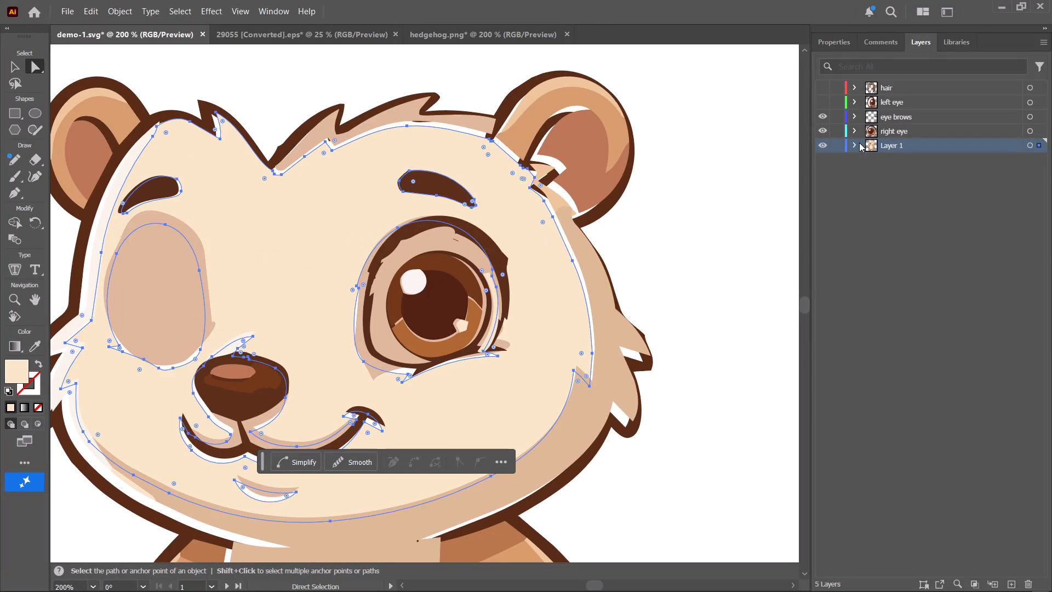
pyautogui.click(823, 132)
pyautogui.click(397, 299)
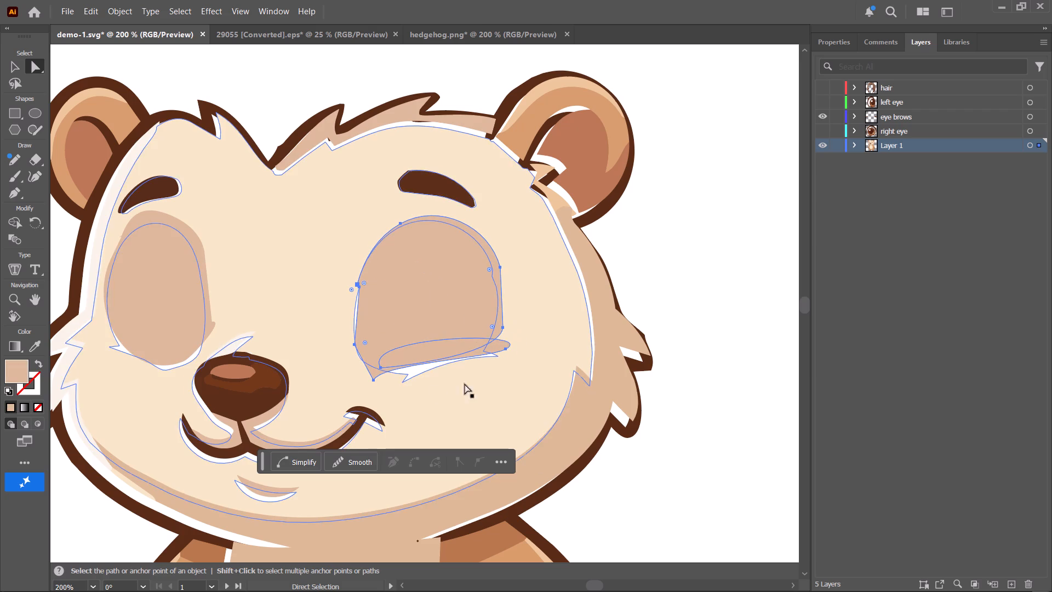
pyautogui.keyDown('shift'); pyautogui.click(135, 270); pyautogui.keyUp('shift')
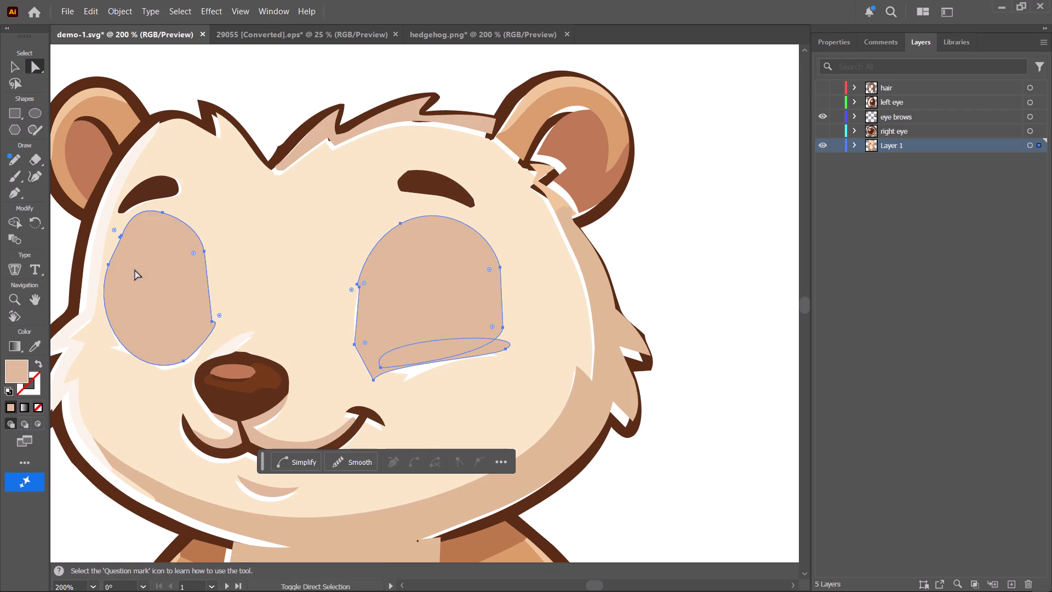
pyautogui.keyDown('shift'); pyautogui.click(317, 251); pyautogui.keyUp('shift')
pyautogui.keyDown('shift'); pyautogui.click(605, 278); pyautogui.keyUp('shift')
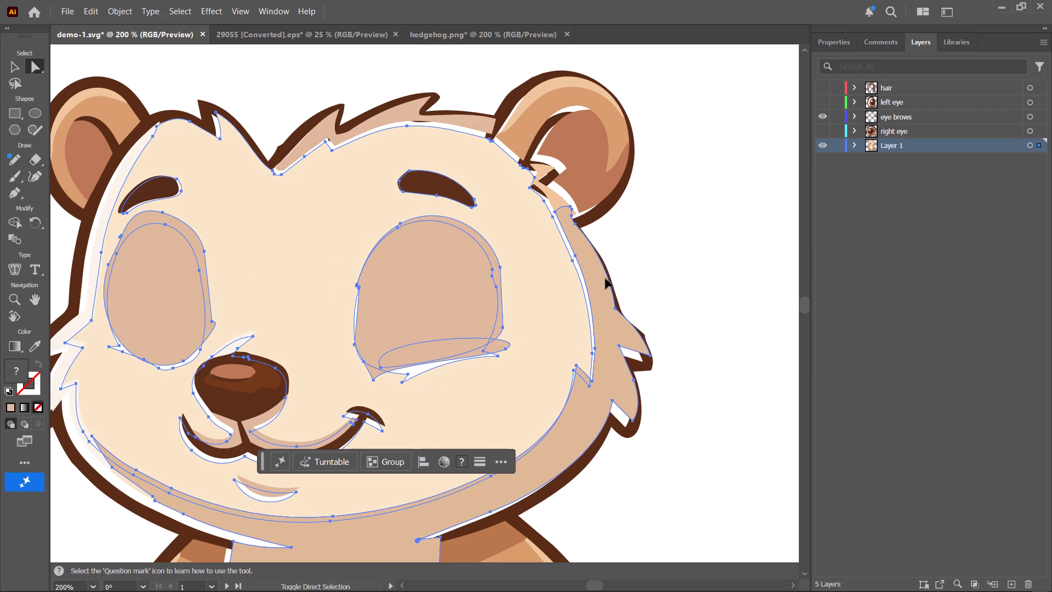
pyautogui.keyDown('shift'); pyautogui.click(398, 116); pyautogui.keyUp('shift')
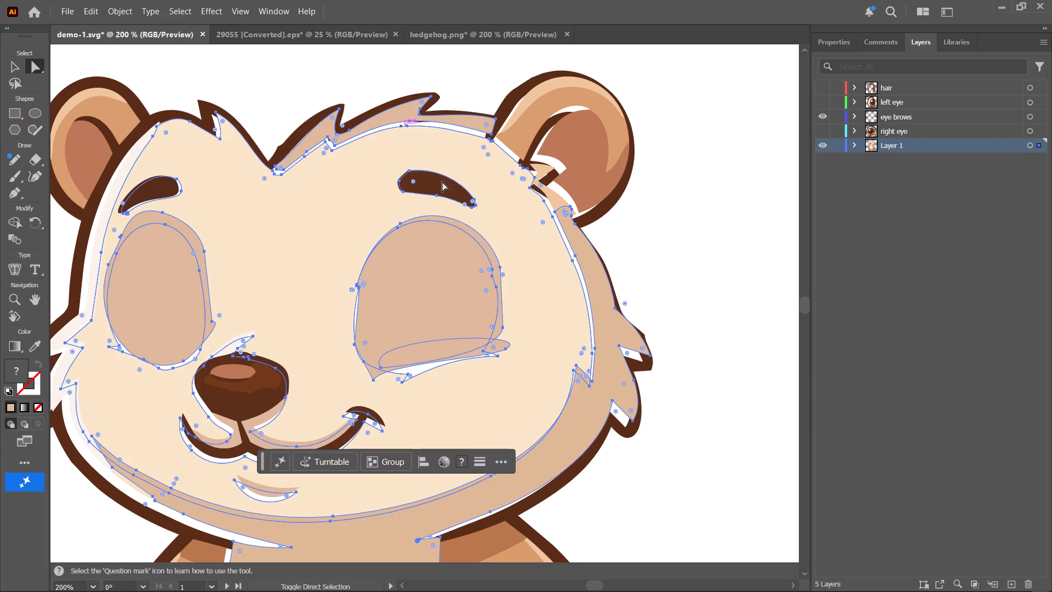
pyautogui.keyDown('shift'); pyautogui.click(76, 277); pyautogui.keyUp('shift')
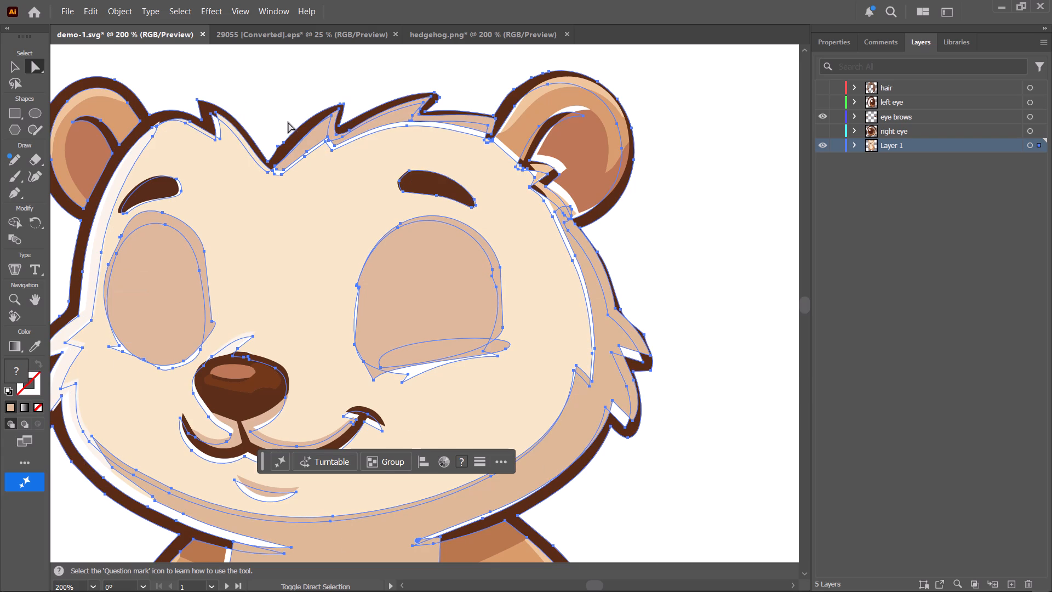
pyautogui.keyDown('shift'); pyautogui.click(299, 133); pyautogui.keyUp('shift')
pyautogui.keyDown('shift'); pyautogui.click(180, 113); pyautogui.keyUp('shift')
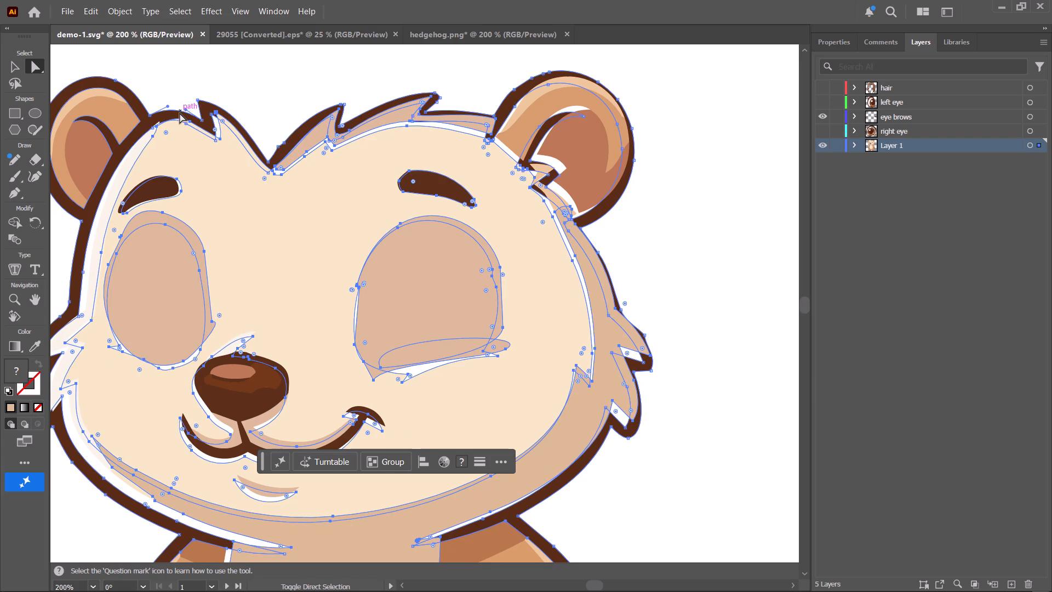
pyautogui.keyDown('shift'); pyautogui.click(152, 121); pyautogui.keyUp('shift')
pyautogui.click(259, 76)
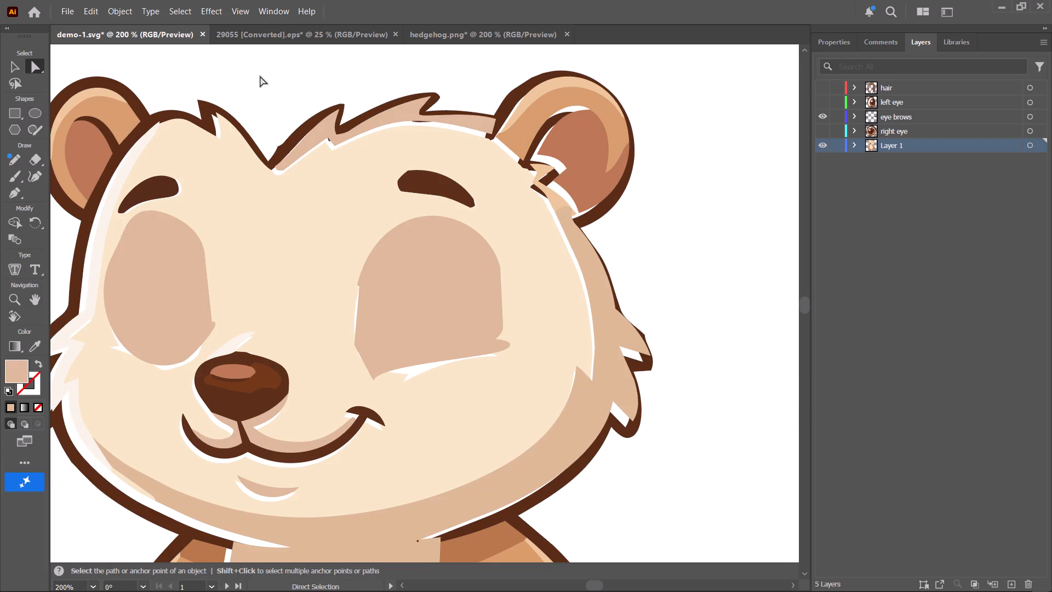
# Select the fill shapes of the ear beside the larger eye, ungroup them, and move them about 65 px right, clear of the head.
pyautogui.click(556, 103)
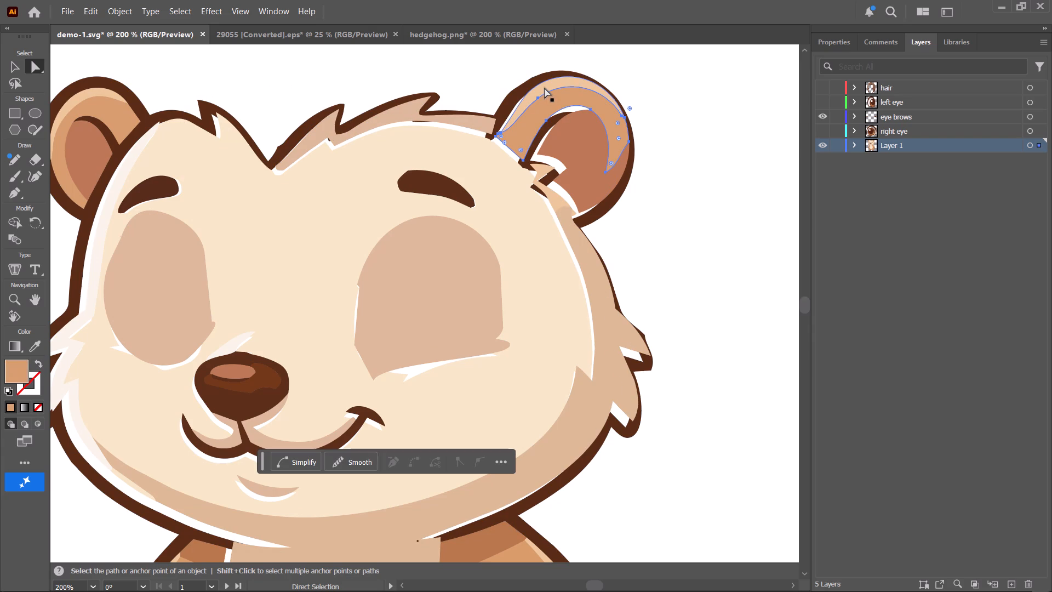
pyautogui.keyDown('shift'); pyautogui.click(545, 88); pyautogui.keyUp('shift')
pyautogui.keyDown('shift'); pyautogui.click(530, 82); pyautogui.keyUp('shift')
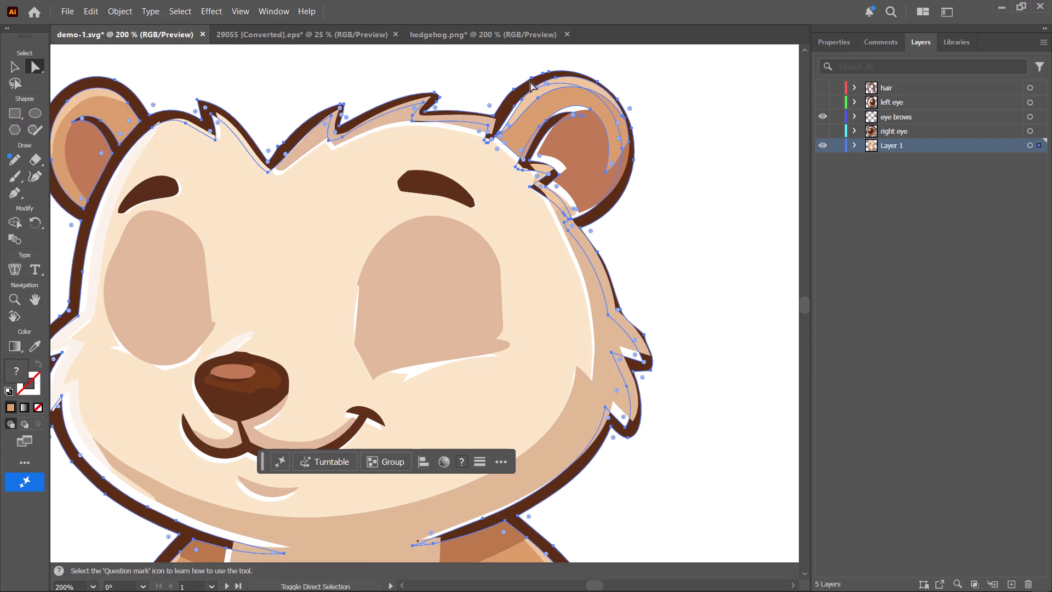
pyautogui.keyDown('shift'); pyautogui.click(530, 82); pyautogui.keyUp('shift')
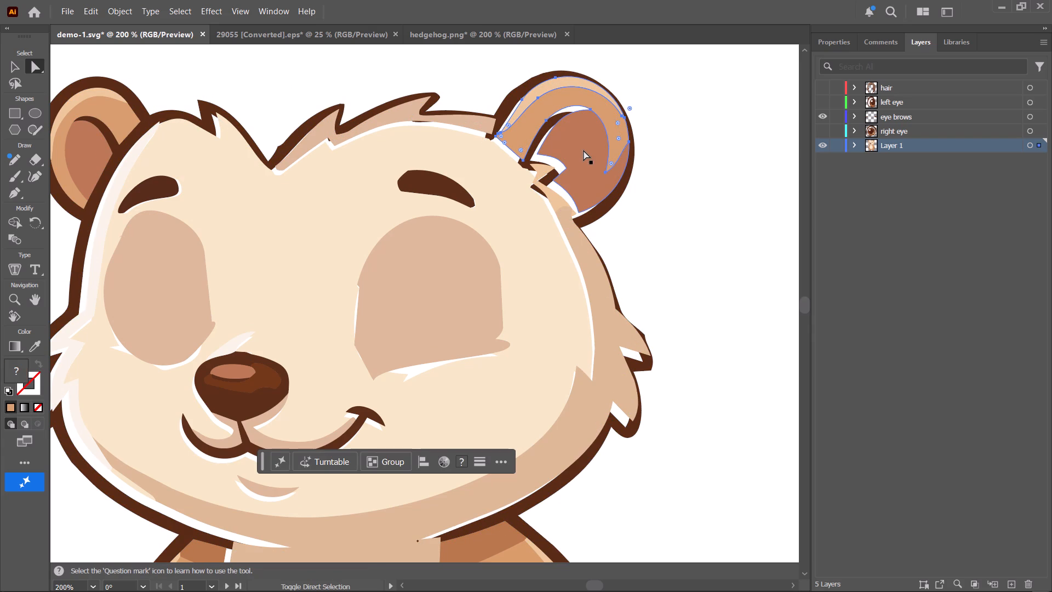
pyautogui.keyDown('shift'); pyautogui.click(576, 141); pyautogui.keyUp('shift')
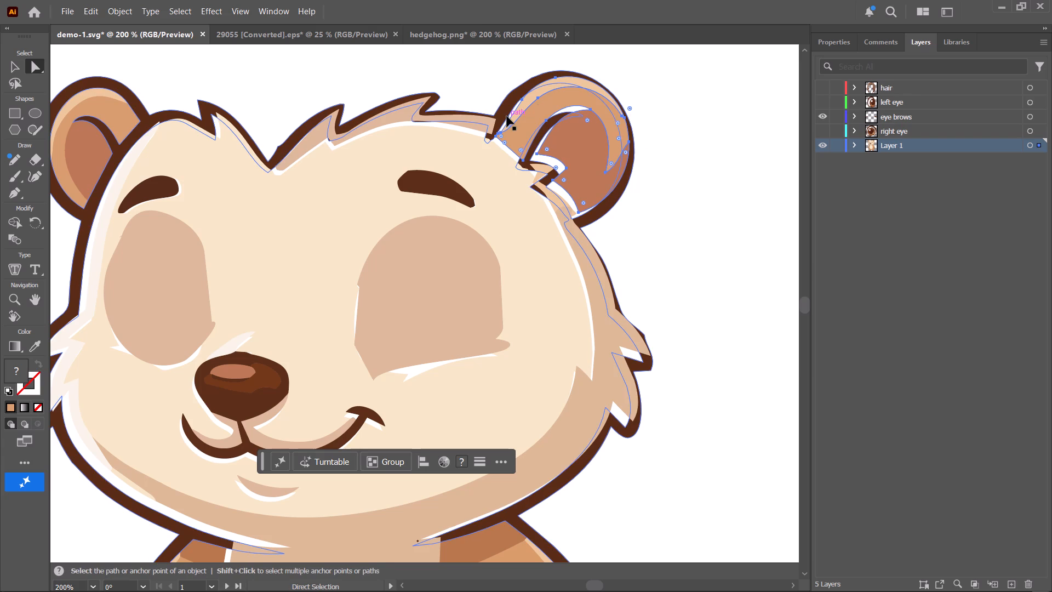
pyautogui.hotkey('ctrl', 'shift', 'g')
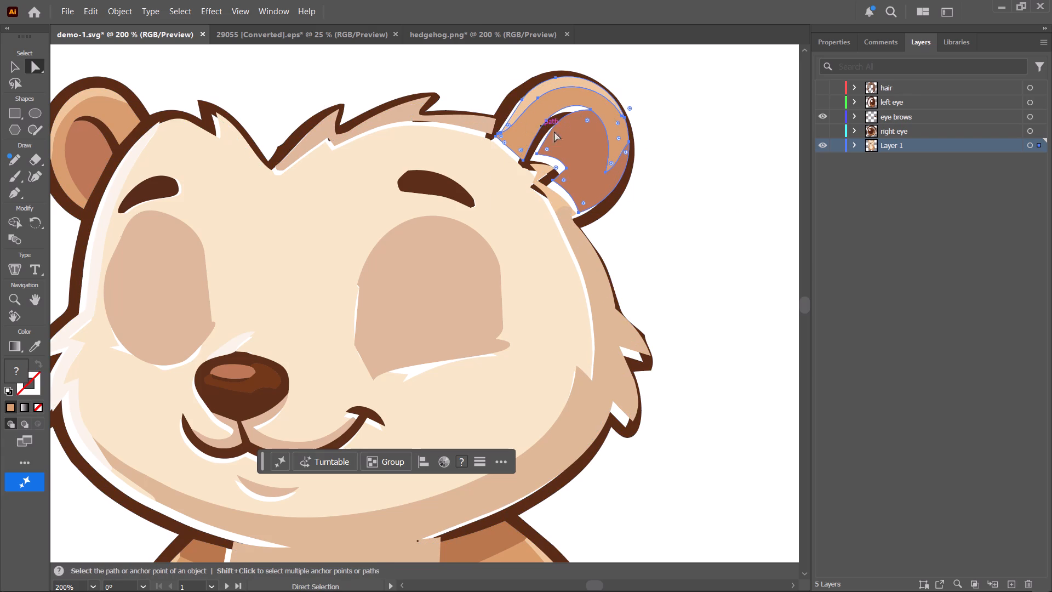
pyautogui.moveTo(559, 133); pyautogui.dragTo(701, 132)
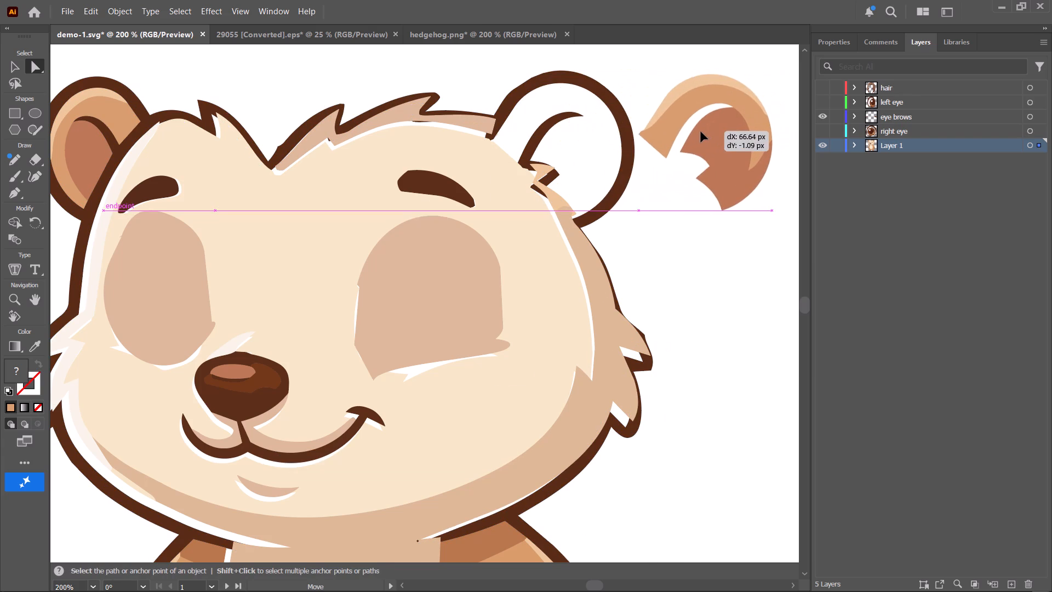
pyautogui.moveTo(701, 132); pyautogui.dragTo(623, 132)
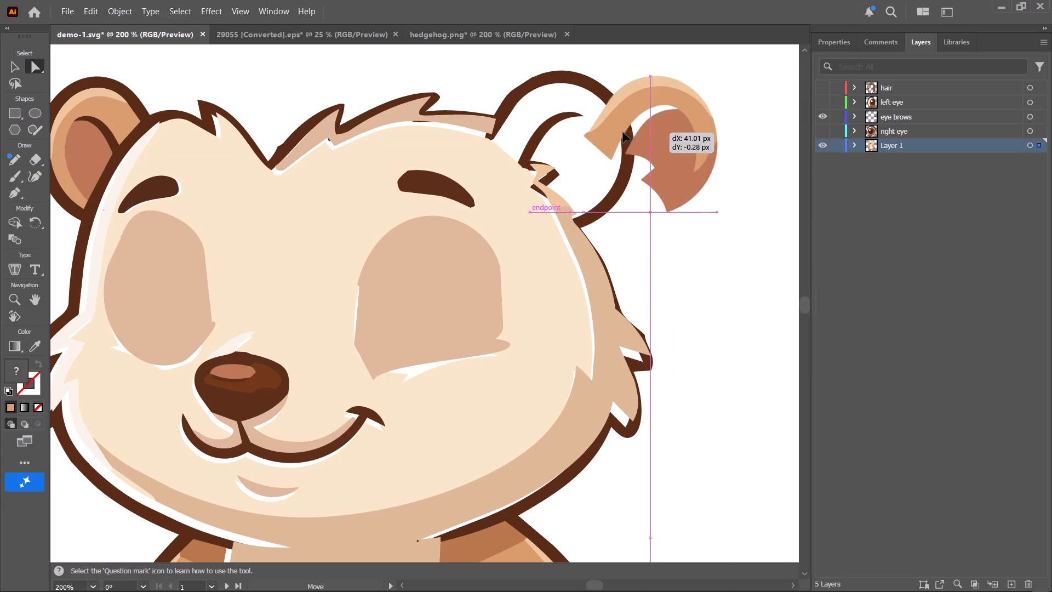
pyautogui.moveTo(623, 132); pyautogui.dragTo(697, 131)
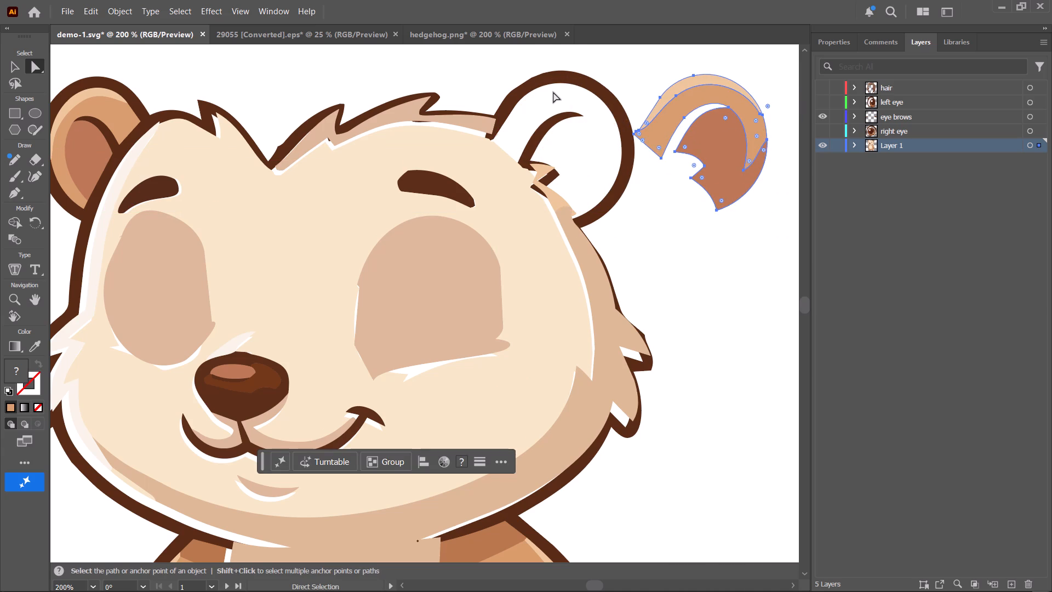
# Delete the dark brown outline running around the head and ears.
pyautogui.click(547, 84)
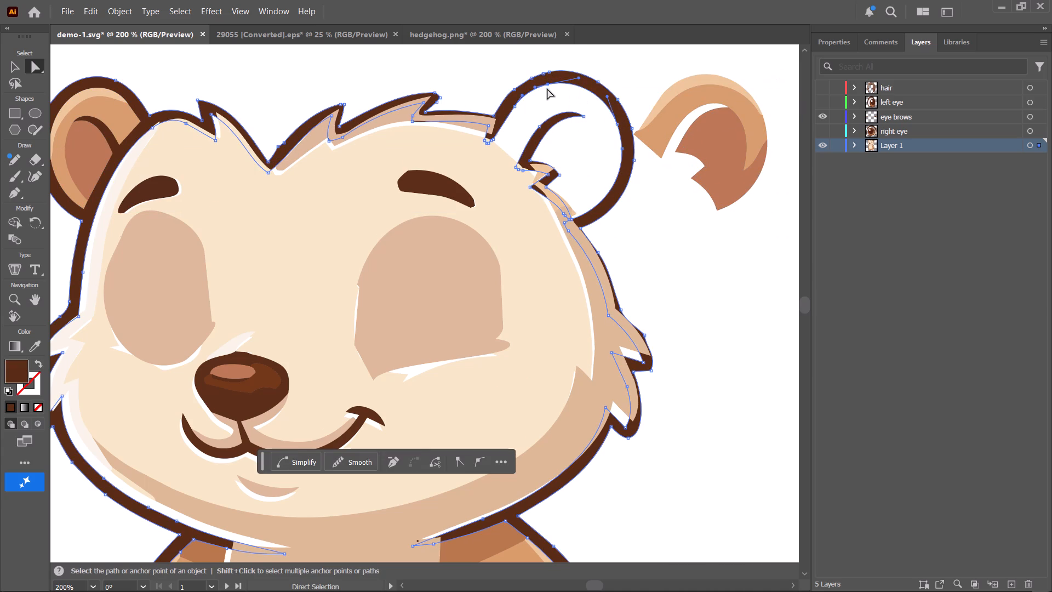
pyautogui.press('Delete')
pyautogui.press('Delete')
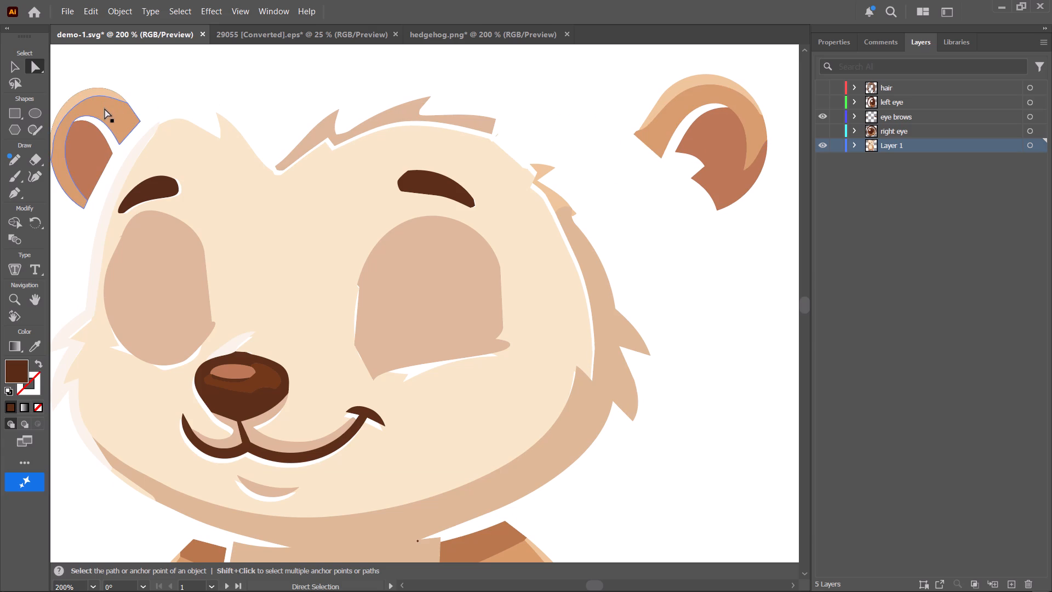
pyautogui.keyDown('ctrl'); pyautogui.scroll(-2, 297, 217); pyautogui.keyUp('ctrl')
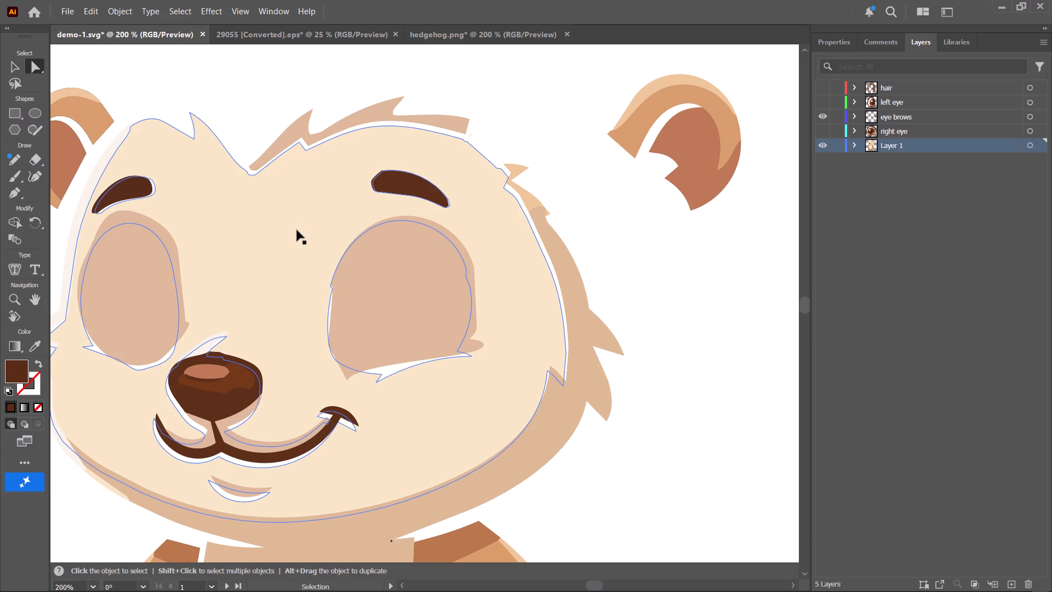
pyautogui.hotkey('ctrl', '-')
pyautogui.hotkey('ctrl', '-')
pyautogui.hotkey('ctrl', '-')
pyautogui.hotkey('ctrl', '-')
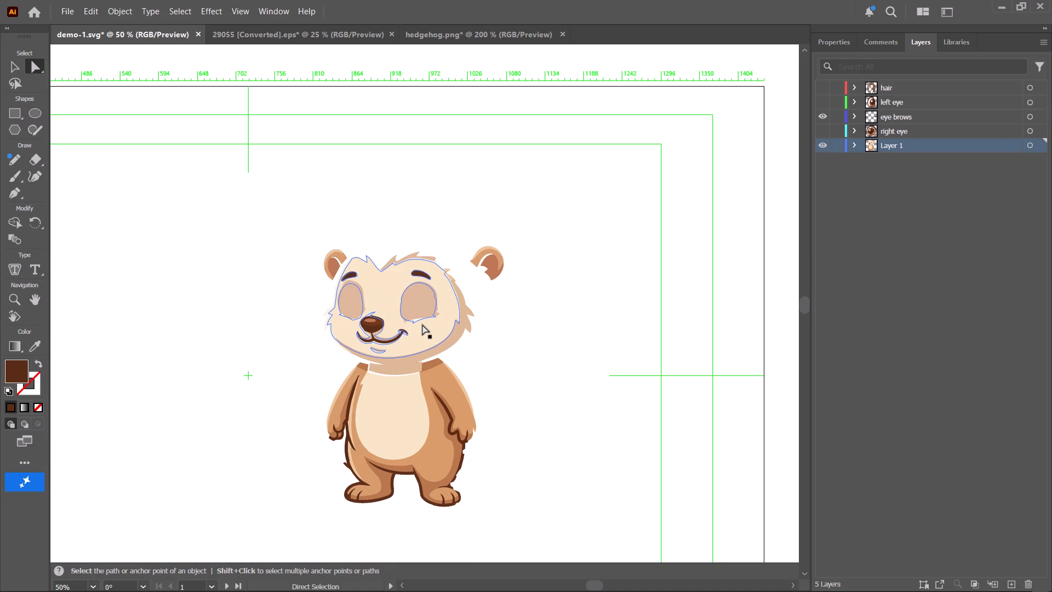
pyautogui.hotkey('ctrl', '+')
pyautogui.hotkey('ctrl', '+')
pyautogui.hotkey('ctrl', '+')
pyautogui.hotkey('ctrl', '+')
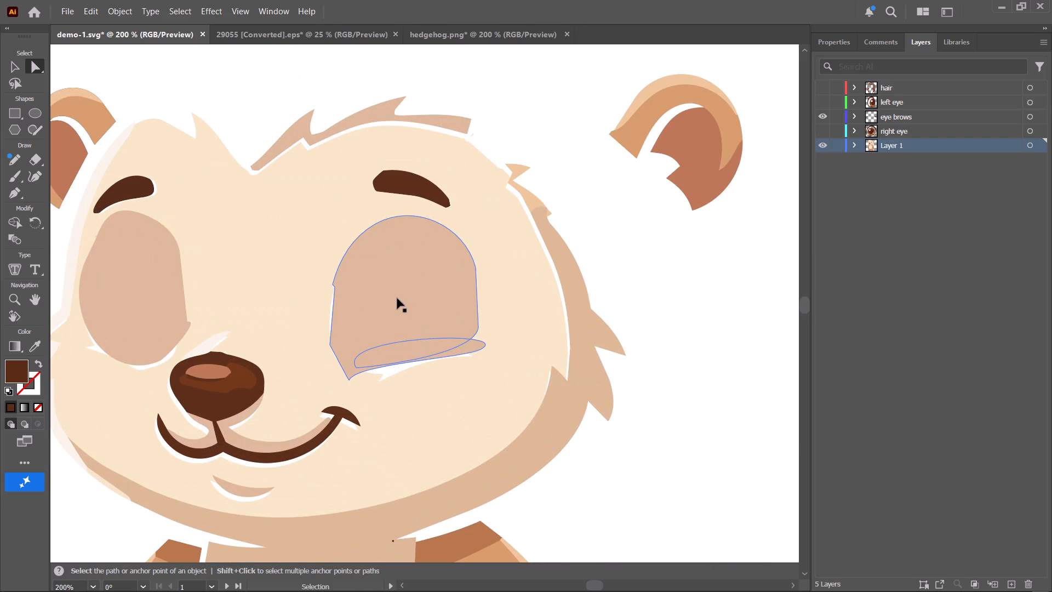
# Select the detached ear's shapes and try to pull the inner ear shape's left corner anchor outward with Direct Selection.
pyautogui.hotkey('ctrl', '-')
pyautogui.hotkey('ctrl', '-')
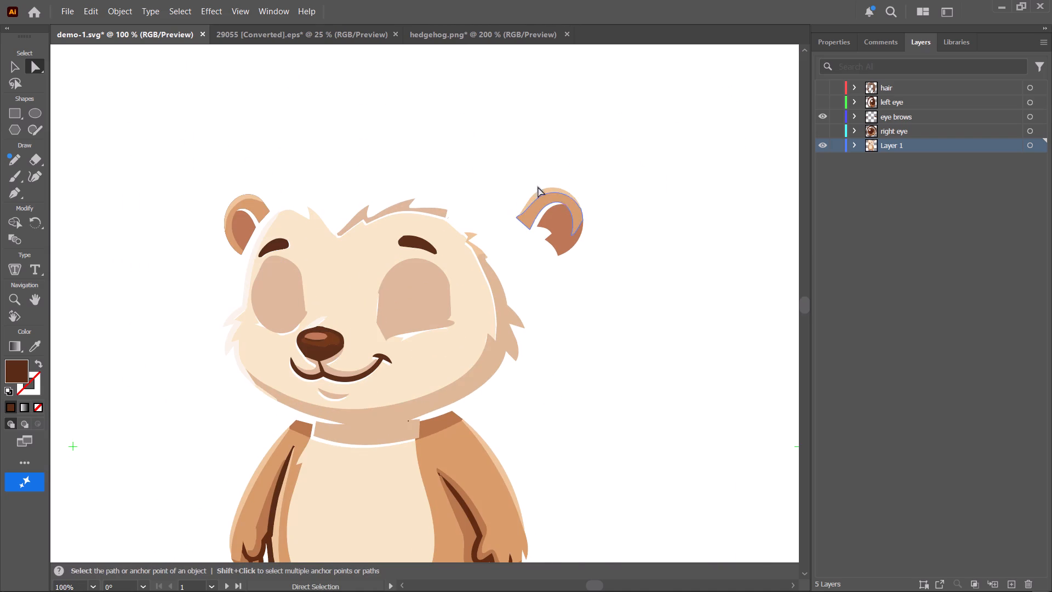
pyautogui.moveTo(498, 176); pyautogui.dragTo(622, 264)
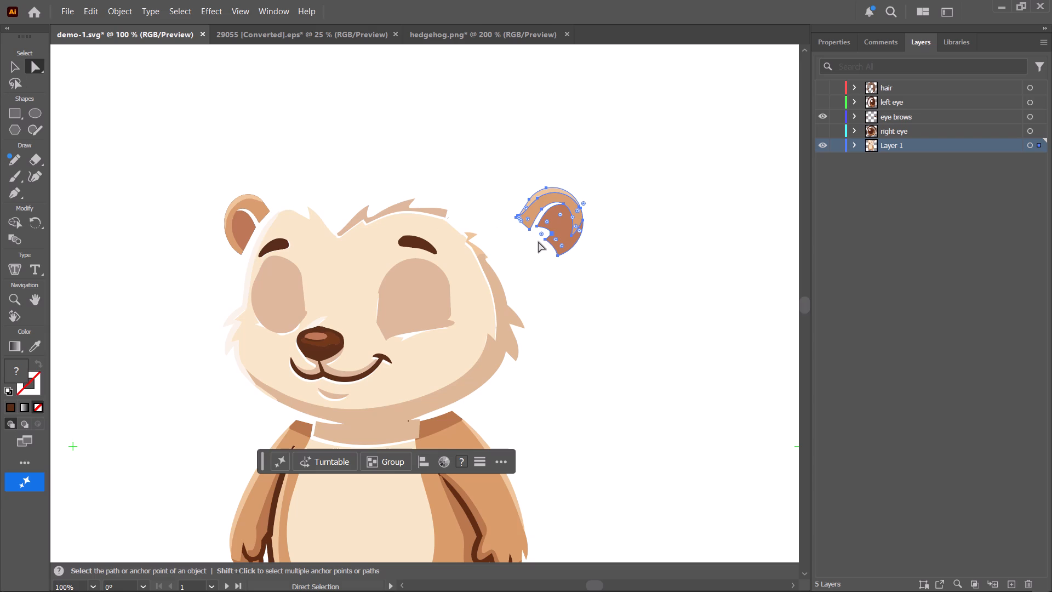
pyautogui.hotkey('ctrl', '+')
pyautogui.hotkey('ctrl', '+')
pyautogui.hotkey('ctrl', '+')
pyautogui.hotkey('ctrl', '+')
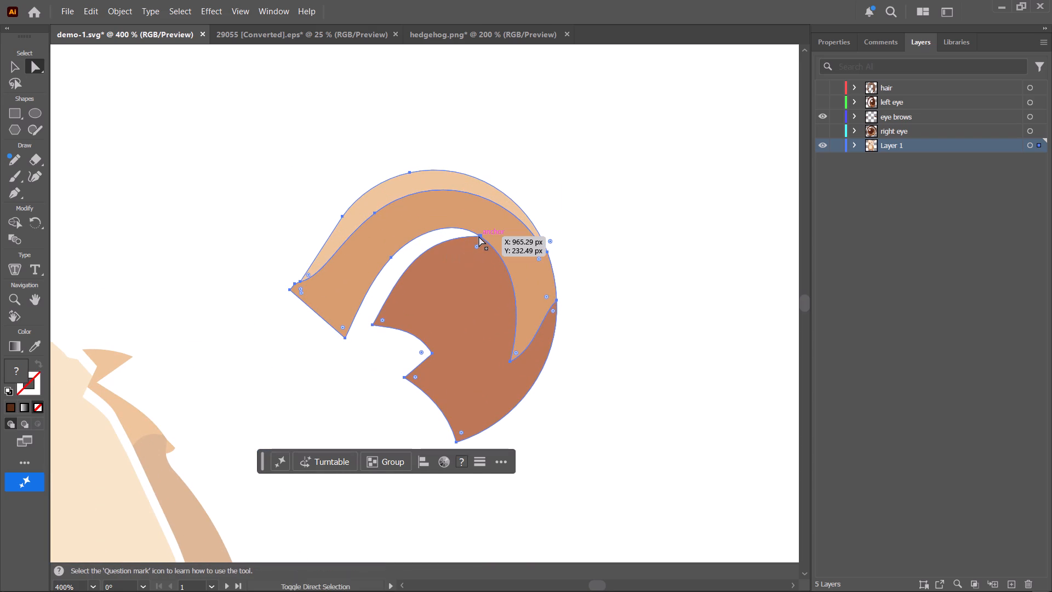
pyautogui.keyDown('shift'); pyautogui.moveTo(479, 236); pyautogui.dragTo(412, 241); pyautogui.keyUp('shift')
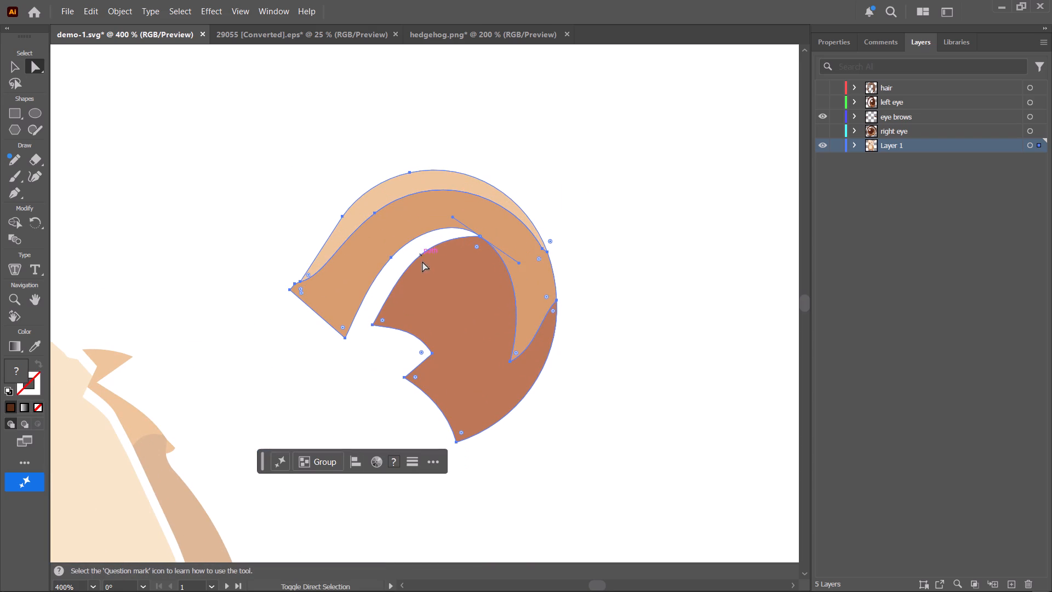
pyautogui.keyDown('shift'); pyautogui.moveTo(371, 323); pyautogui.dragTo(353, 315); pyautogui.keyUp('shift')
pyautogui.keyDown('shift'); pyautogui.moveTo(375, 325); pyautogui.dragTo(355, 316); pyautogui.keyUp('shift')
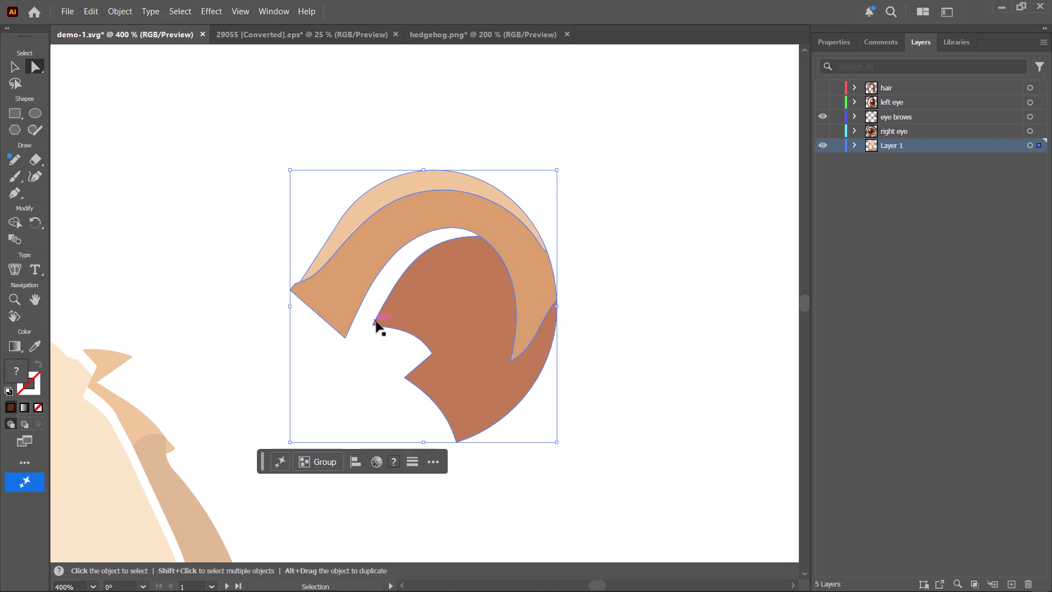
pyautogui.keyDown('ctrl'); pyautogui.click(376, 322); pyautogui.keyUp('ctrl')
pyautogui.keyDown('ctrl'); pyautogui.moveTo(376, 323); pyautogui.dragTo(368, 318); pyautogui.keyUp('ctrl')
pyautogui.click(374, 312)
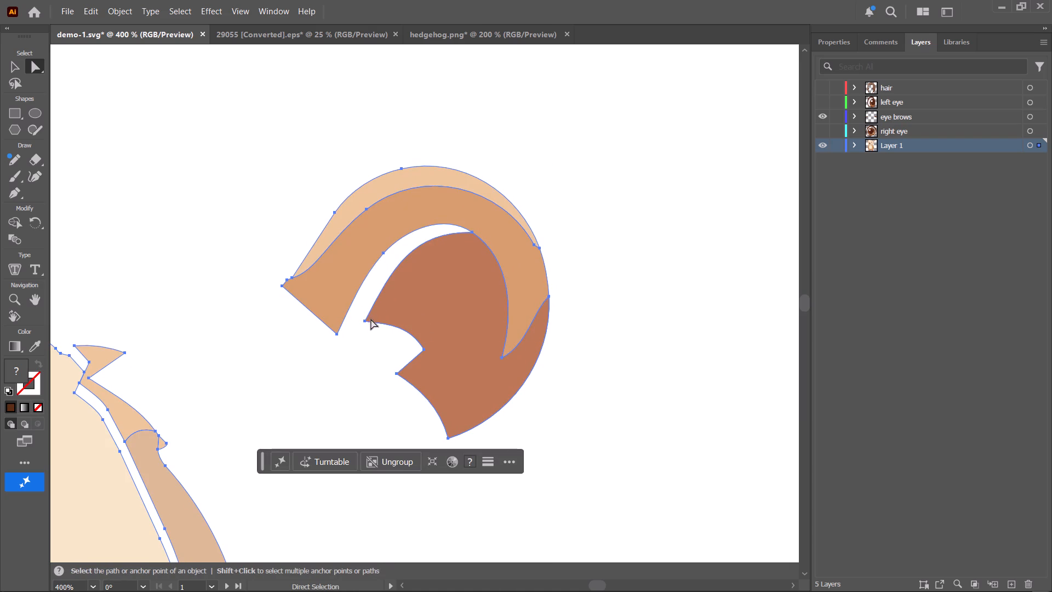
pyautogui.moveTo(365, 321); pyautogui.dragTo(355, 317)
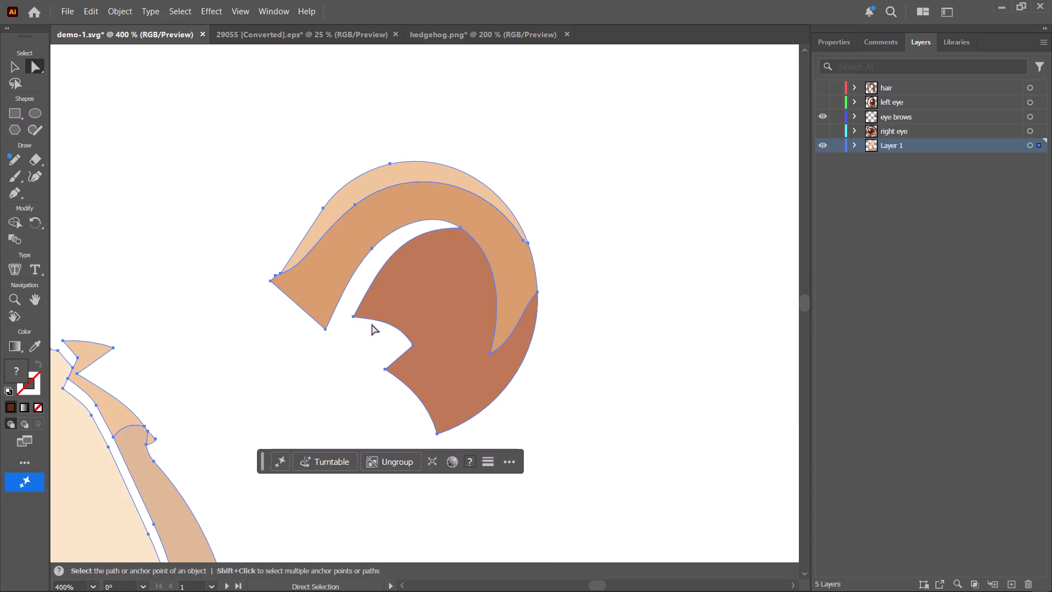
pyautogui.keyDown('shift'); pyautogui.click(363, 311); pyautogui.keyUp('shift')
pyautogui.keyDown('shift'); pyautogui.click(363, 312); pyautogui.keyUp('shift')
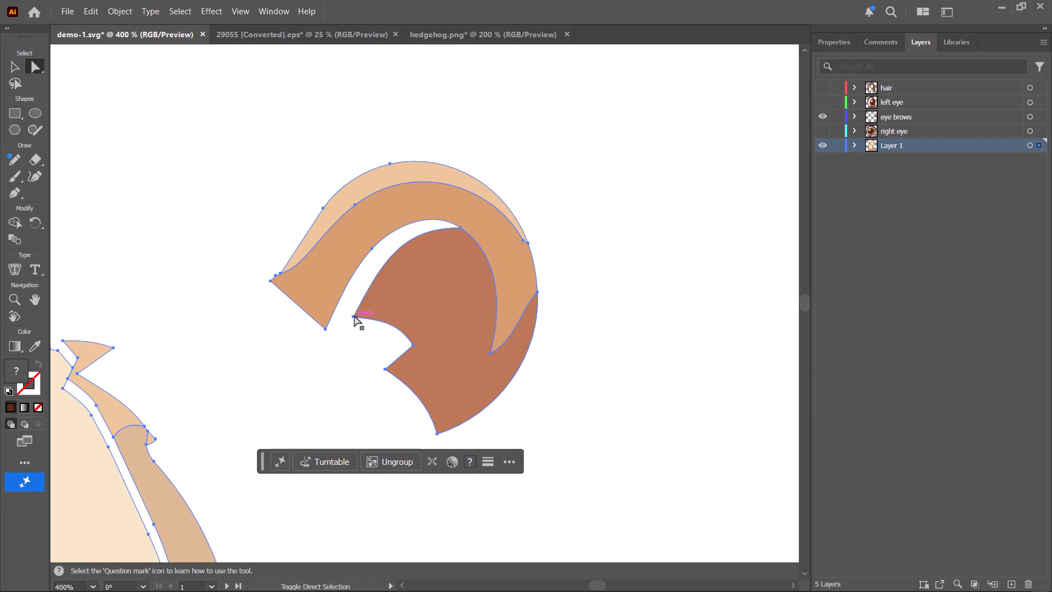
pyautogui.keyDown('shift'); pyautogui.doubleClick(355, 316); pyautogui.keyUp('shift')
pyautogui.keyDown('shift'); pyautogui.moveTo(355, 316); pyautogui.dragTo(343, 311); pyautogui.keyUp('shift')
# Bulge the inner ear shape's upper-left edge outward with its curve handle and nudge the shape into place against the ear rim.
pyautogui.keyDown('shift'); pyautogui.click(368, 290); pyautogui.keyUp('shift')
pyautogui.keyDown('shift'); pyautogui.click(381, 269); pyautogui.keyUp('shift')
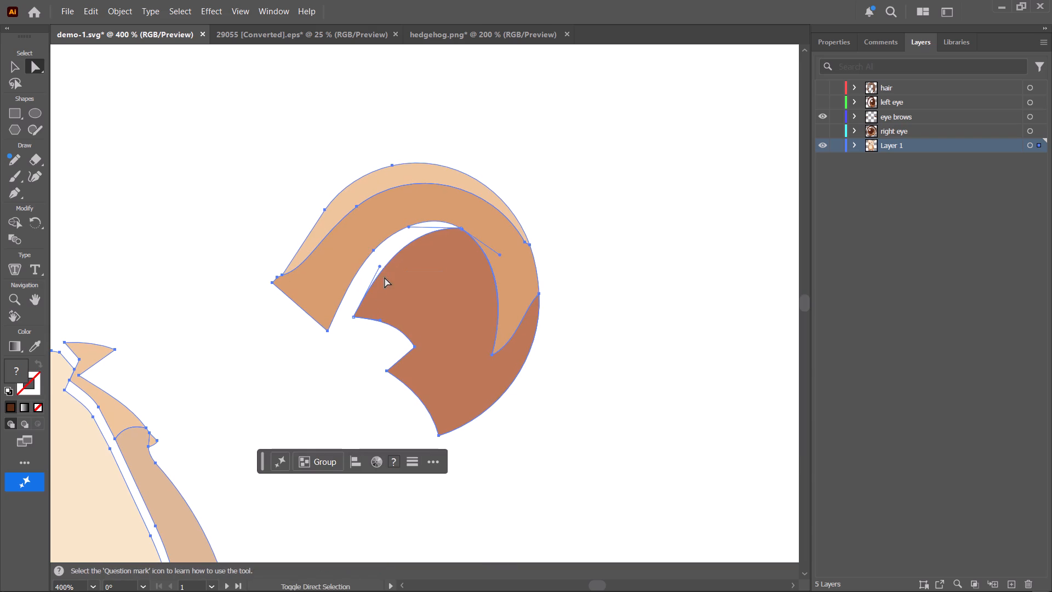
pyautogui.keyDown('shift'); pyautogui.moveTo(381, 265); pyautogui.dragTo(367, 266); pyautogui.keyUp('shift')
pyautogui.keyDown('shift'); pyautogui.moveTo(420, 266); pyautogui.dragTo(410, 261); pyautogui.keyUp('shift')
pyautogui.keyDown('shift'); pyautogui.moveTo(413, 261); pyautogui.dragTo(427, 270); pyautogui.keyUp('shift')
pyautogui.keyDown('shift'); pyautogui.moveTo(416, 269); pyautogui.dragTo(428, 280); pyautogui.keyUp('shift')
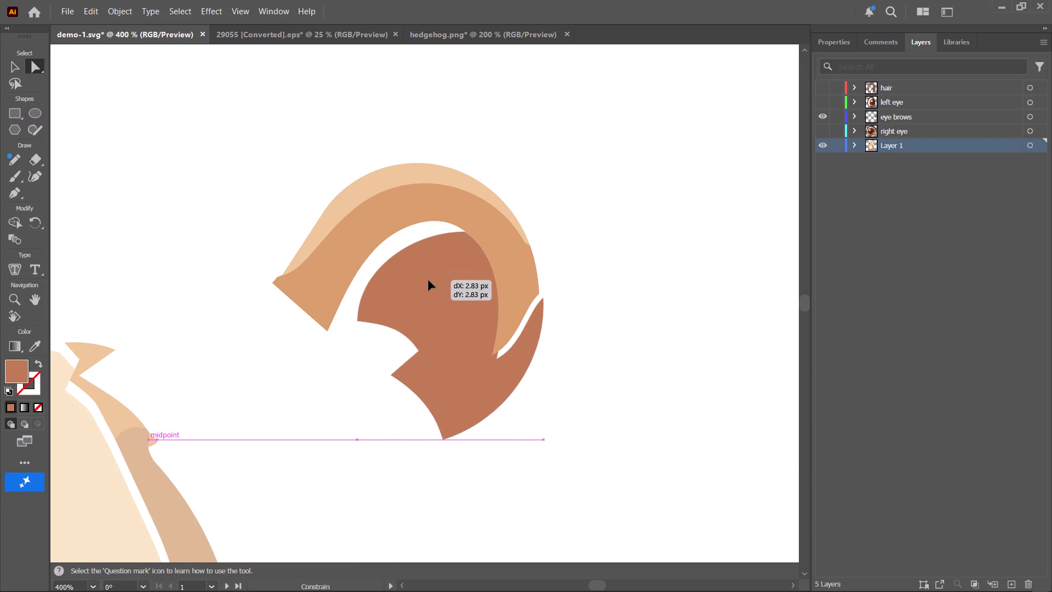
pyautogui.keyDown('shift'); pyautogui.moveTo(428, 280); pyautogui.dragTo(425, 277); pyautogui.keyUp('shift')
# Round the corners of the inner ear shape to a radius of about 2.3 px, then clear the selection.
pyautogui.keyDown('shift'); pyautogui.moveTo(458, 239); pyautogui.dragTo(454, 238); pyautogui.keyUp('shift')
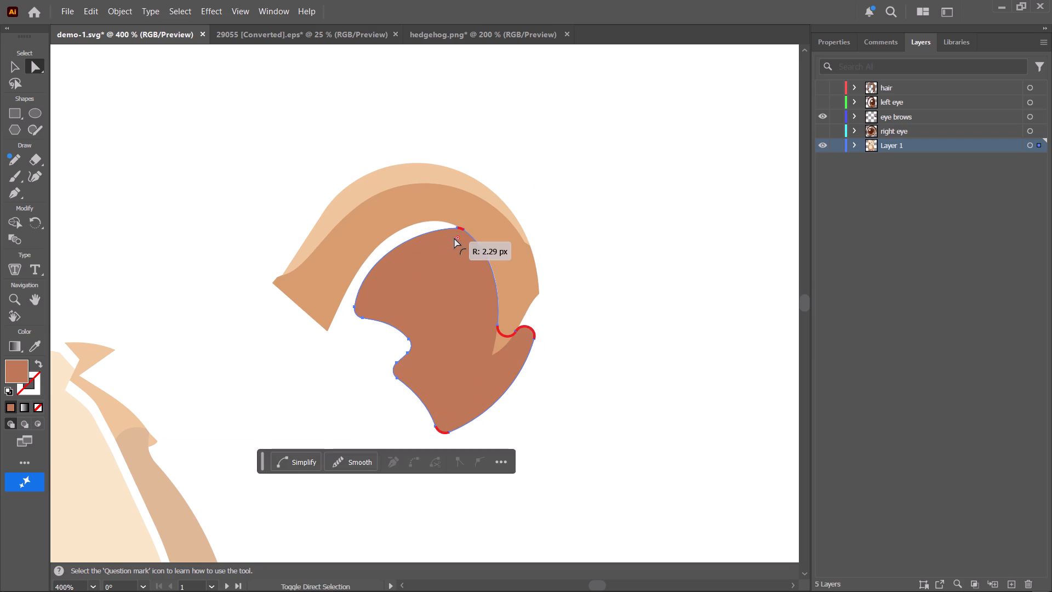
pyautogui.keyDown('shift'); pyautogui.moveTo(454, 238); pyautogui.dragTo(428, 228); pyautogui.keyUp('shift')
pyautogui.click(629, 320)
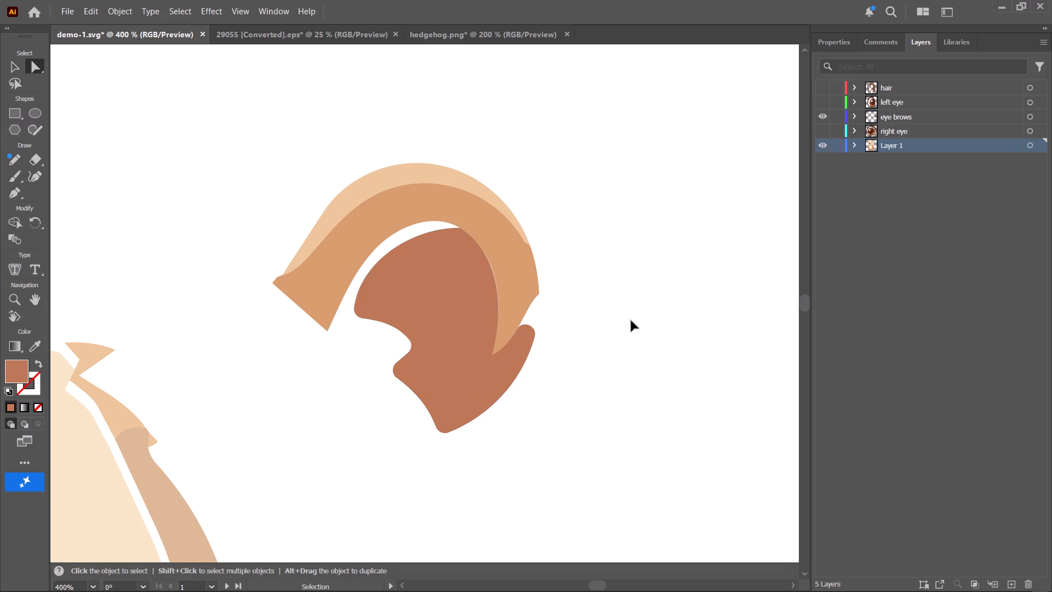
# Undo the corner rounding on the inner ear shape.
pyautogui.hotkey('ctrl', 'z')
# Pull the curve handle of the inner ear shape's top anchor up and outward so its upper edge tucks under the rim.
pyautogui.click(375, 276)
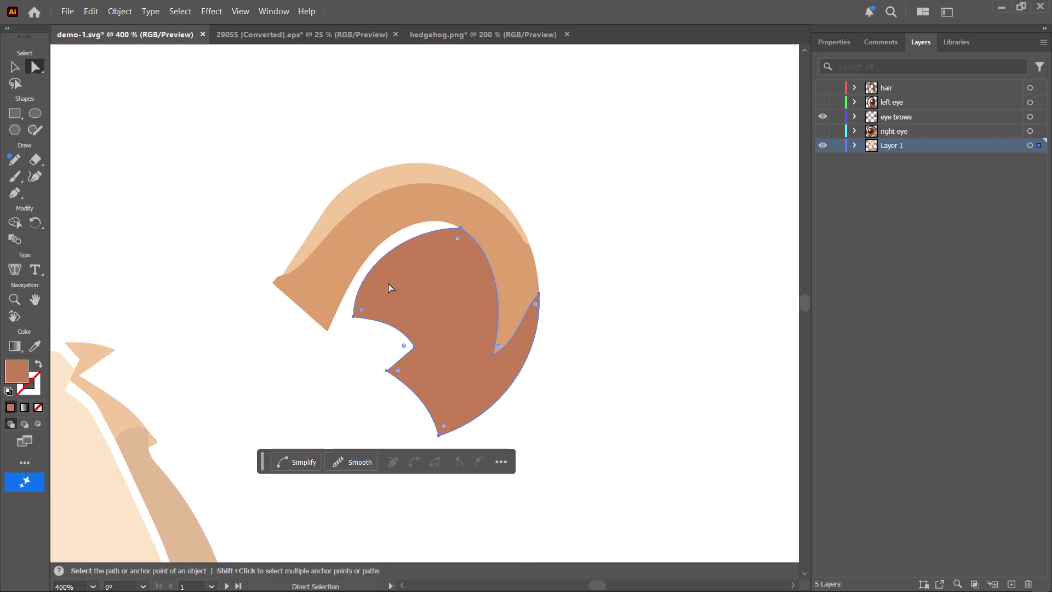
pyautogui.click(385, 283)
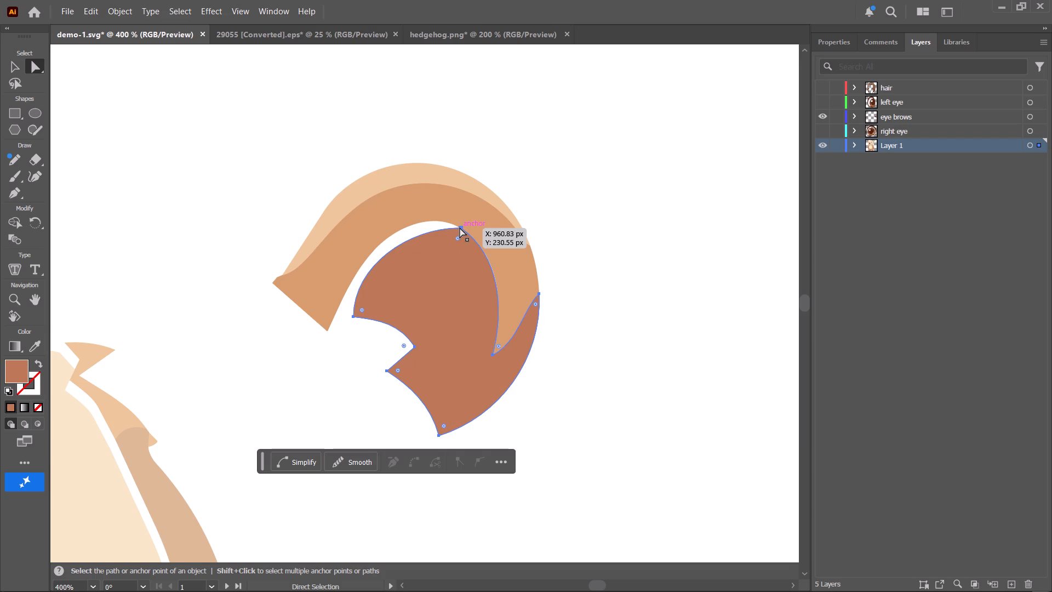
pyautogui.click(460, 227)
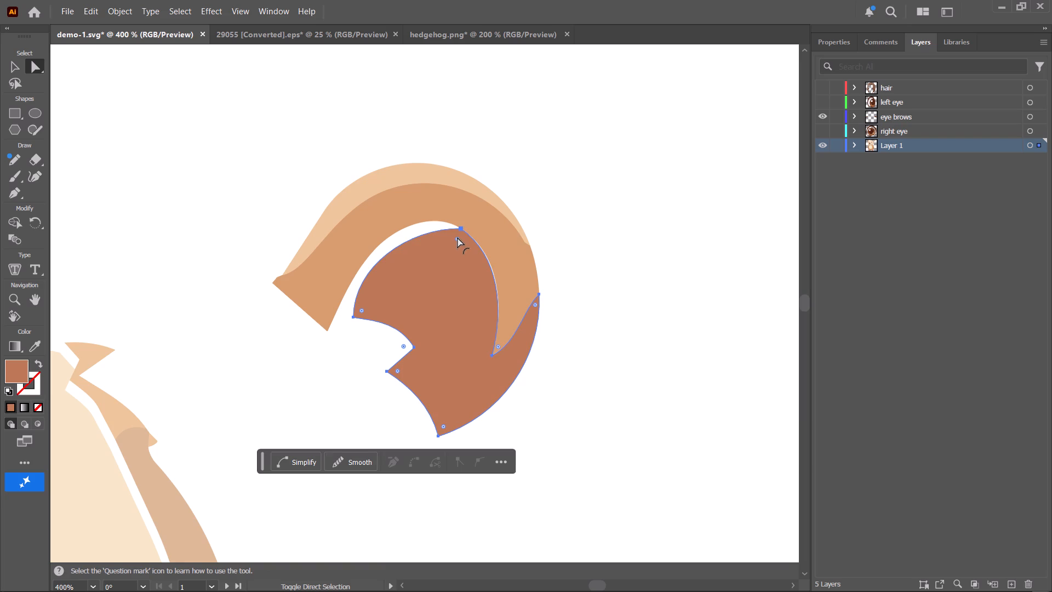
pyautogui.keyDown('shift'); pyautogui.moveTo(461, 227); pyautogui.dragTo(453, 229); pyautogui.keyUp('shift')
pyautogui.keyDown('shift'); pyautogui.moveTo(409, 227); pyautogui.dragTo(398, 197); pyautogui.keyUp('shift')
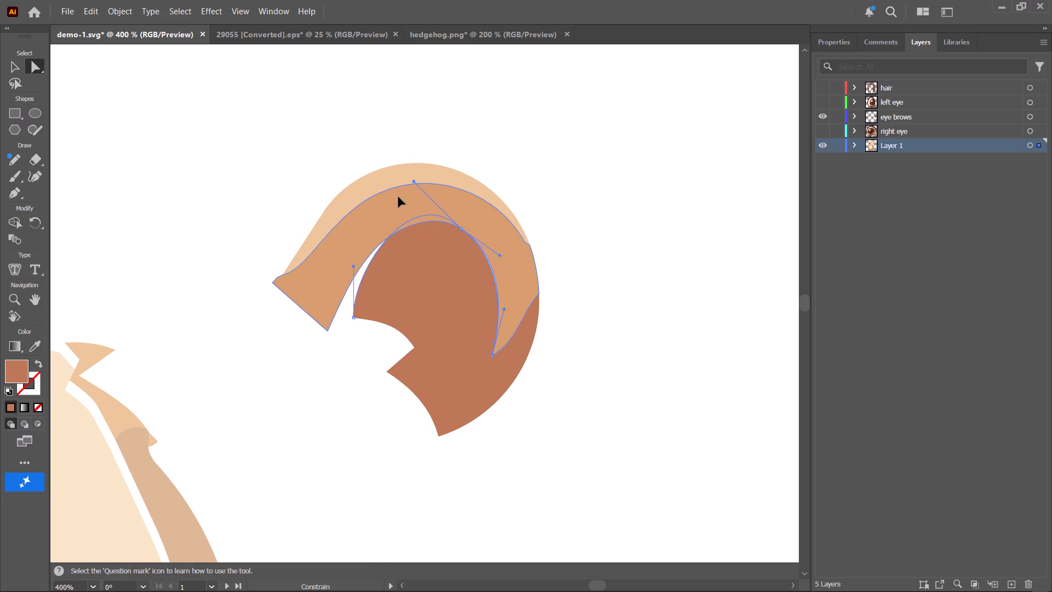
pyautogui.keyDown('shift'); pyautogui.moveTo(398, 197); pyautogui.dragTo(393, 193); pyautogui.keyUp('shift')
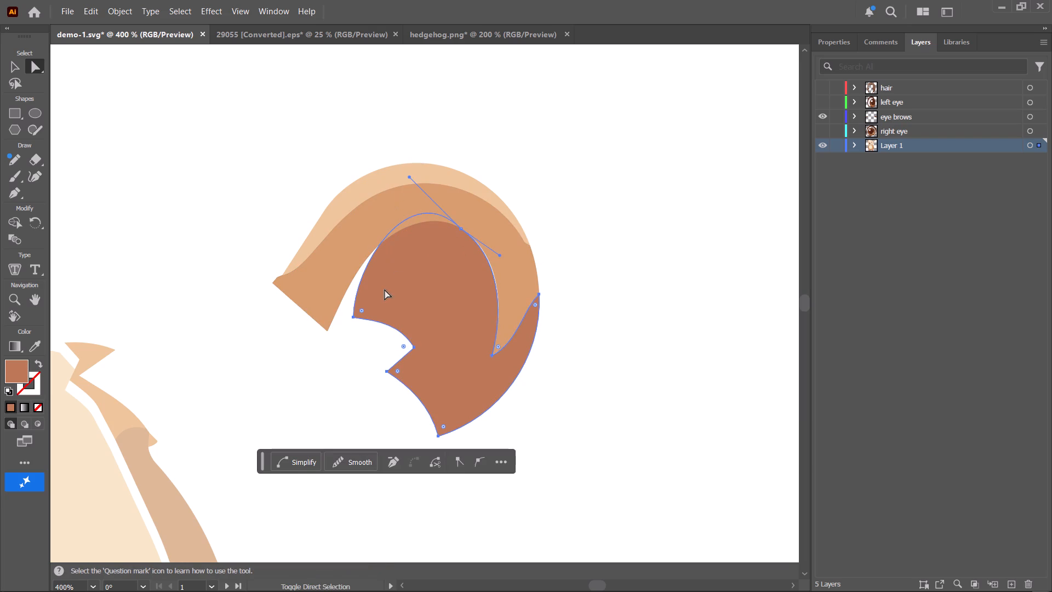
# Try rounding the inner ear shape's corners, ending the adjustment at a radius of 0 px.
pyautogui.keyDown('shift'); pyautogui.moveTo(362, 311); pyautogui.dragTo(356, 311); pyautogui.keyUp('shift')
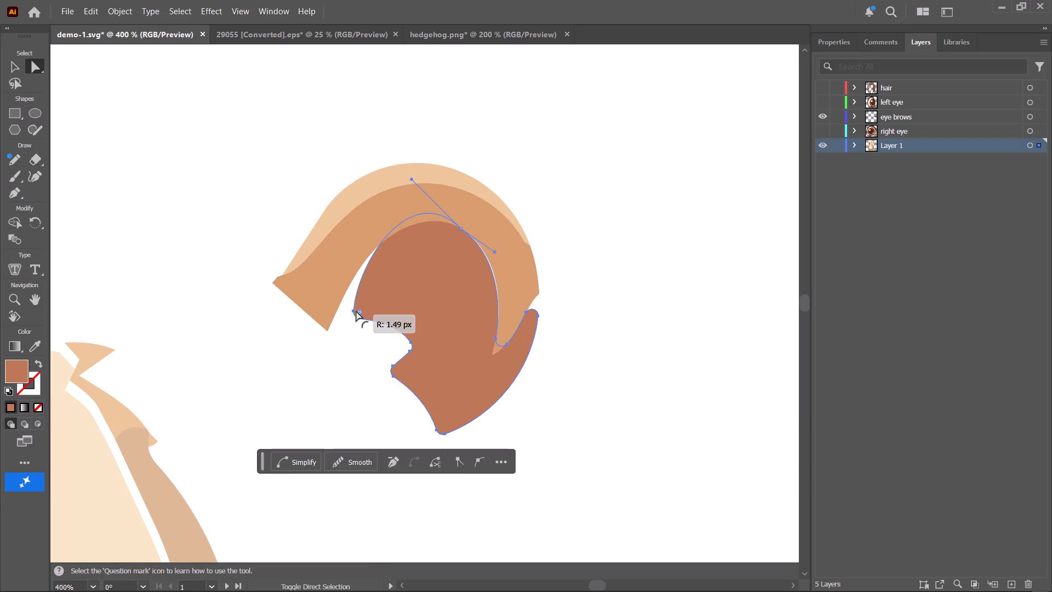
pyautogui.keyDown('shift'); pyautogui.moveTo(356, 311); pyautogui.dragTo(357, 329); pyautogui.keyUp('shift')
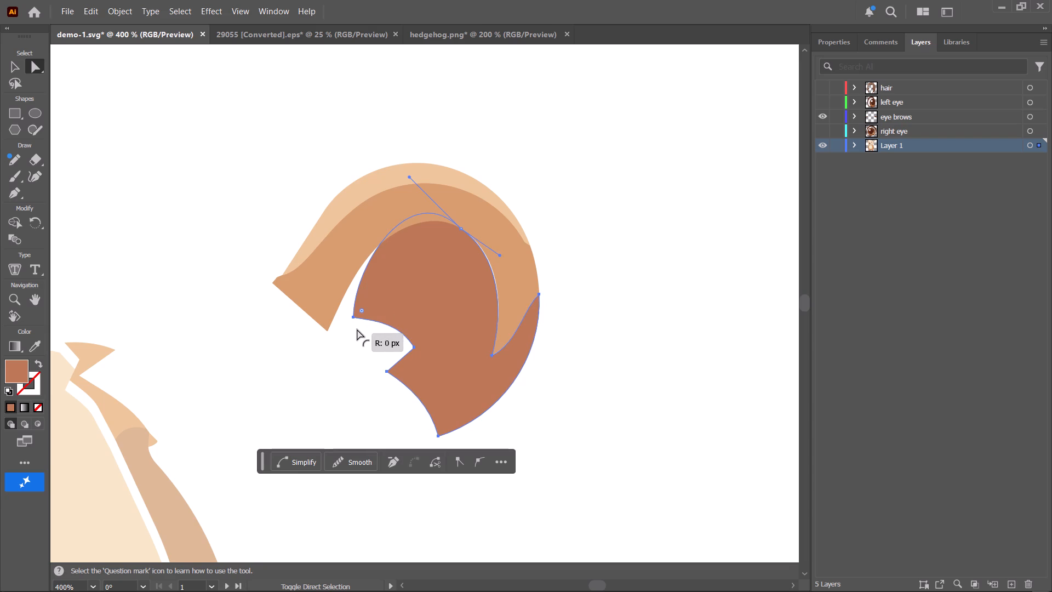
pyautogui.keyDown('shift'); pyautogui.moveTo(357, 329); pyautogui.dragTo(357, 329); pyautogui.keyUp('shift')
# Swing the left corner anchor's curve handle outward to bulge the inner ear's left edge under the rim, and clear the selection.
pyautogui.keyDown('shift'); pyautogui.click(380, 294); pyautogui.keyUp('shift')
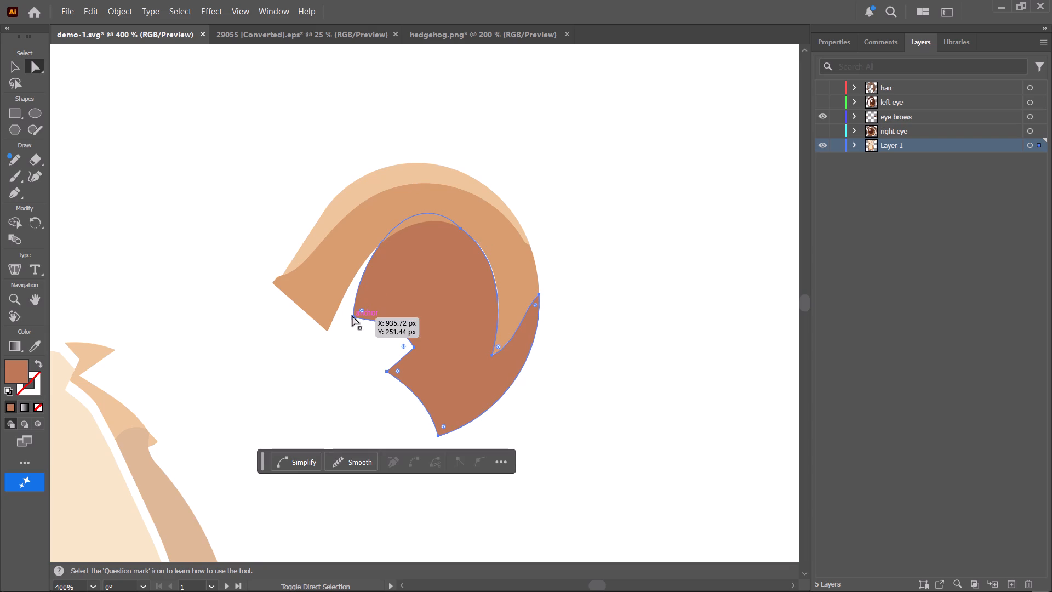
pyautogui.keyDown('shift'); pyautogui.moveTo(353, 317); pyautogui.dragTo(353, 263); pyautogui.keyUp('shift')
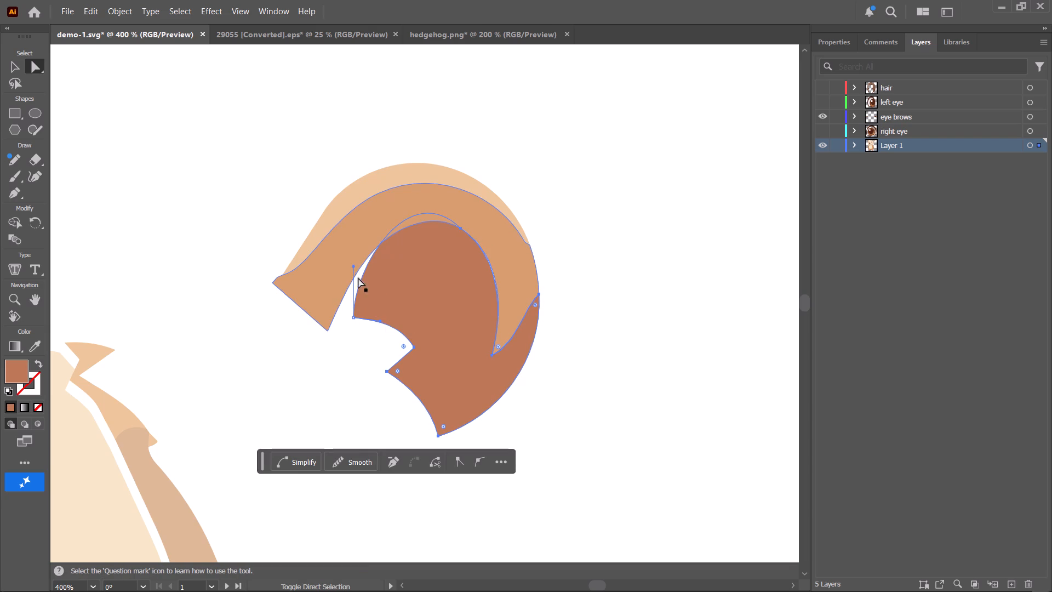
pyautogui.keyDown('shift'); pyautogui.moveTo(353, 265); pyautogui.dragTo(328, 304); pyautogui.keyUp('shift')
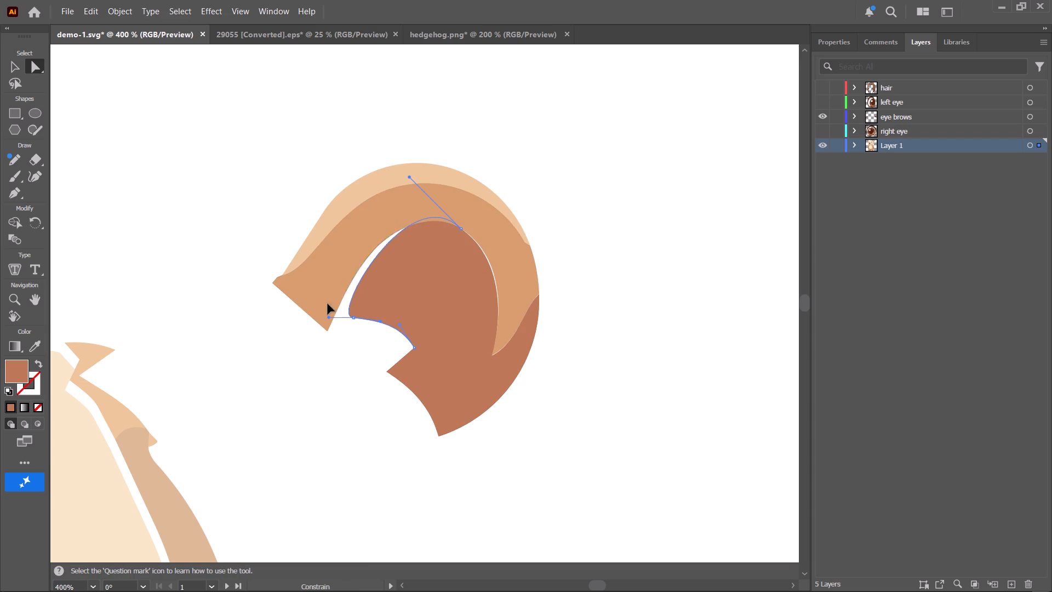
pyautogui.keyDown('shift'); pyautogui.moveTo(328, 304); pyautogui.dragTo(324, 255); pyautogui.keyUp('shift')
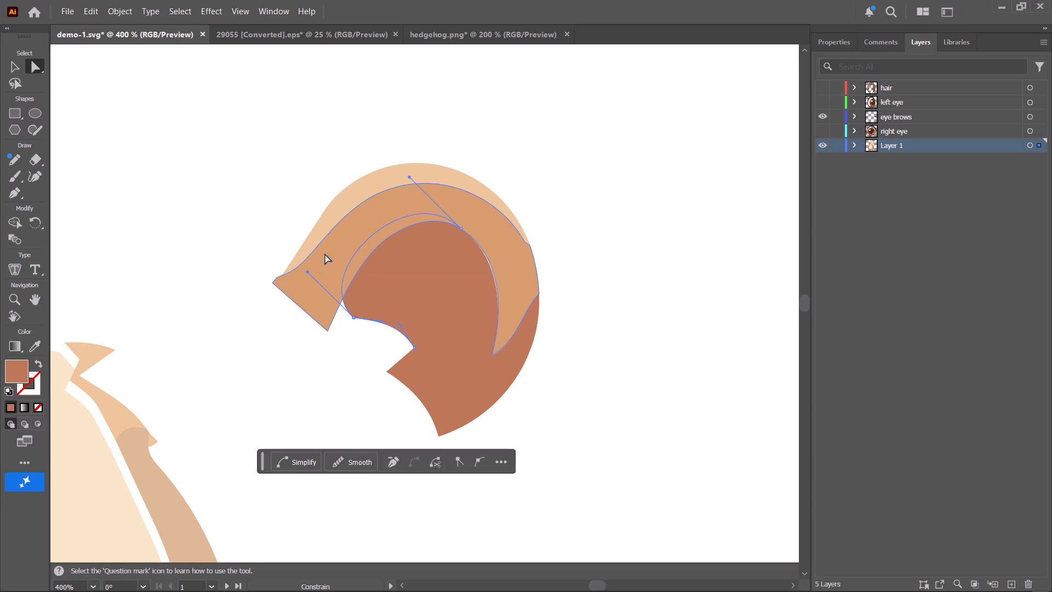
pyautogui.click(676, 222)
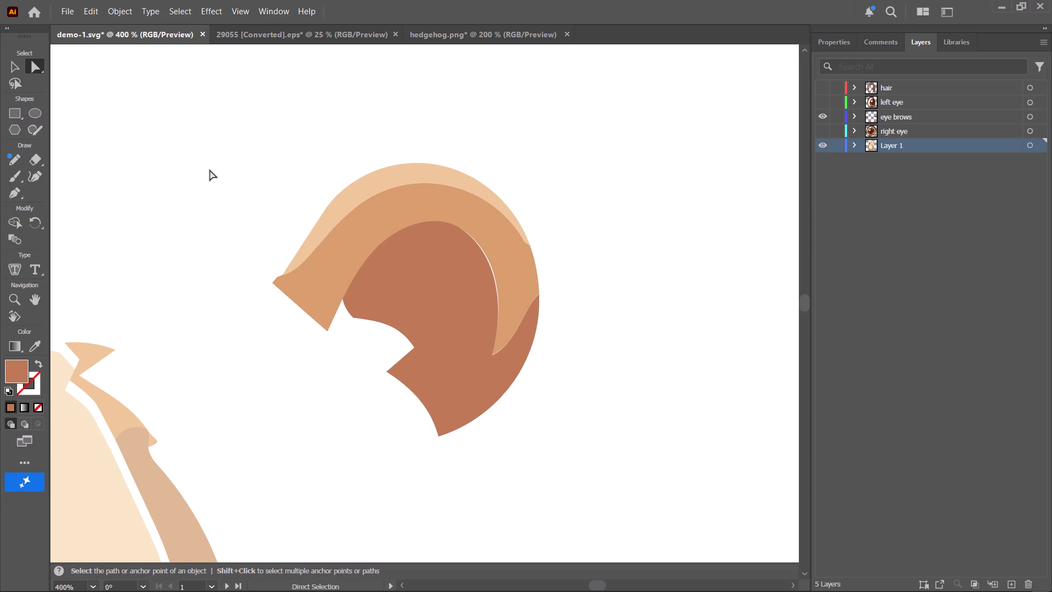
# Select the ear shapes, try ungrouping them, and add a new sublayer inside Layer 1.
pyautogui.moveTo(203, 166); pyautogui.dragTo(668, 442)
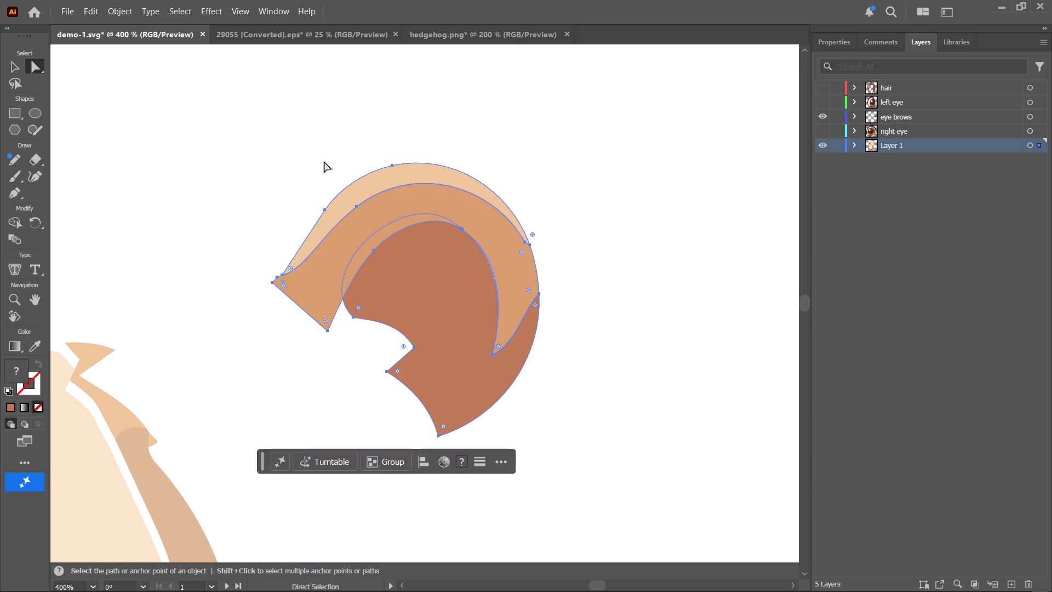
pyautogui.click(285, 149)
pyautogui.moveTo(249, 122); pyautogui.dragTo(693, 444)
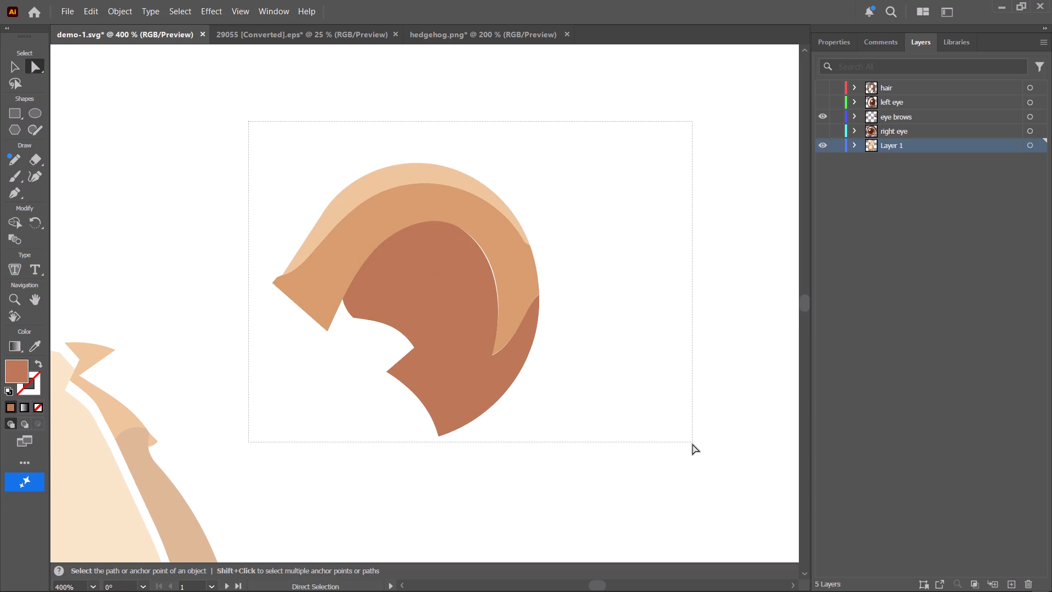
pyautogui.moveTo(693, 444); pyautogui.dragTo(689, 455)
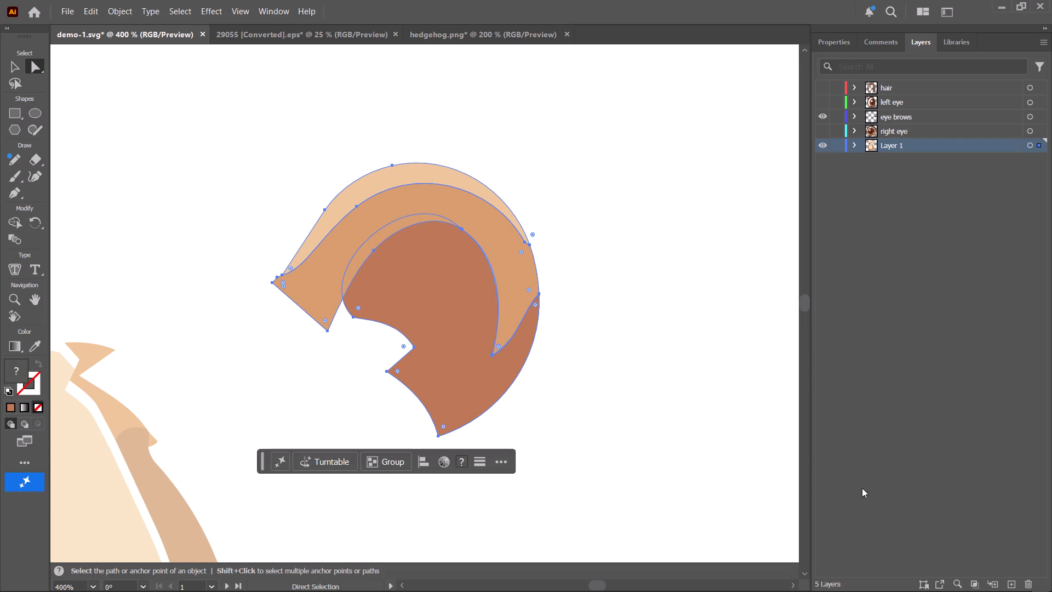
pyautogui.keyDown('ctrl'); pyautogui.keyDown('shift'); pyautogui.click(738, 339); pyautogui.keyUp('shift'); pyautogui.keyUp('ctrl')
pyautogui.hotkey('ctrl', 'shift', 'g')
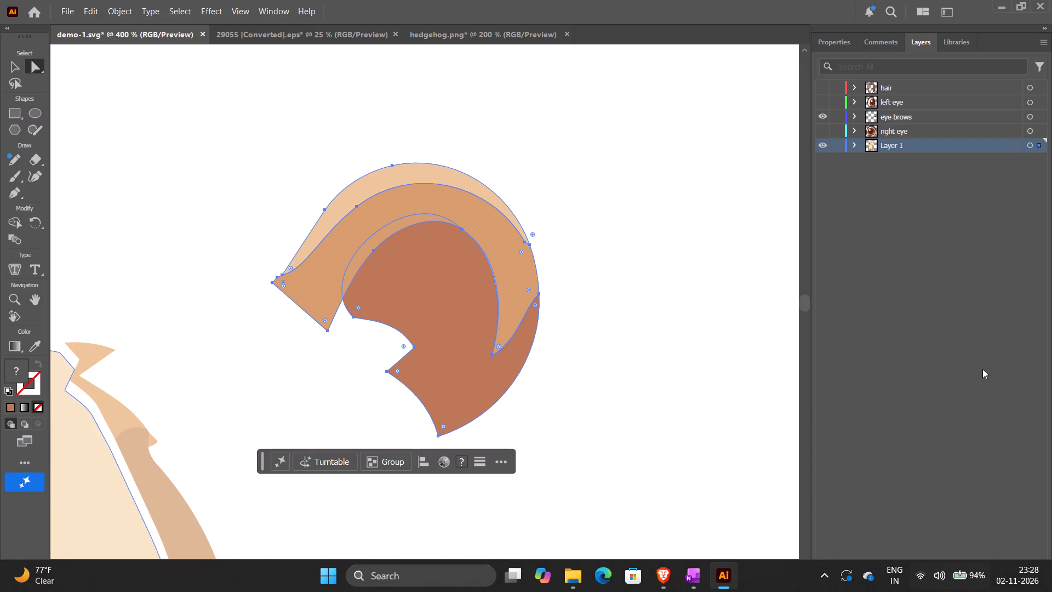
pyautogui.click(994, 583)
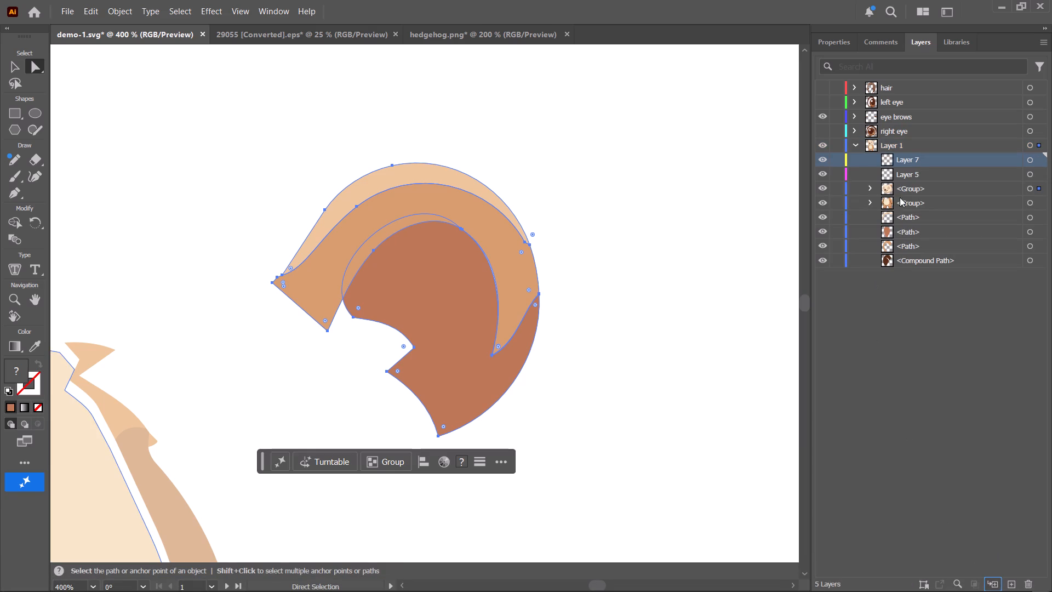
pyautogui.click(939, 346)
pyautogui.doubleClick(951, 439)
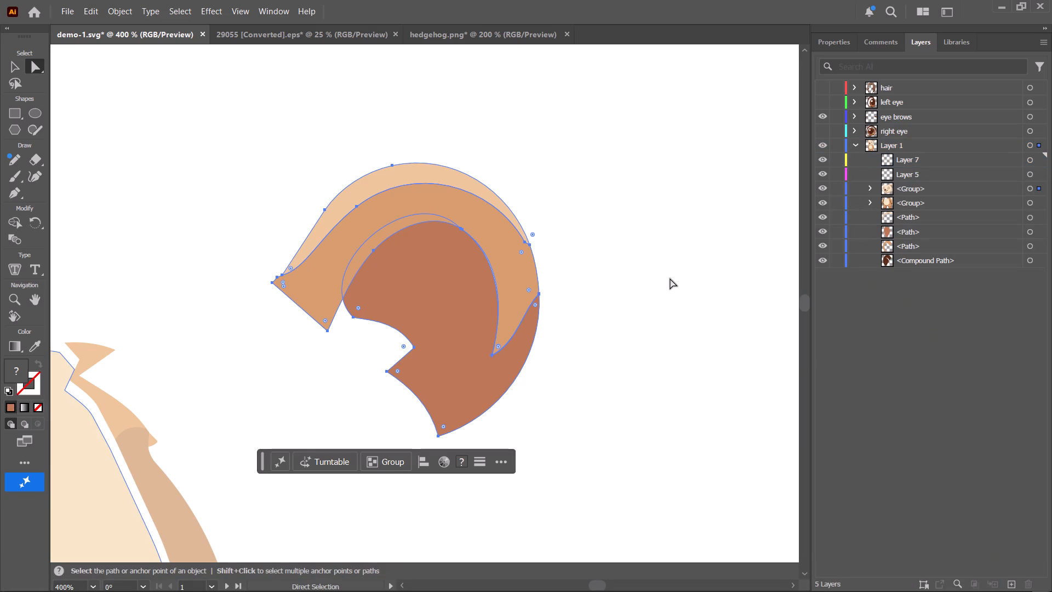
pyautogui.click(656, 266)
pyautogui.click(658, 266)
pyautogui.click(851, 142)
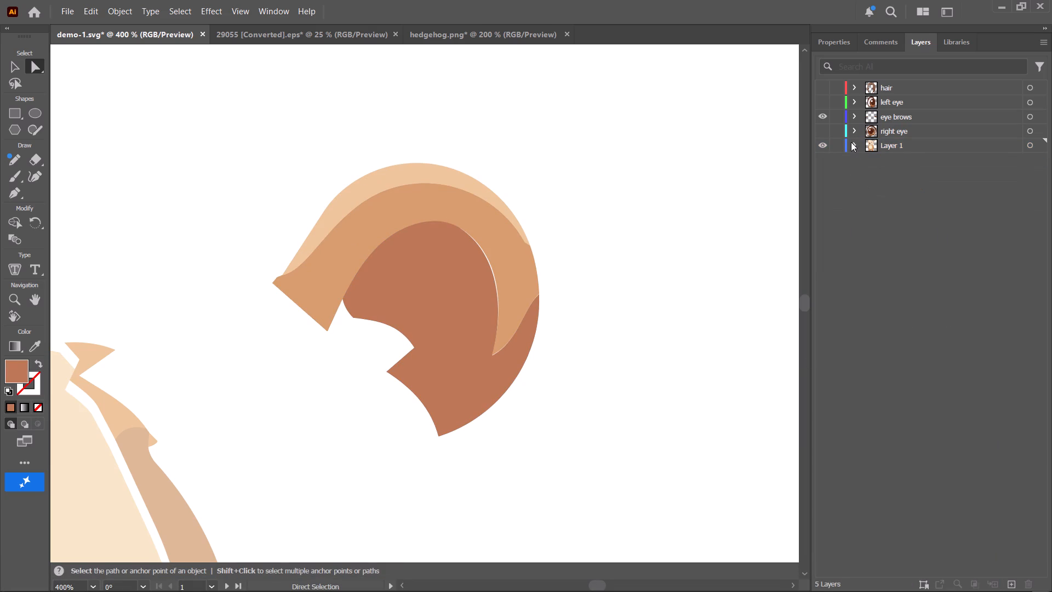
# Create a new top-level layer directly above Layer 1 and move the ear shapes into it by cutting and pasting.
pyautogui.click(1014, 583)
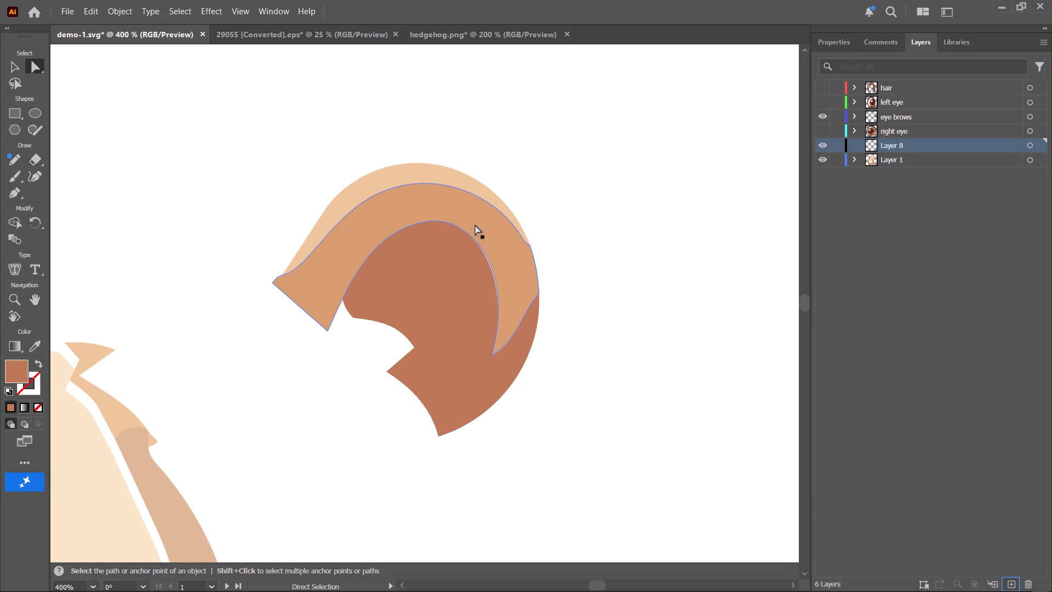
pyautogui.moveTo(207, 147); pyautogui.dragTo(689, 457)
pyautogui.hotkey('ctrl', 'x')
pyautogui.click(901, 139)
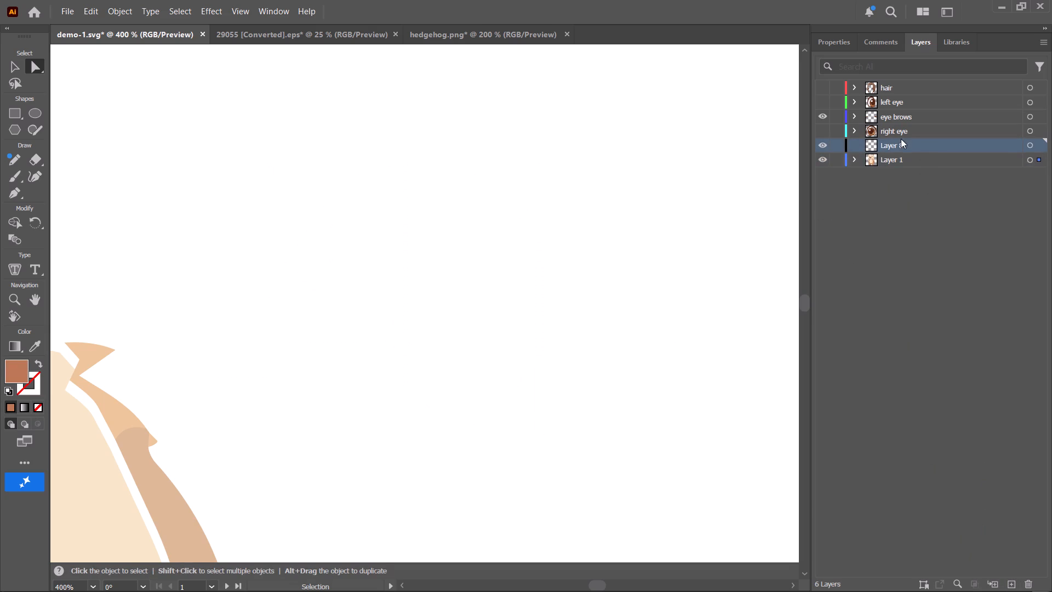
pyautogui.hotkey('ctrl', 'v')
pyautogui.hotkey('ctrl', 'v')
pyautogui.hotkey('ctrl', 'v')
pyautogui.hotkey('ctrl', 'z')
pyautogui.hotkey('ctrl', 'c')
pyautogui.hotkey('ctrl', 'c')
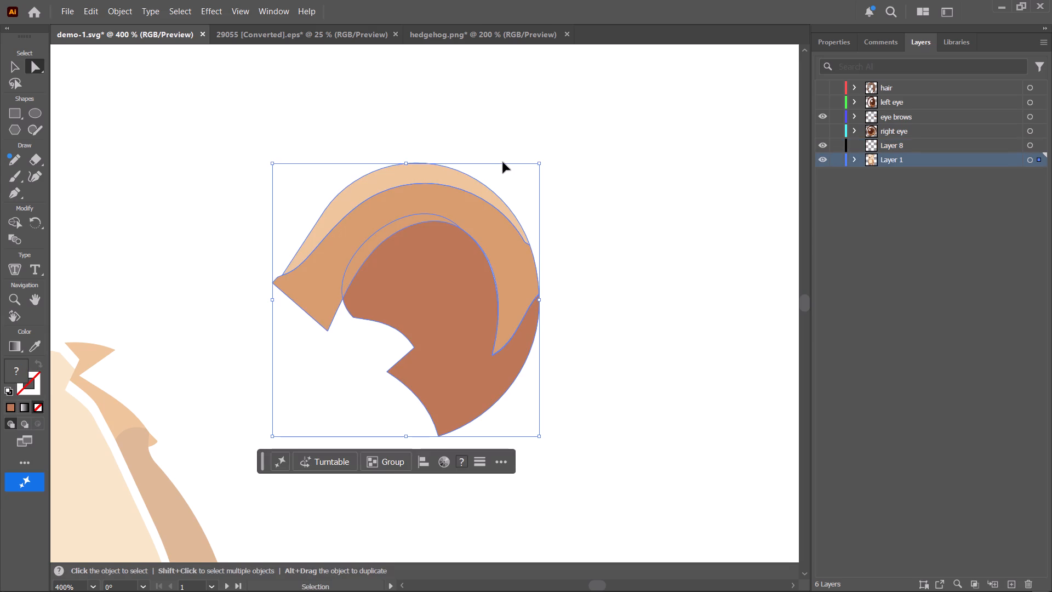
pyautogui.hotkey('ctrl', 'x')
pyautogui.click(873, 140)
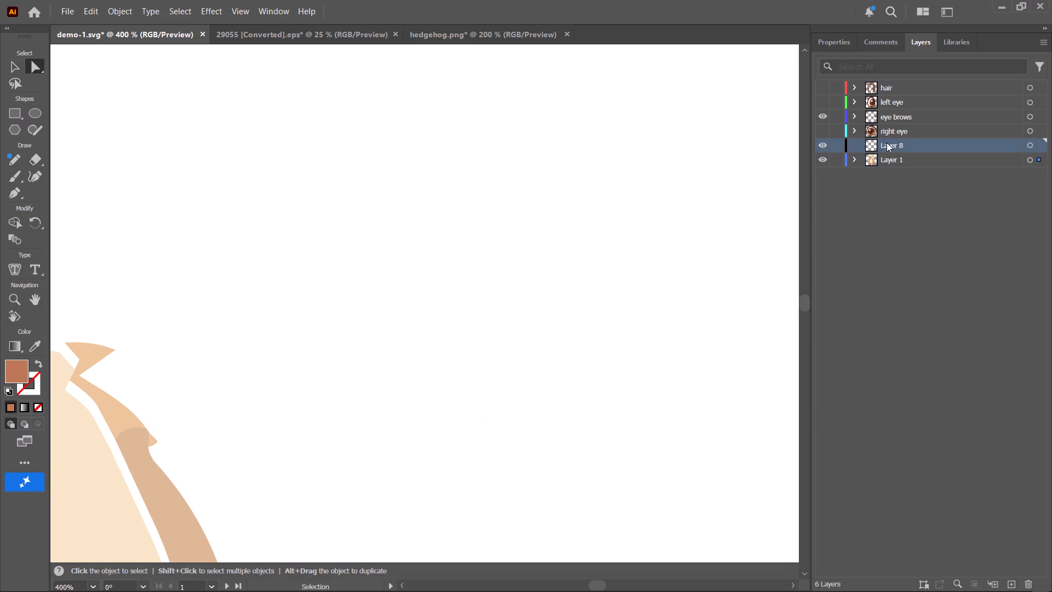
pyautogui.hotkey('ctrl', 'v')
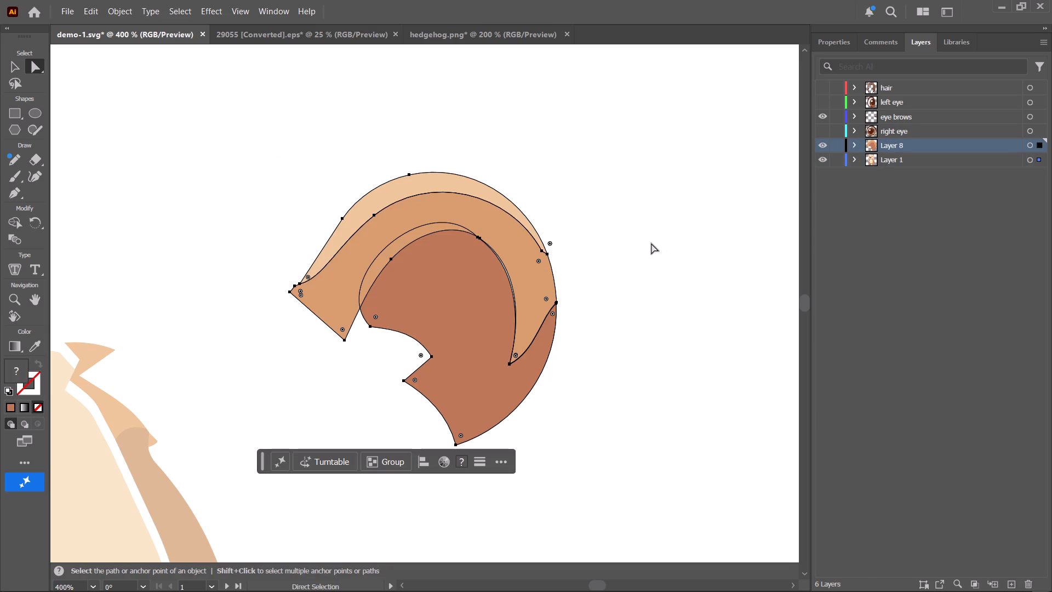
pyautogui.click(651, 244)
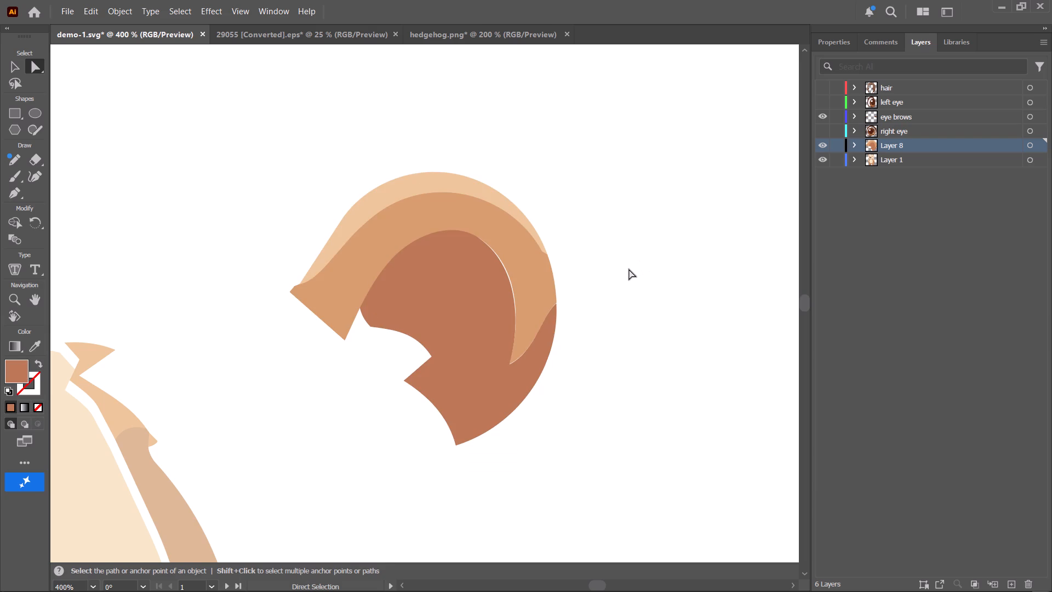
# Rename the ear's new layer as left ear.
pyautogui.keyDown('ctrl'); pyautogui.scroll(-2, 629, 269); pyautogui.keyUp('ctrl')
pyautogui.hotkey('ctrl', '-')
pyautogui.hotkey('ctrl', '-')
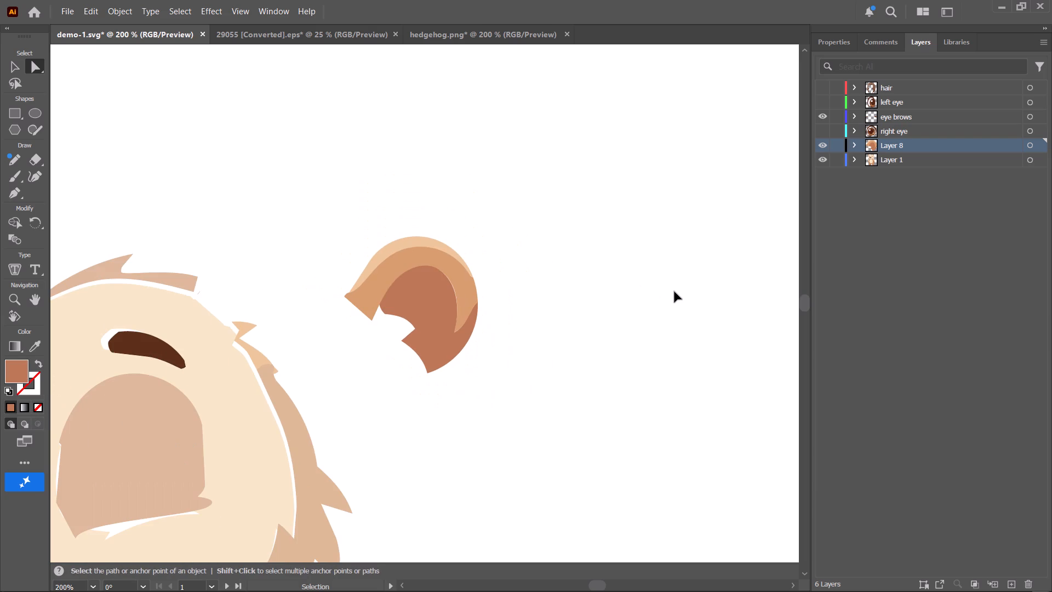
pyautogui.doubleClick(912, 144)
pyautogui.press('BackSpace')
pyautogui.write('lef')
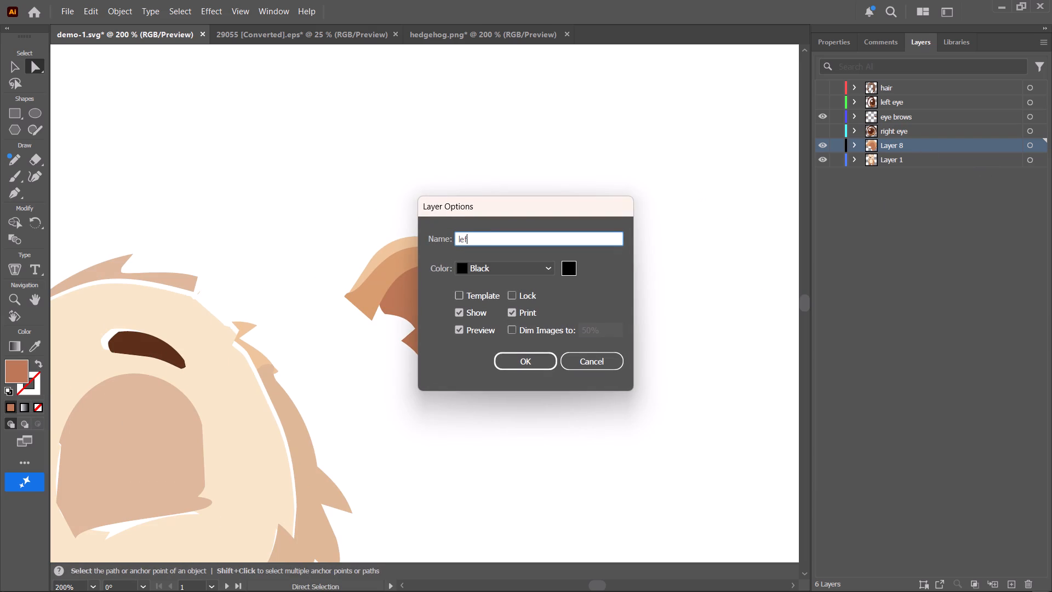
pyautogui.press('t')
pyautogui.press('space')
pyautogui.write('y')
pyautogui.press('BackSpace')
pyautogui.write('ear')
pyautogui.press('Return')
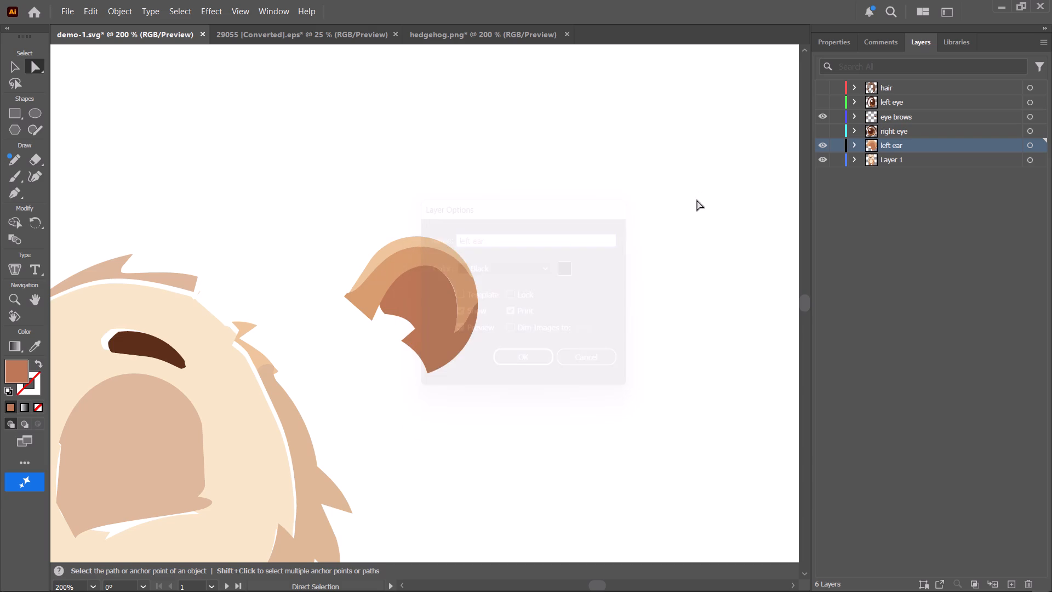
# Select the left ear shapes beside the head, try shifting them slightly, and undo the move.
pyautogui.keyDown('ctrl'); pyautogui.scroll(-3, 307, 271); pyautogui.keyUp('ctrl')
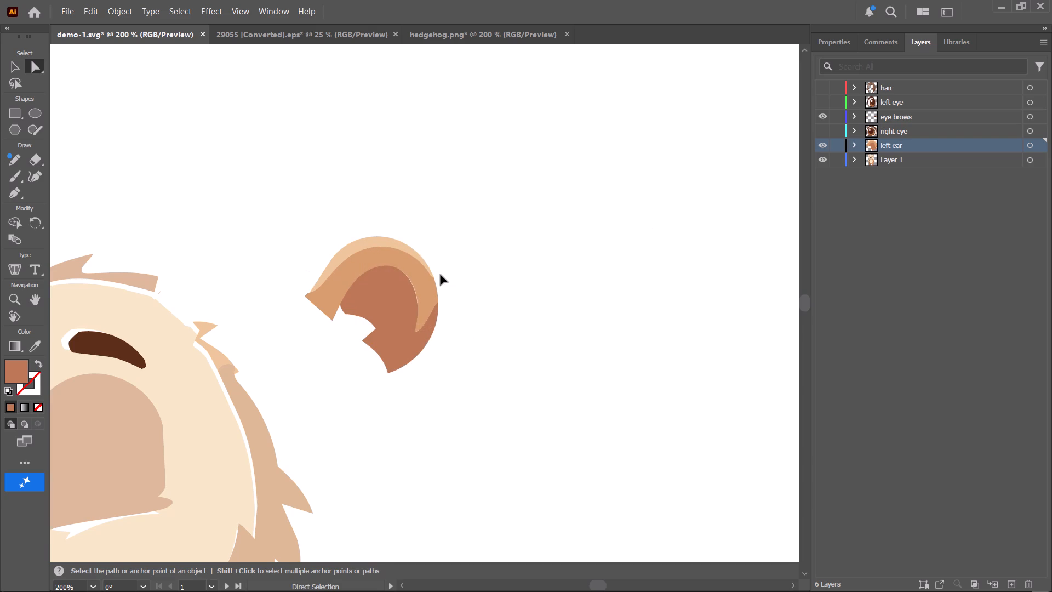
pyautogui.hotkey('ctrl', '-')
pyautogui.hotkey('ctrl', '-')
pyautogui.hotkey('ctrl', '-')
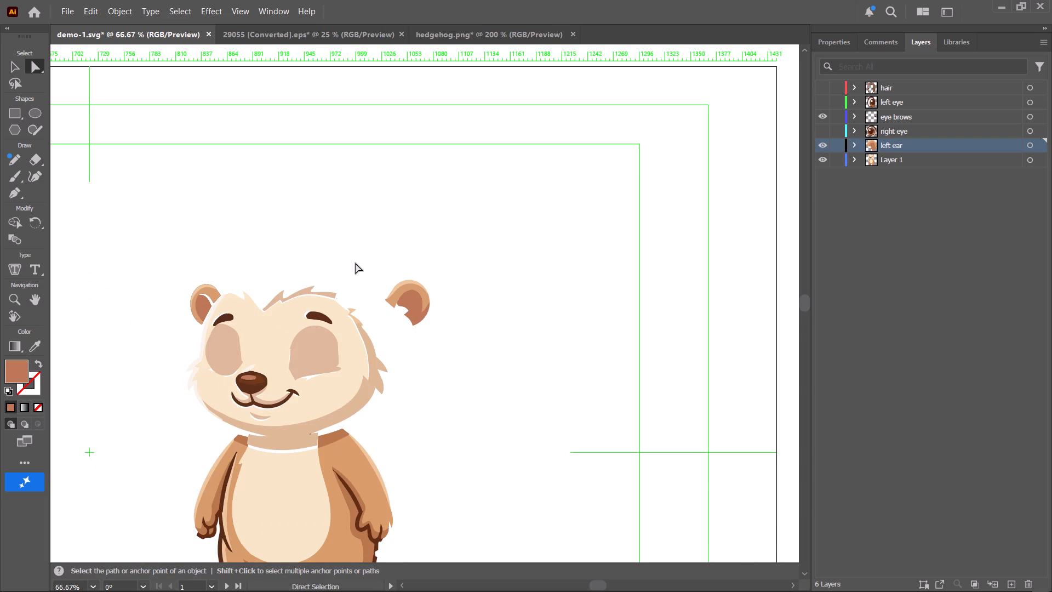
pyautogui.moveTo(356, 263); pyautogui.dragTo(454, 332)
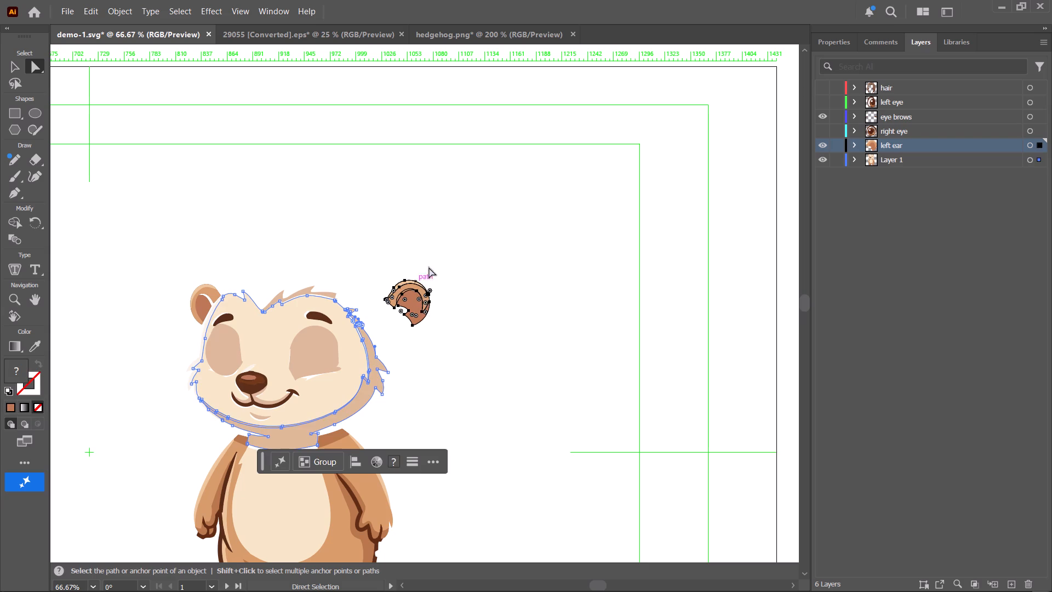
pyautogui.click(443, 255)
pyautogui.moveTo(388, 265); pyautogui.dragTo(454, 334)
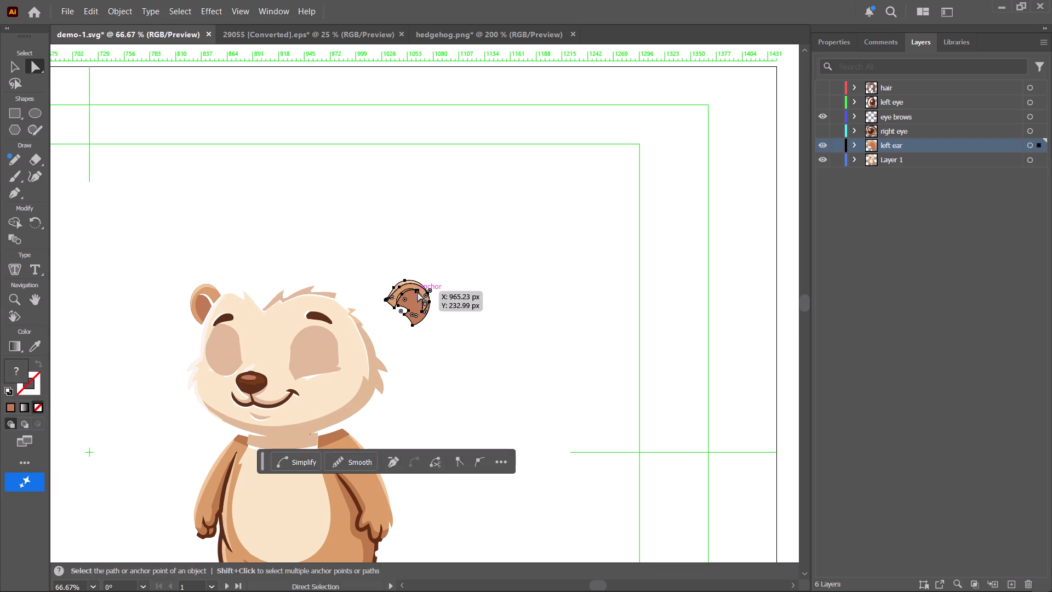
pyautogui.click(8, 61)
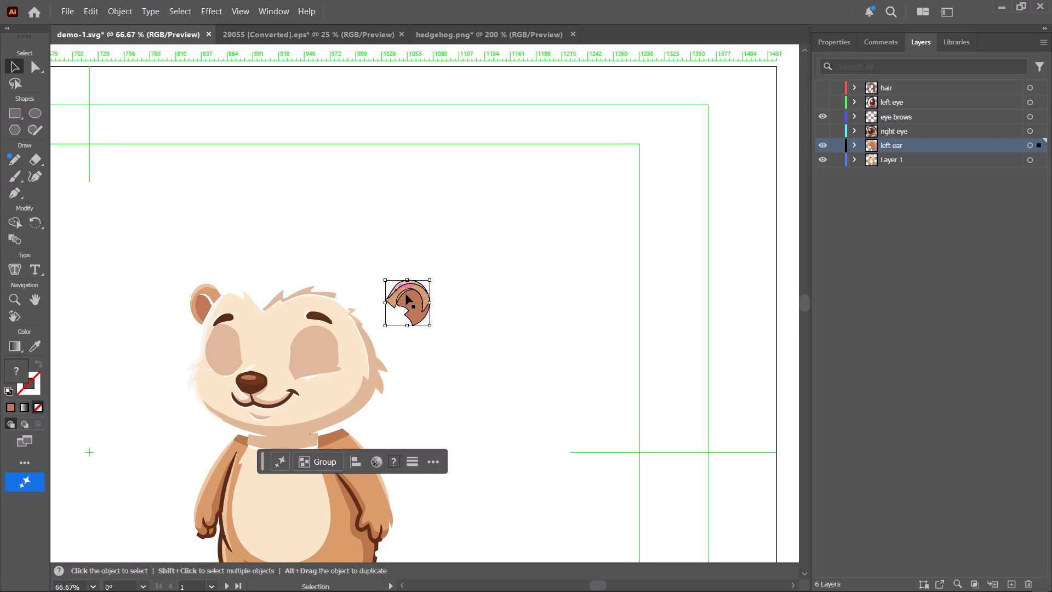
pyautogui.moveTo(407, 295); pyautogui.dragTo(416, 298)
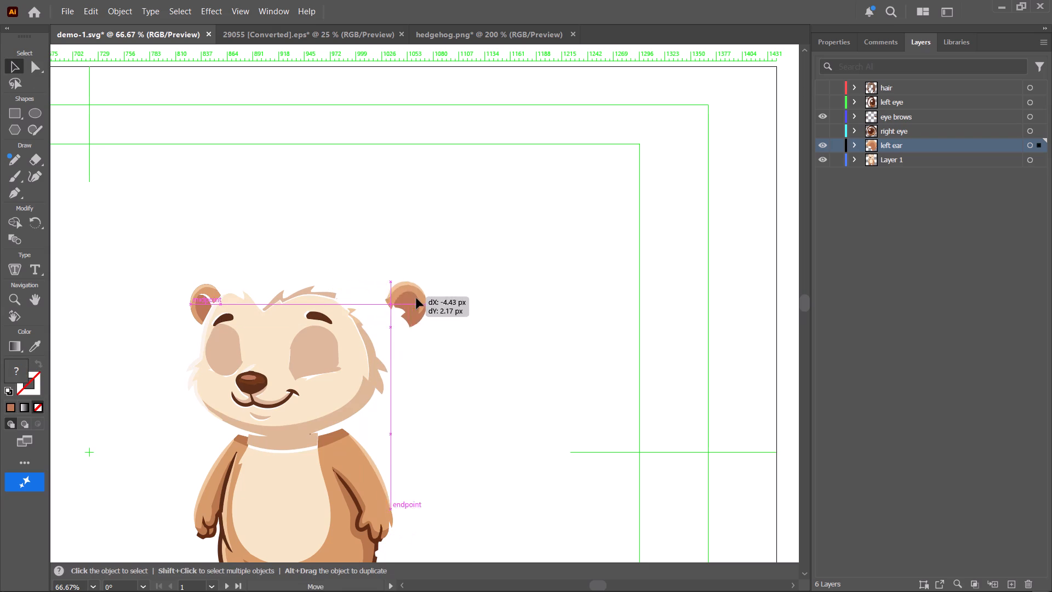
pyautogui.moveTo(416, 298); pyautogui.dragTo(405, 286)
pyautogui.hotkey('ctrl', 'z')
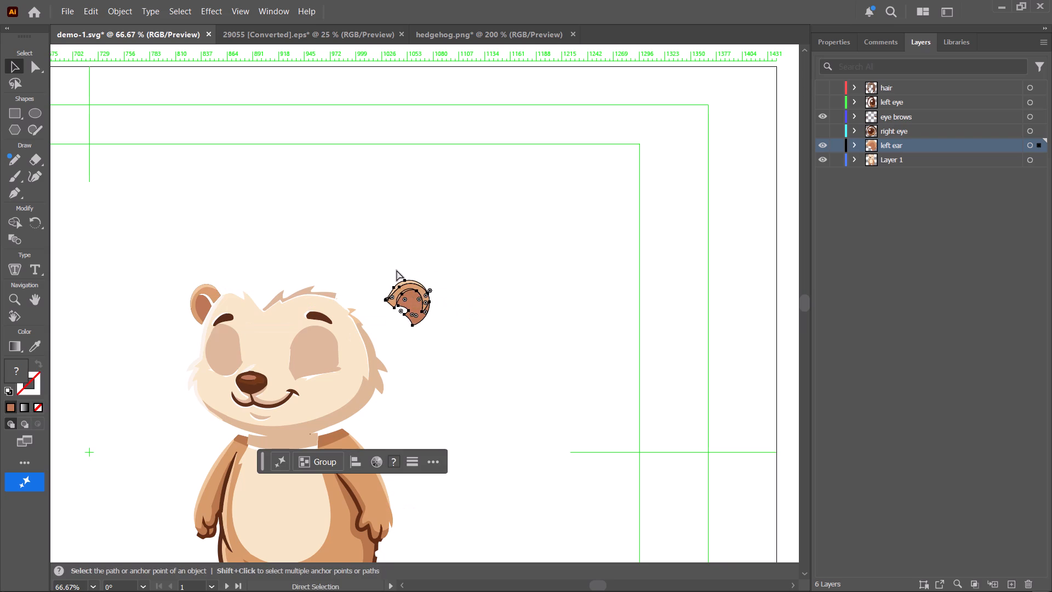
# Select all the left ear shapes and move them closer to the head, just above the eyebrow side of its crown.
pyautogui.click(376, 259)
pyautogui.moveTo(371, 258); pyautogui.dragTo(379, 265)
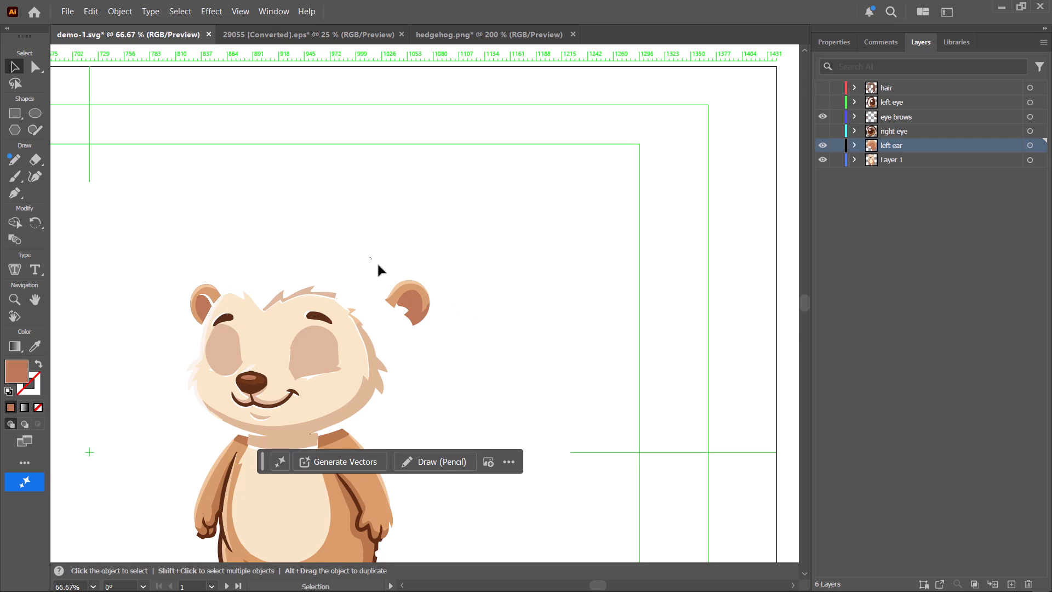
pyautogui.moveTo(379, 265); pyautogui.dragTo(477, 338)
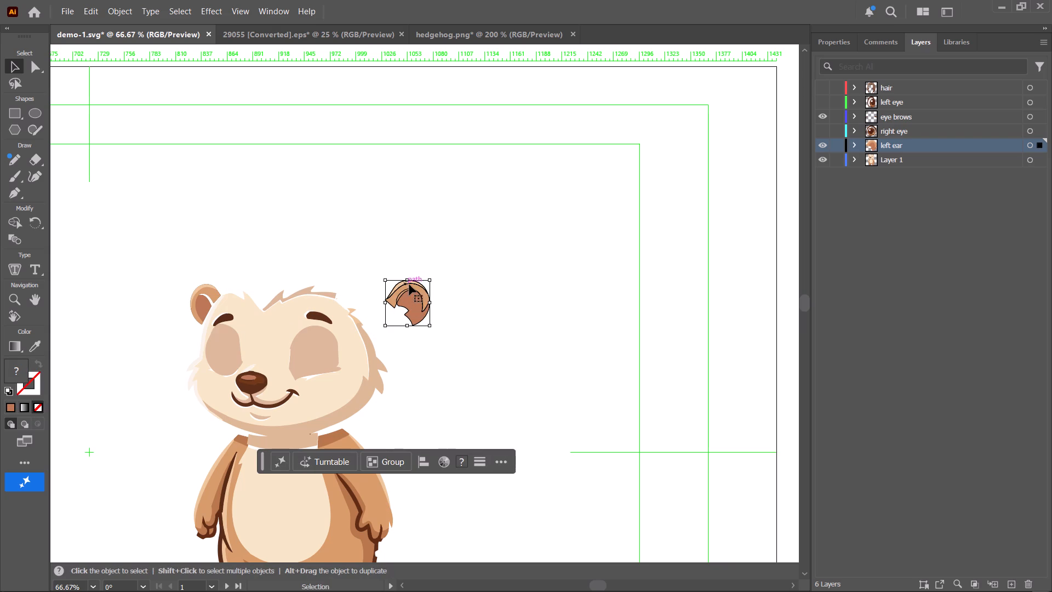
pyautogui.moveTo(410, 284); pyautogui.dragTo(362, 284)
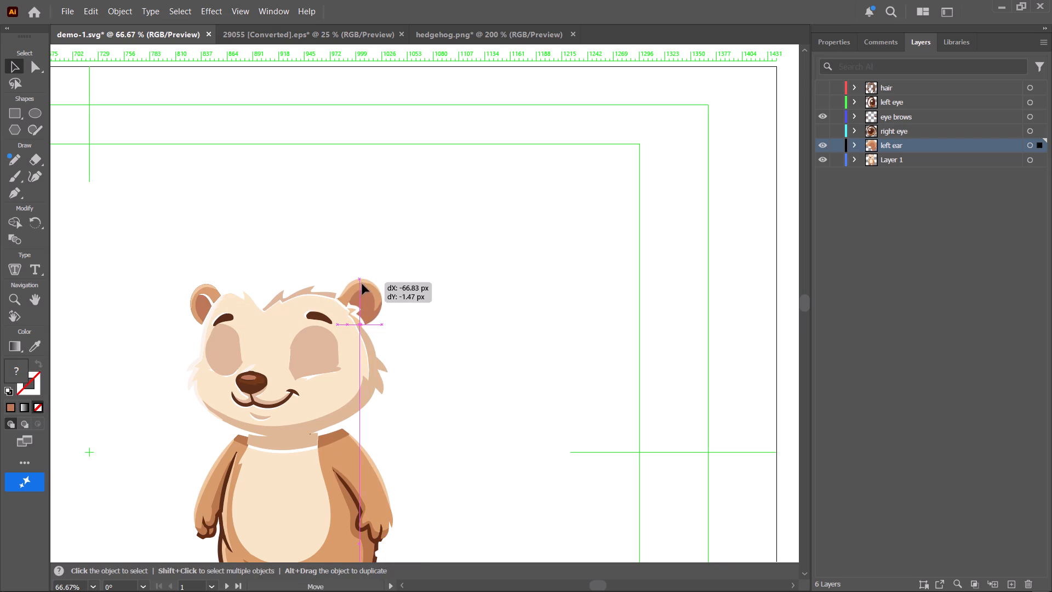
pyautogui.moveTo(362, 284); pyautogui.dragTo(359, 277)
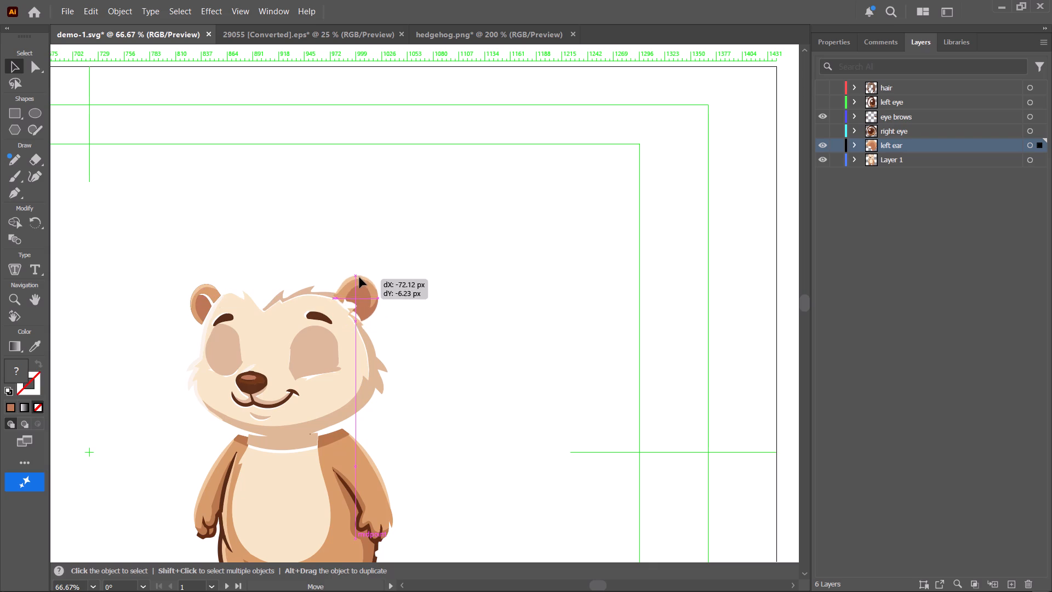
pyautogui.moveTo(359, 277); pyautogui.dragTo(360, 281)
pyautogui.moveTo(360, 281); pyautogui.dragTo(366, 254)
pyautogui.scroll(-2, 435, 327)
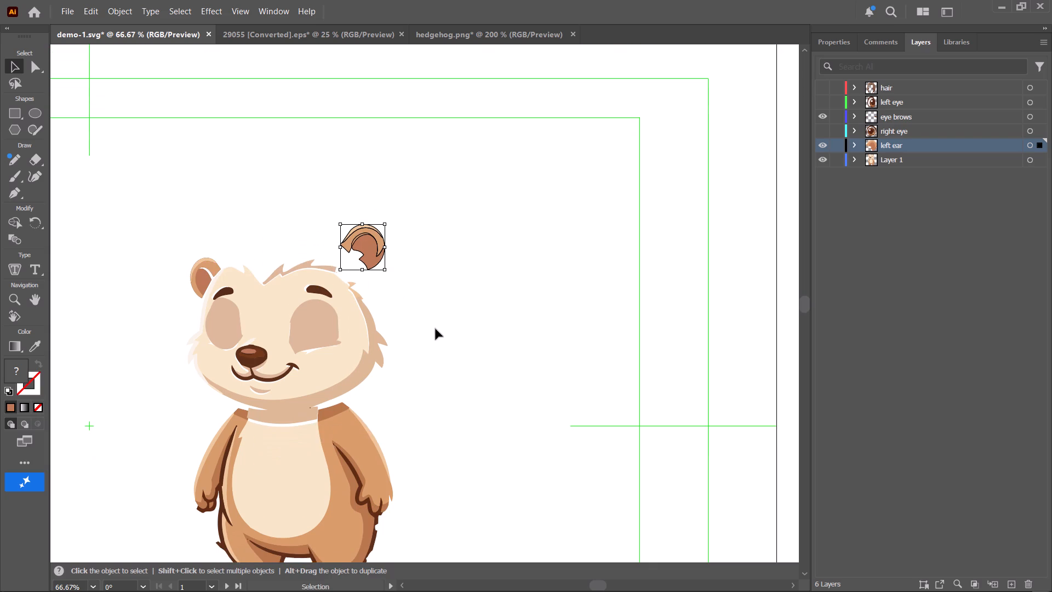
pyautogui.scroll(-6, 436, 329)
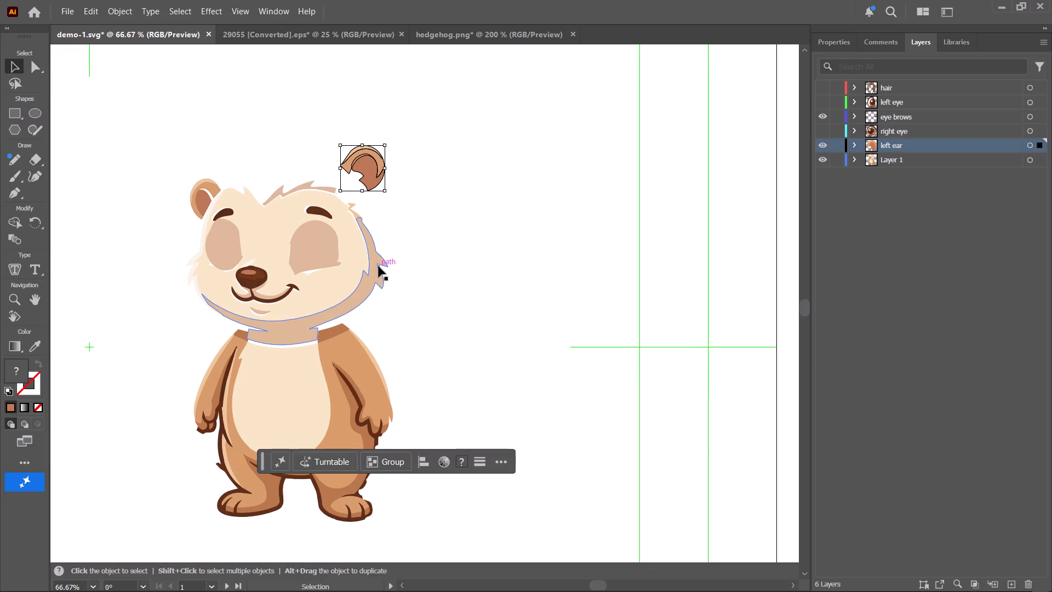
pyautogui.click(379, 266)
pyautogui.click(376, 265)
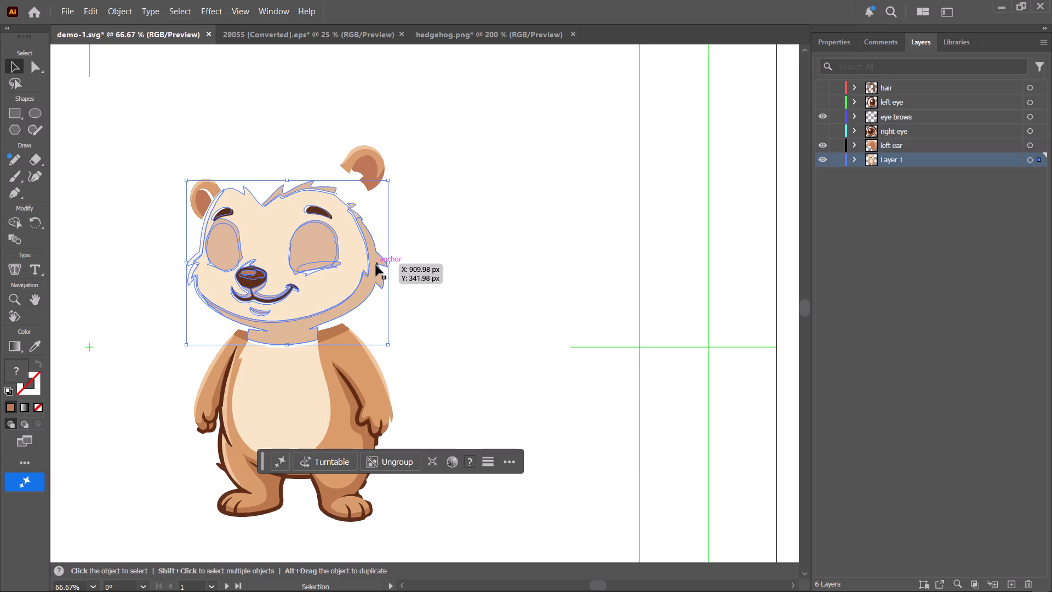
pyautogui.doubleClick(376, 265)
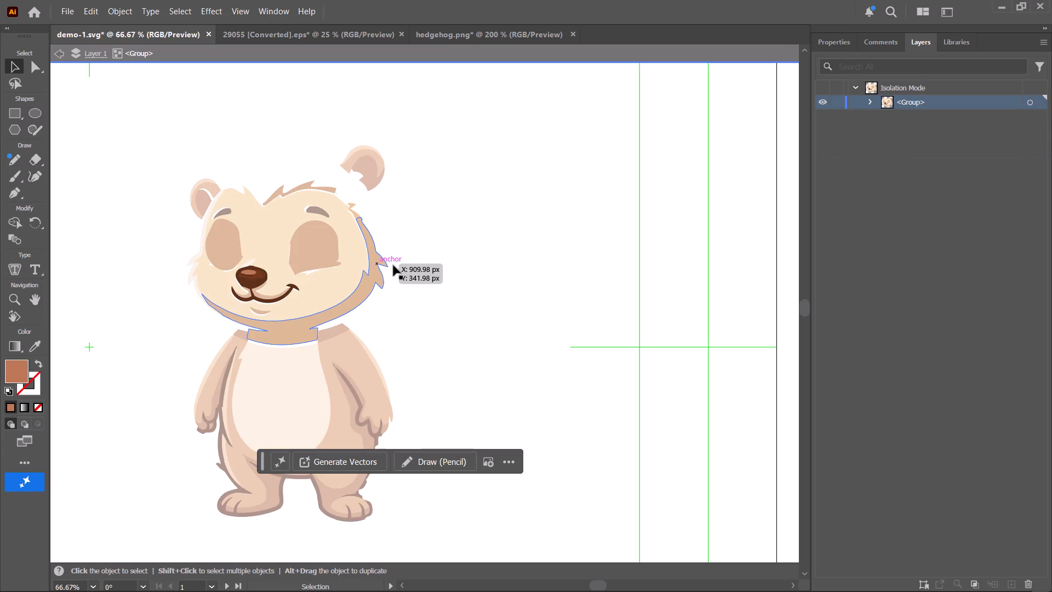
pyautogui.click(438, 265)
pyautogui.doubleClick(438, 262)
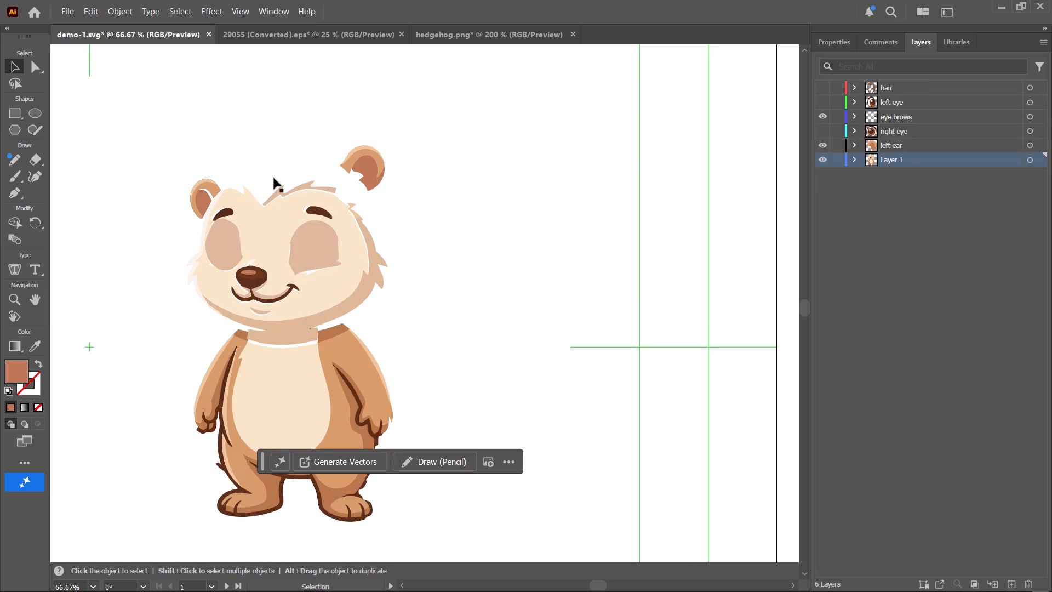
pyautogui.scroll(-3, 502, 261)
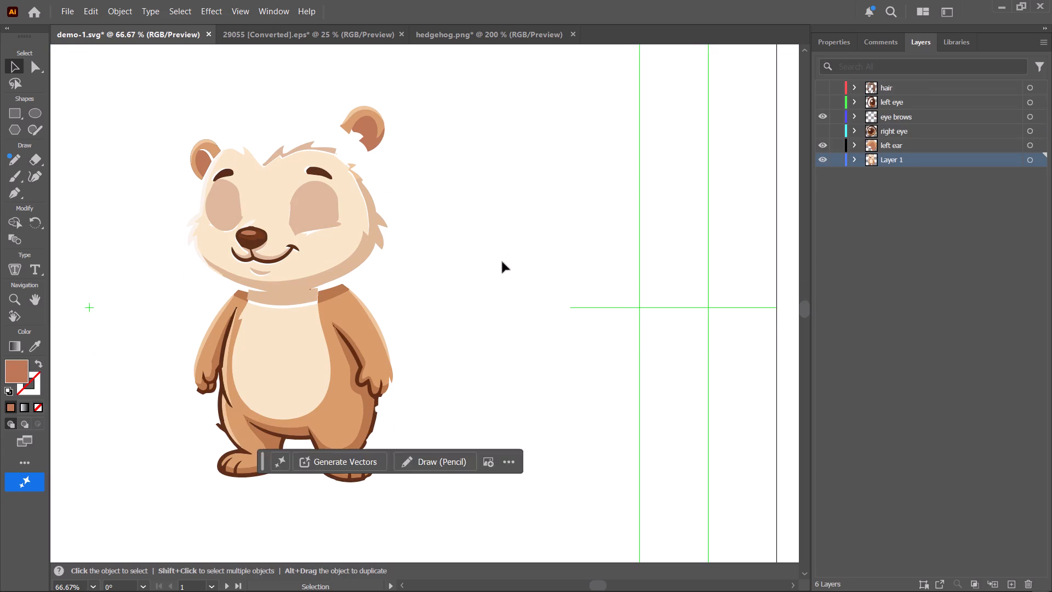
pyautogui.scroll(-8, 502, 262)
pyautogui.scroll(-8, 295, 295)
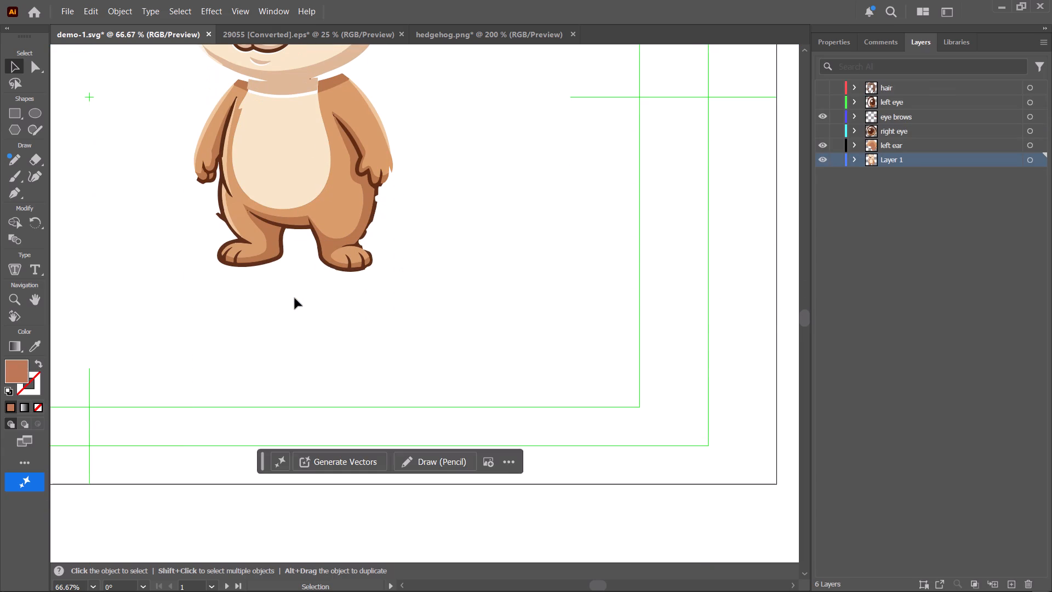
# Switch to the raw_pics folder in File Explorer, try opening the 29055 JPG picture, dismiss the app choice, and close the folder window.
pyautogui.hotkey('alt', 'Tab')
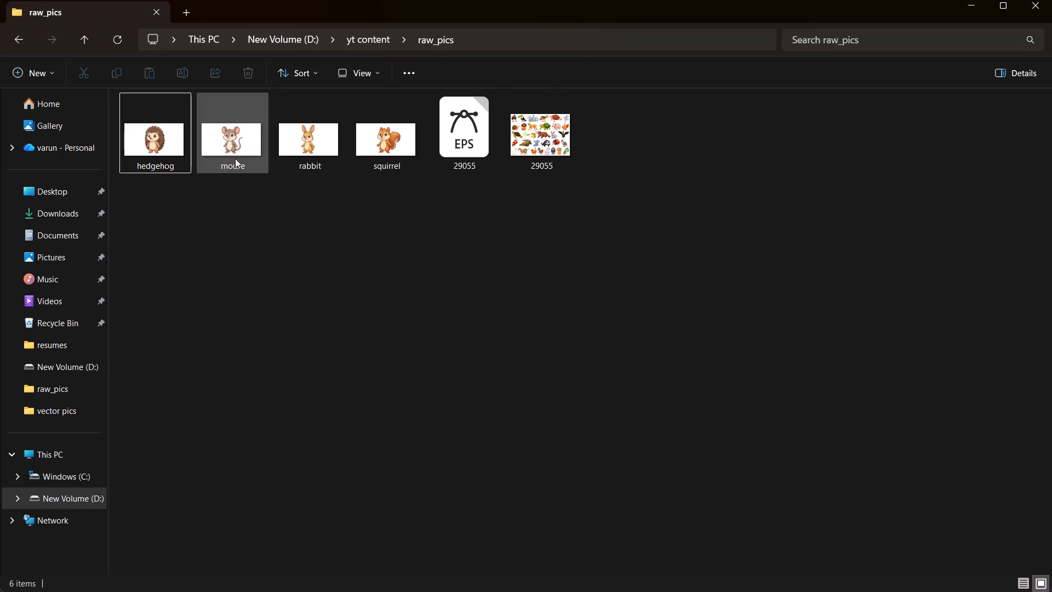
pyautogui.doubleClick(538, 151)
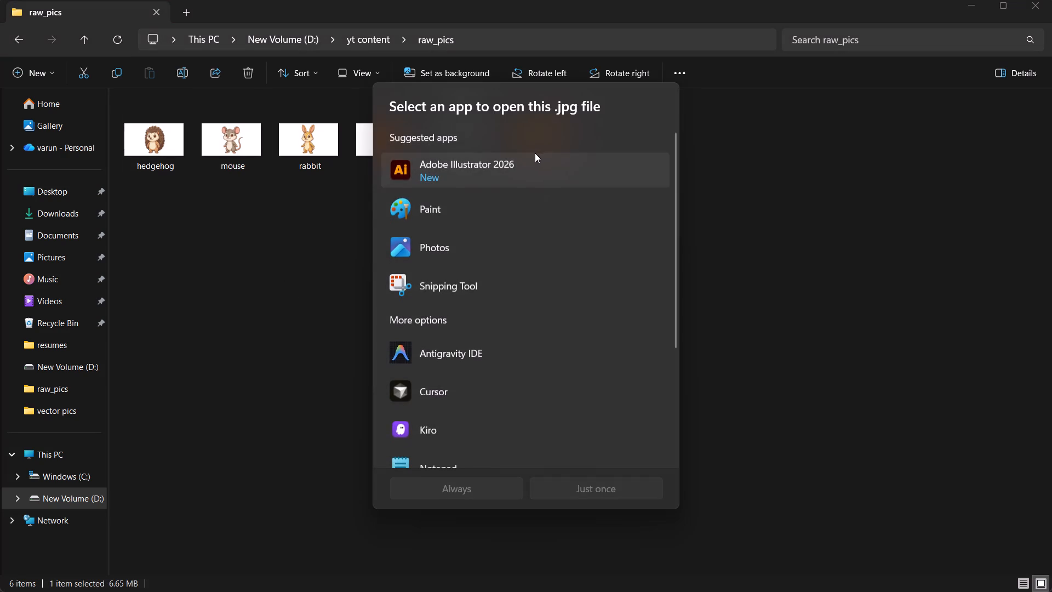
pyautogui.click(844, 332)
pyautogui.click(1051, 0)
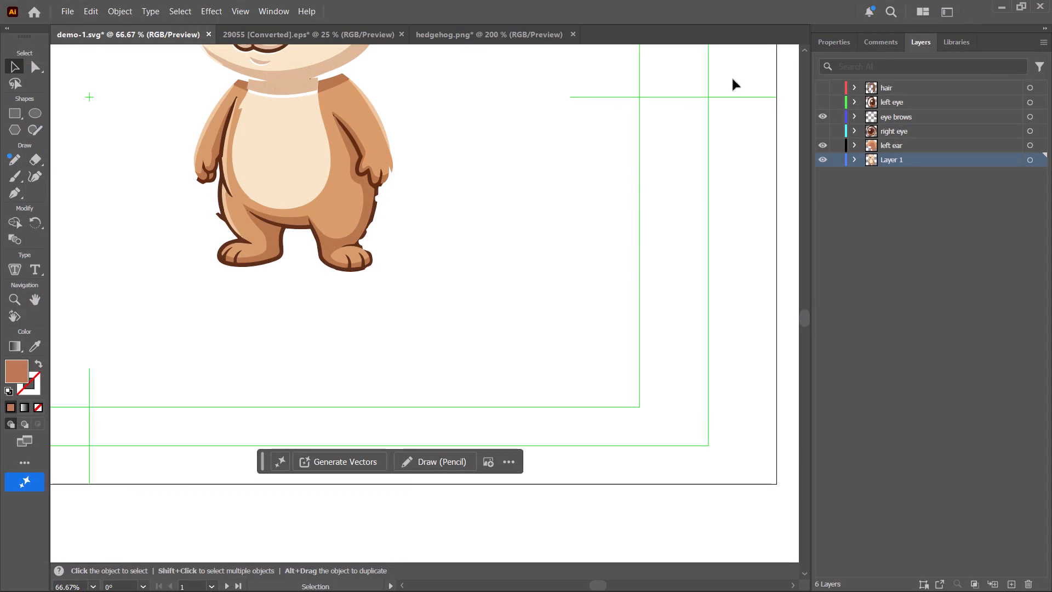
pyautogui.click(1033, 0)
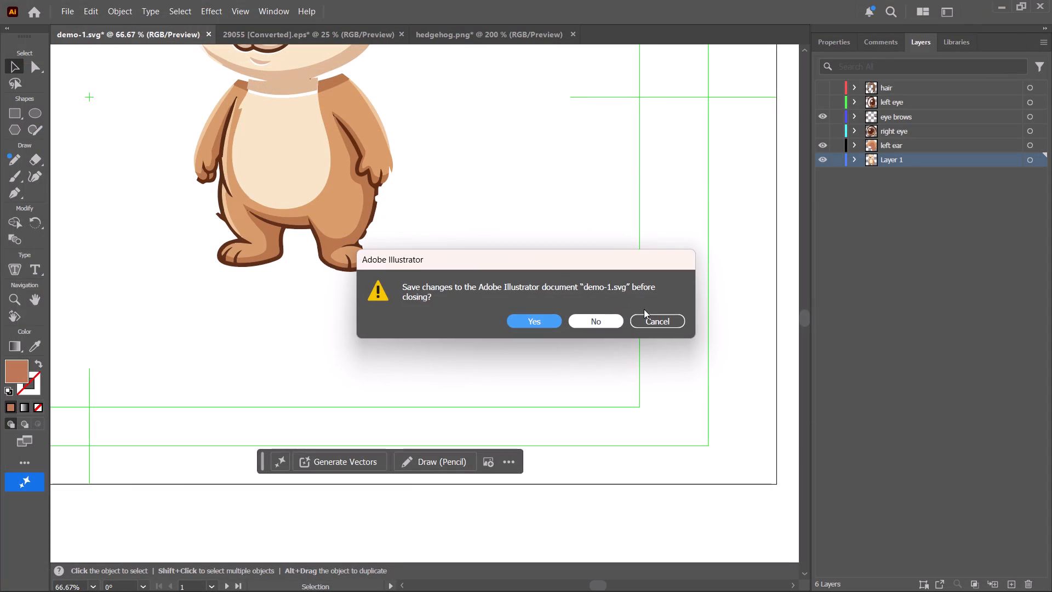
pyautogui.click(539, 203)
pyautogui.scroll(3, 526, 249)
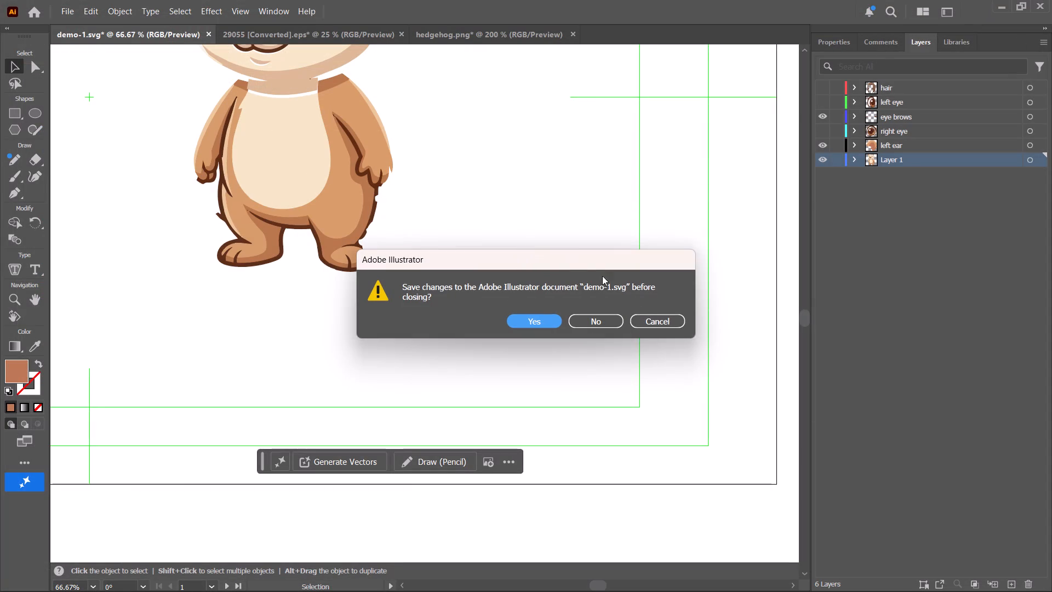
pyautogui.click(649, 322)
# Save the layered hedgehog document demo-1.svg.
pyautogui.scroll(10, 459, 311)
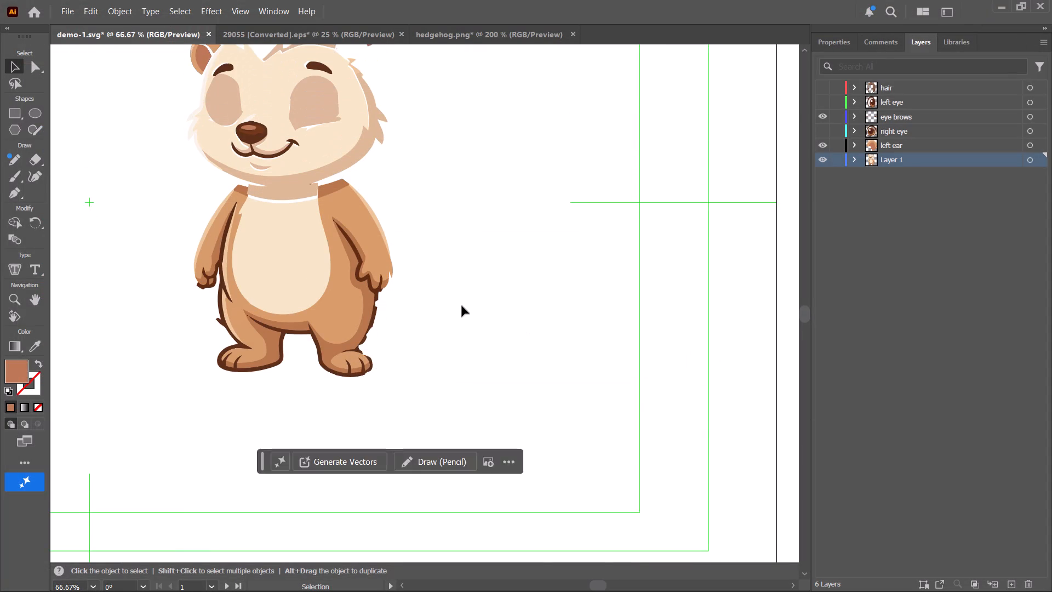
pyautogui.scroll(6, 462, 306)
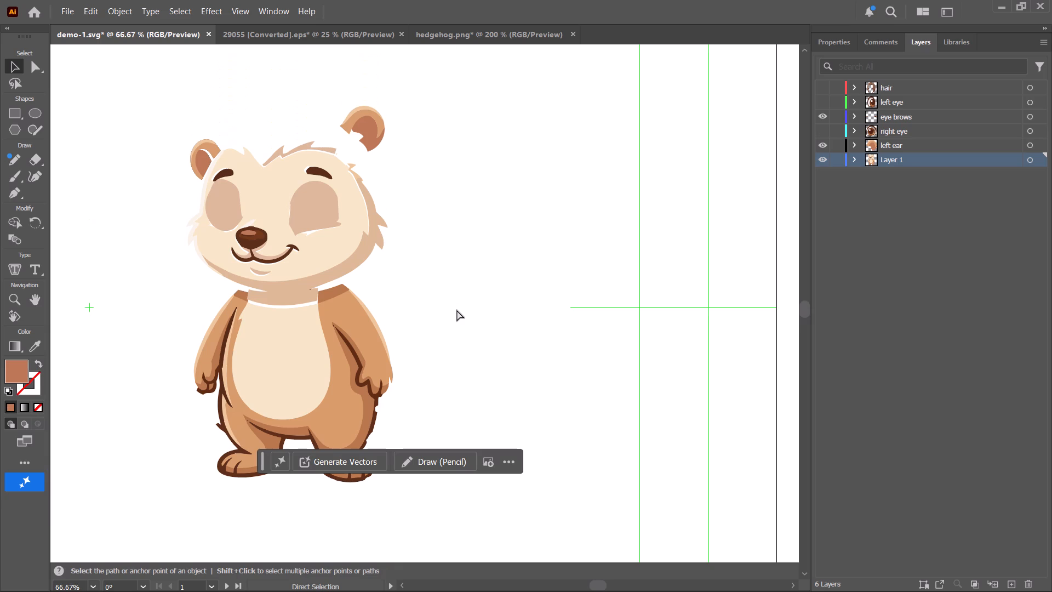
pyautogui.hotkey('ctrl', 's')
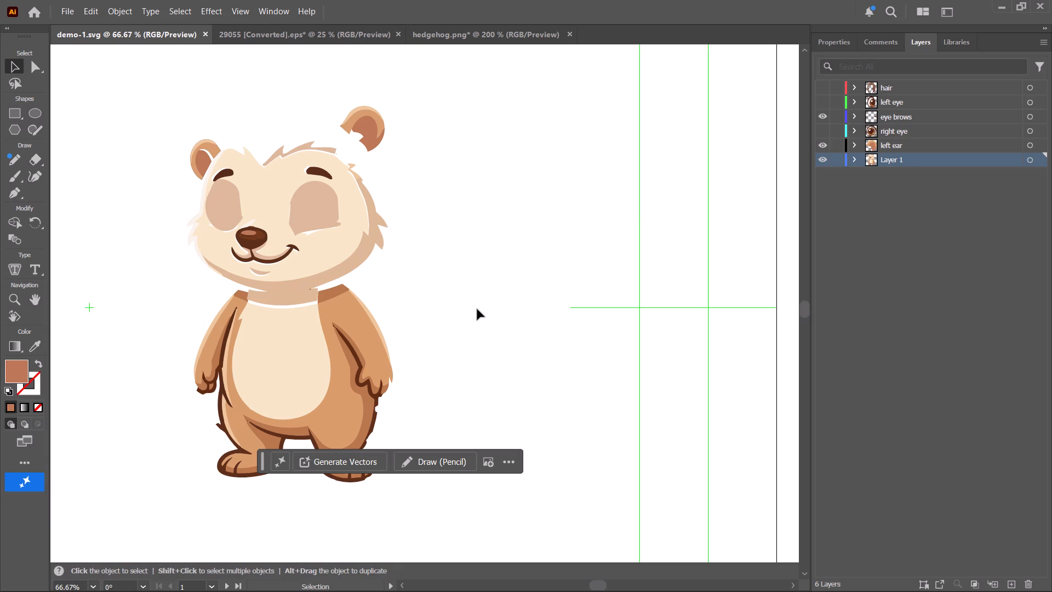
pyautogui.hotkey('ctrl', 's')
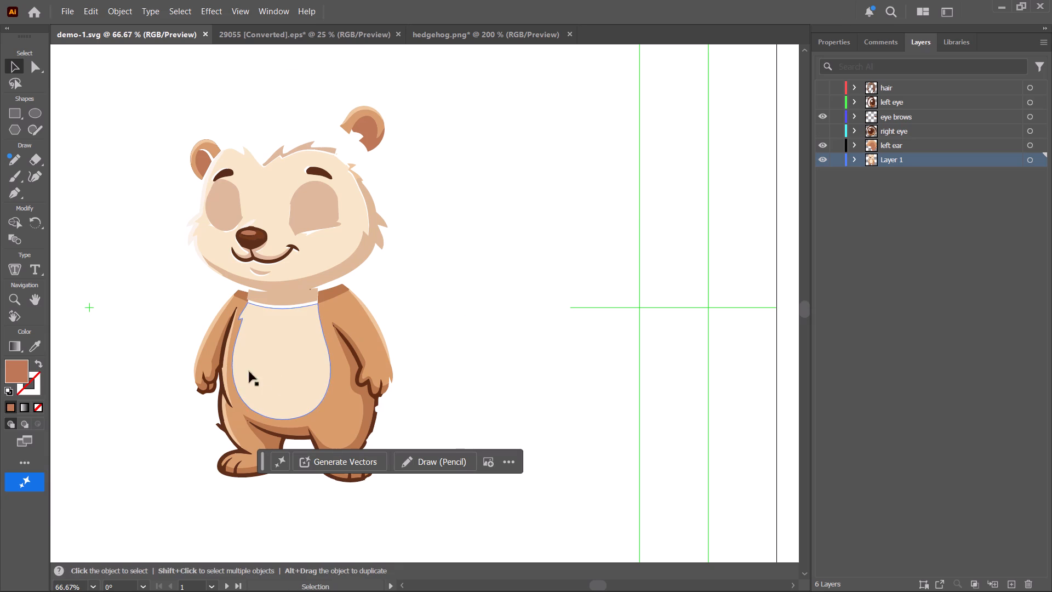
# Quit Illustrator, saving 29055 [Converted] in raw_pics as an Adobe Illustrator (*.AI) file with the Illustrator 2020 version and default options.
pyautogui.click(472, 284)
pyautogui.click(1045, 0)
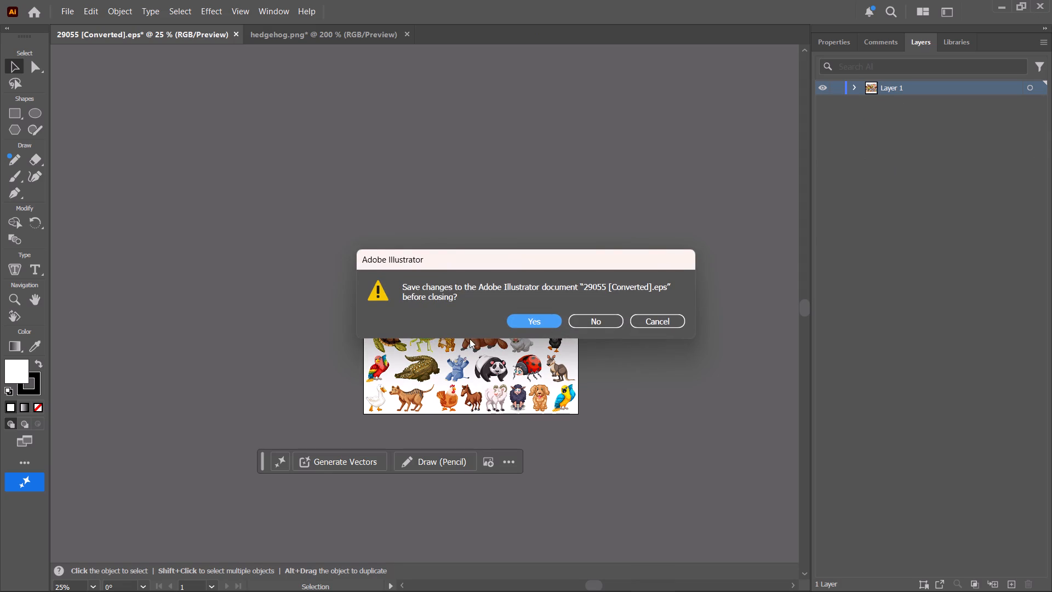
pyautogui.click(548, 323)
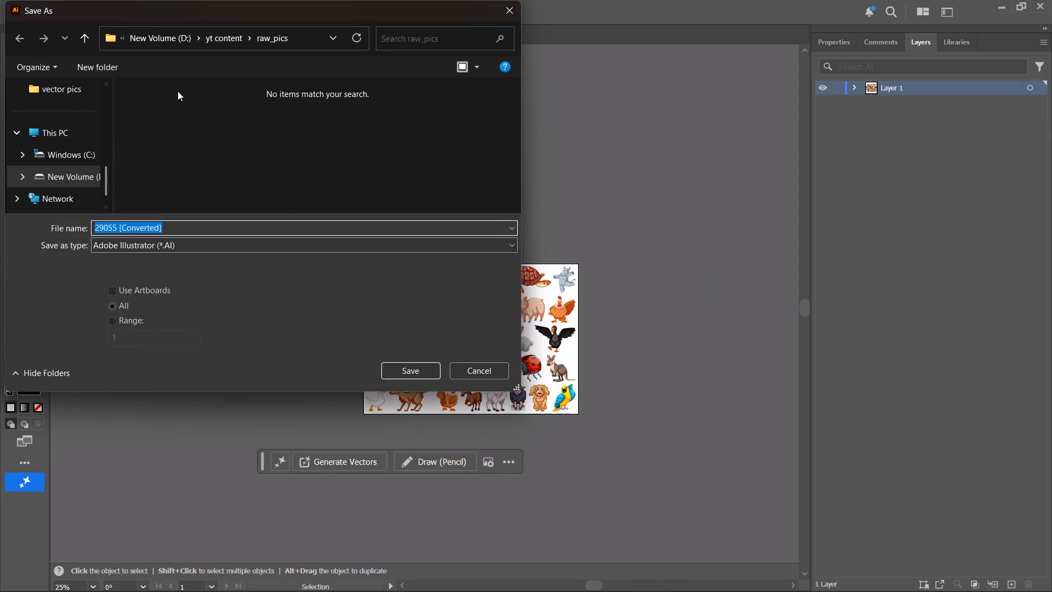
pyautogui.click(422, 366)
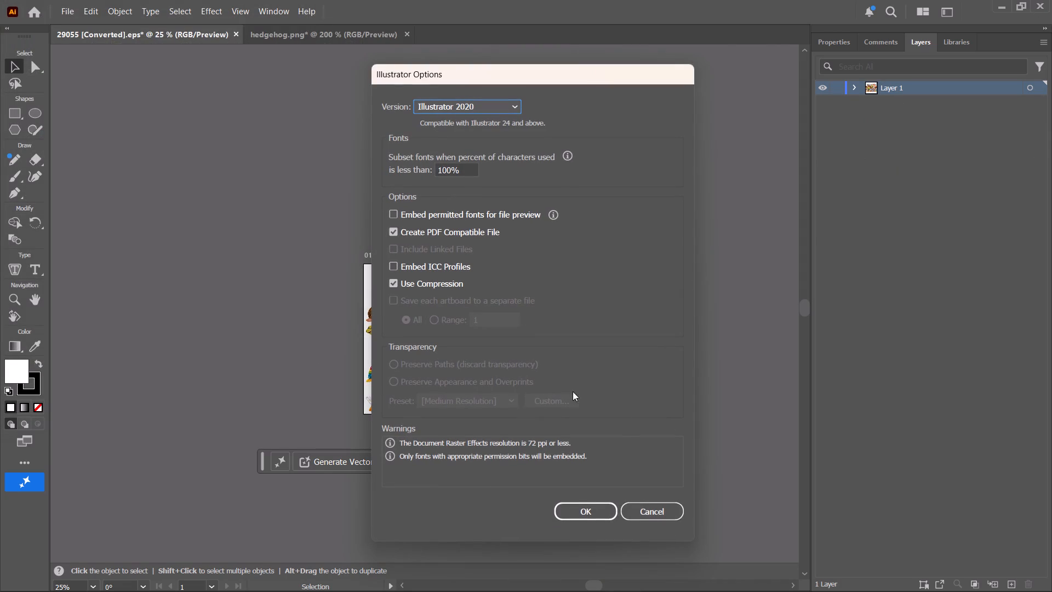
pyautogui.click(588, 511)
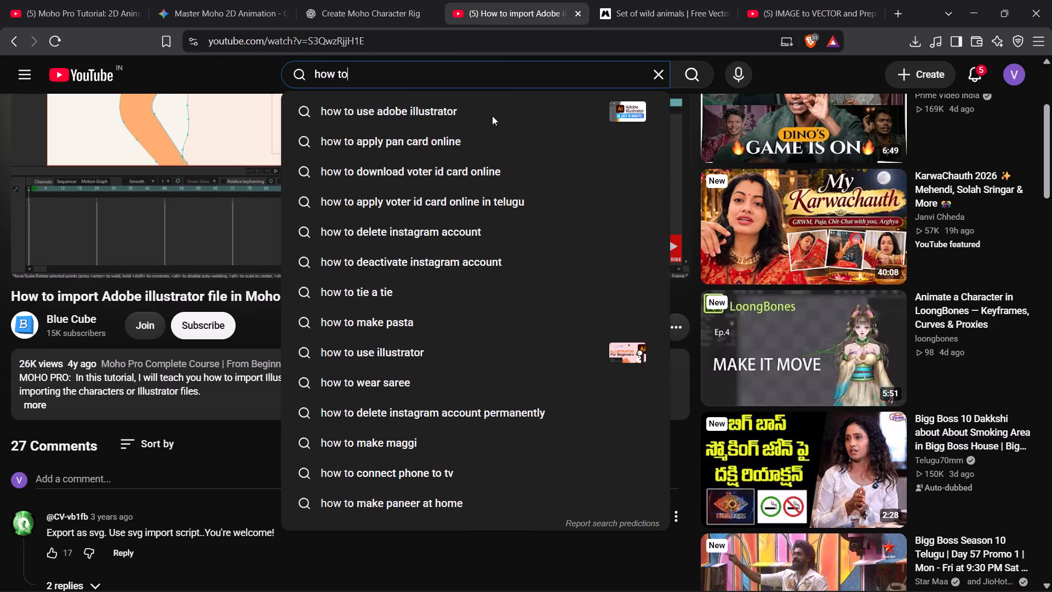
pyautogui.press('space')
pyautogui.press('c')
pyautogui.press('r')
pyautogui.press('e')
pyautogui.press('a')
pyautogui.press('t')
pyautogui.press('e')
pyautogui.press('space')
pyautogui.press('o')
pyautogui.press('w')
pyautogui.press('n')
pyautogui.press('space')
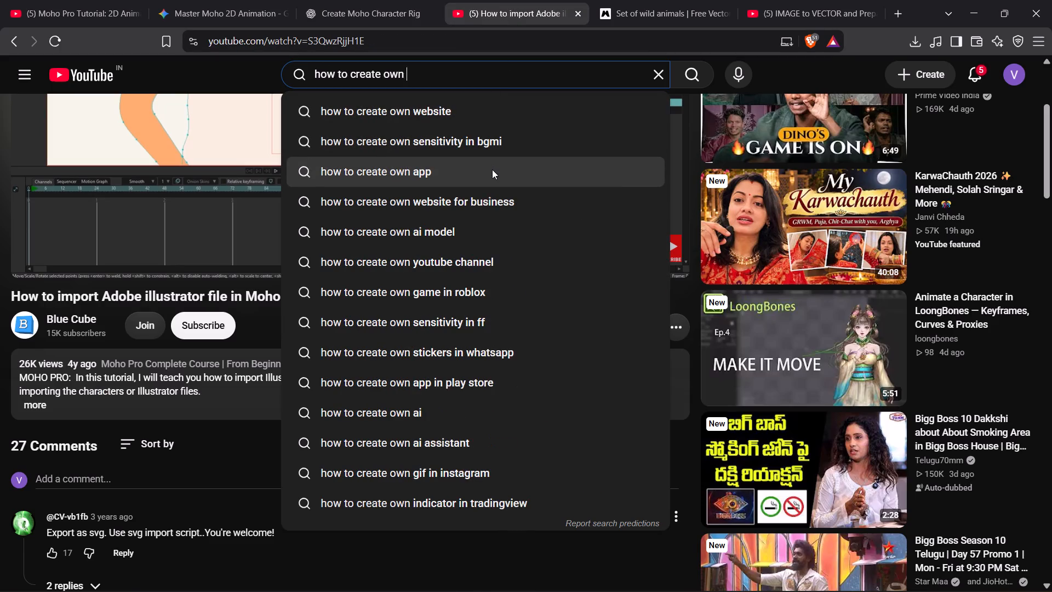
pyautogui.press('c')
pyautogui.press('h')
pyautogui.press('a')
pyautogui.press('r')
pyautogui.press('e')
pyautogui.press('c')
pyautogui.press('t')
pyautogui.press('e')
pyautogui.press('r')
pyautogui.press('s')
pyautogui.press('space')
pyautogui.press('f')
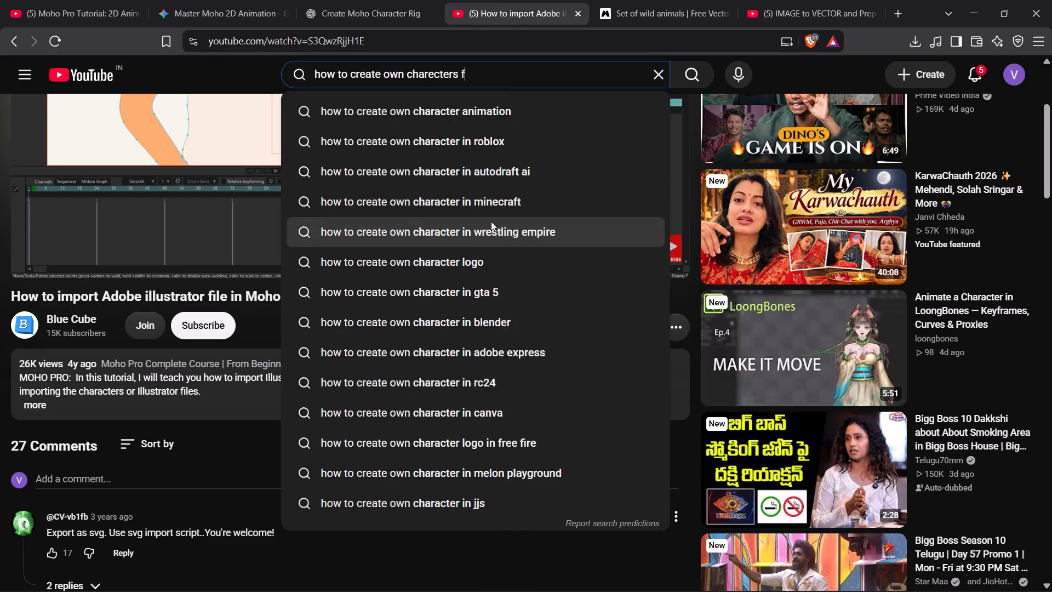
pyautogui.press('r')
pyautogui.press('BackSpace')
pyautogui.press('o')
pyautogui.press('r')
pyautogui.press('space')
pyautogui.press('m')
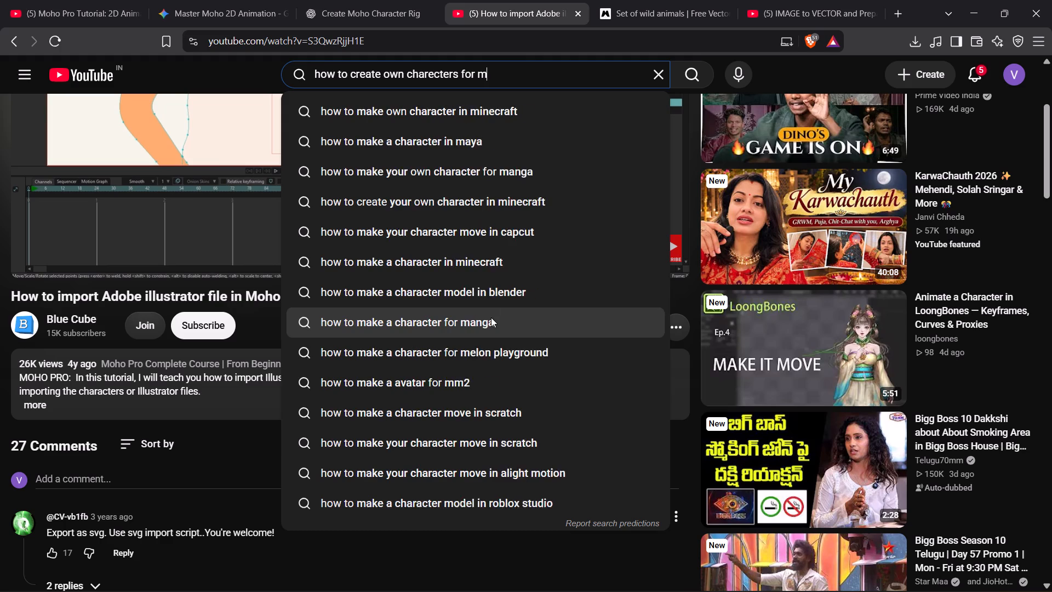
pyautogui.press('o')
pyautogui.press('h')
pyautogui.press('o')
pyautogui.press('Return')
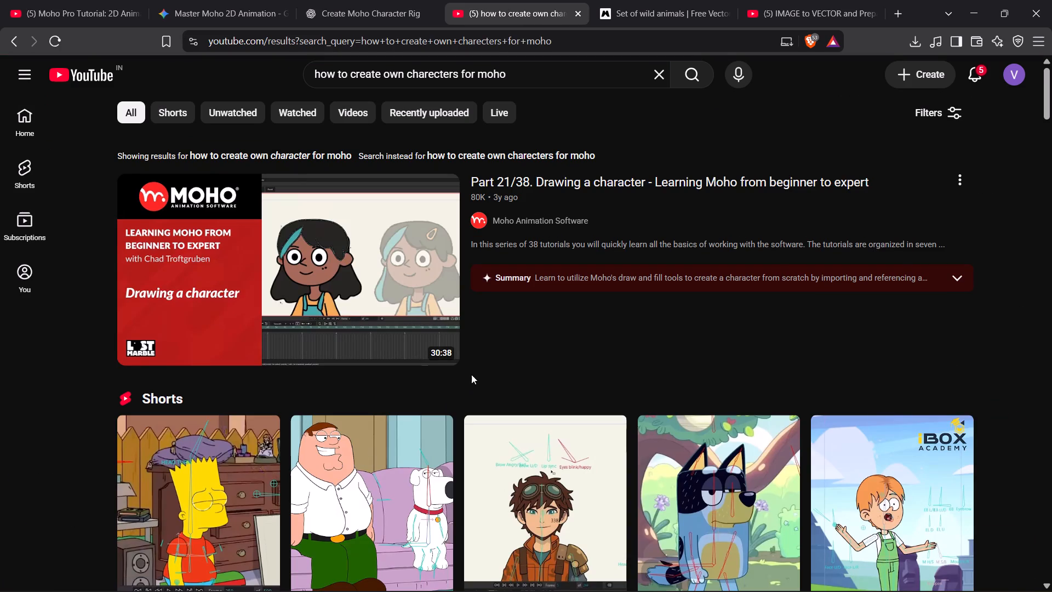
# Watch the project setup part of the "Part 21/38. Drawing a character" Moho tutorial in full screen at lower volume, and glance through its comments.
pyautogui.click(394, 281)
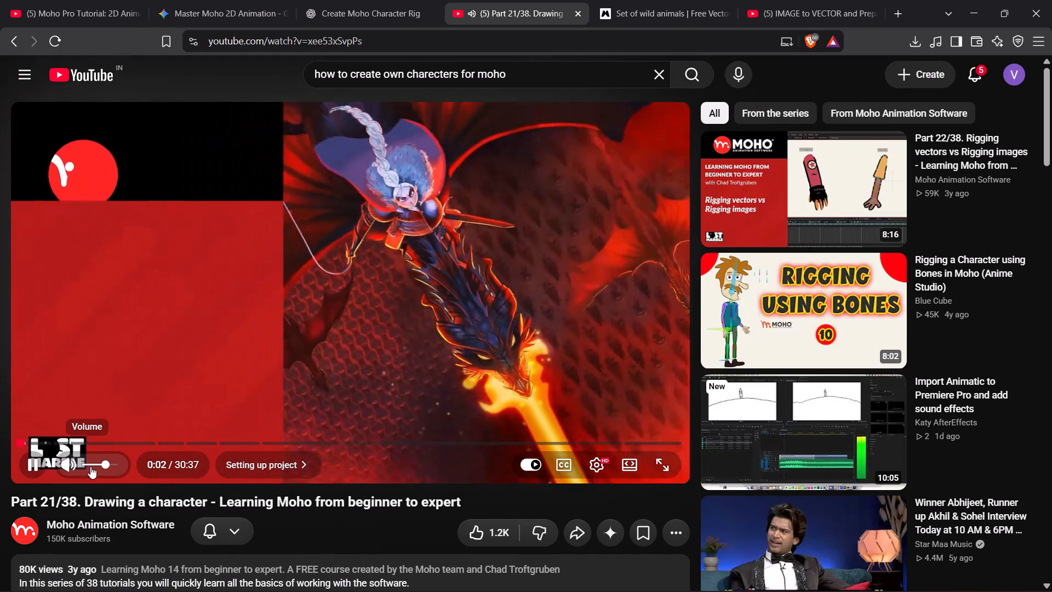
pyautogui.click(93, 465)
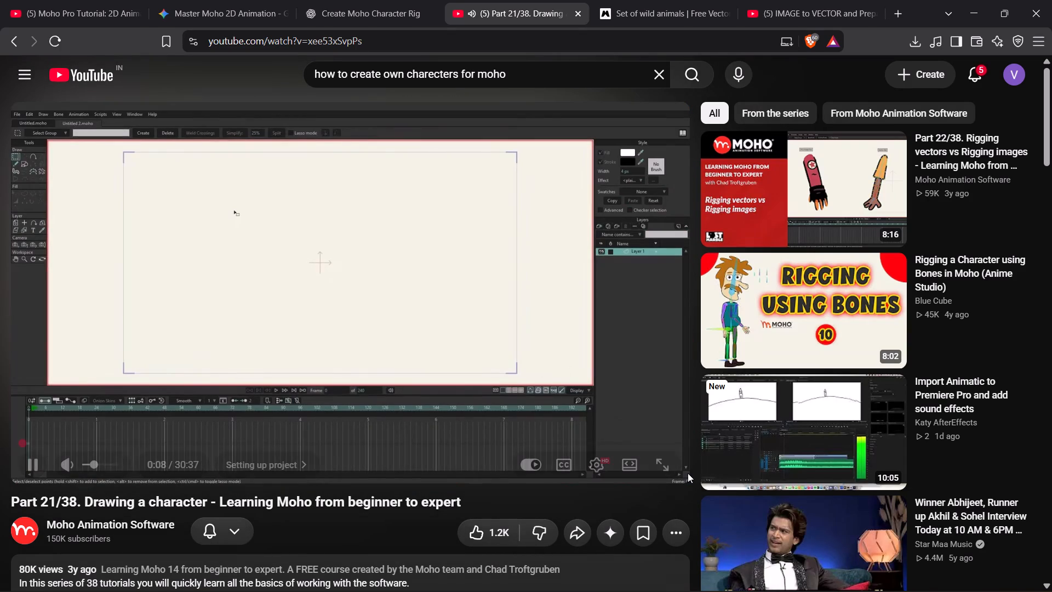
pyautogui.click(662, 470)
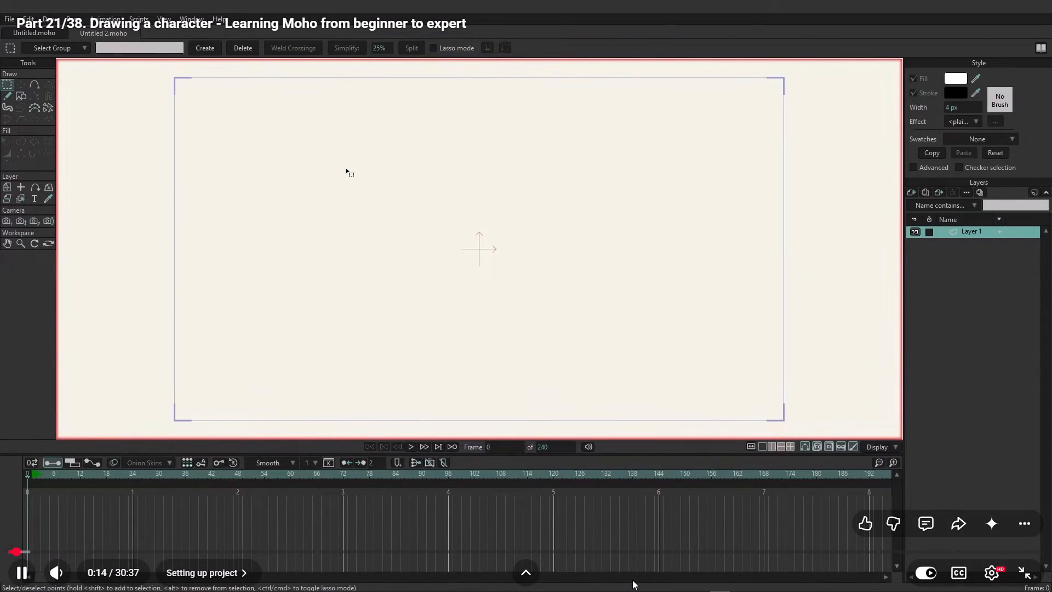
pyautogui.click(33, 549)
pyautogui.click(52, 550)
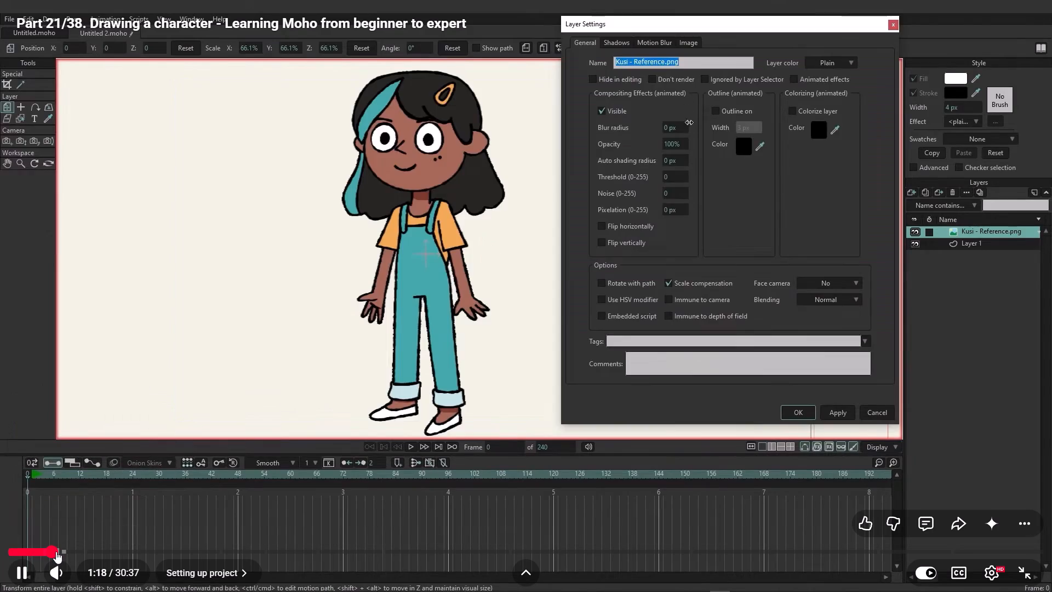
pyautogui.click(39, 552)
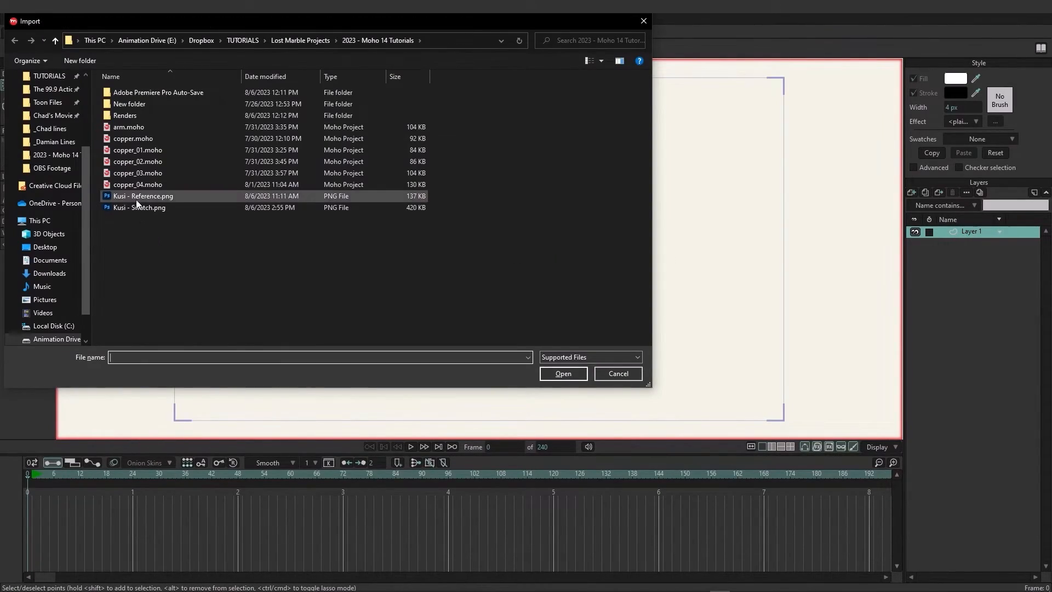
pyautogui.press('Right')
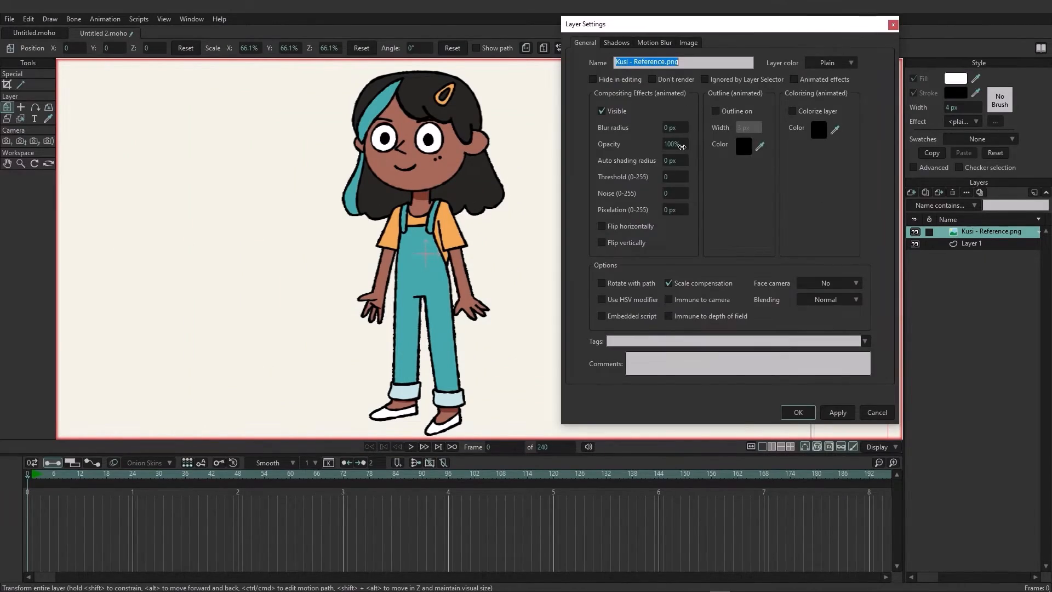
pyautogui.press('Escape')
pyautogui.scroll(-9, 111, 370)
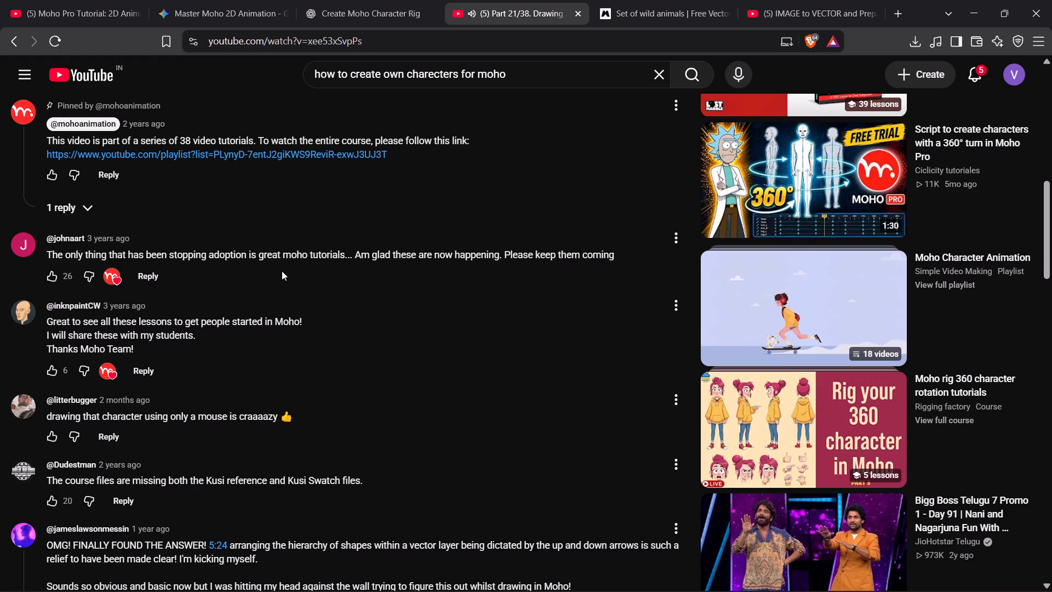
pyautogui.scroll(13, 282, 266)
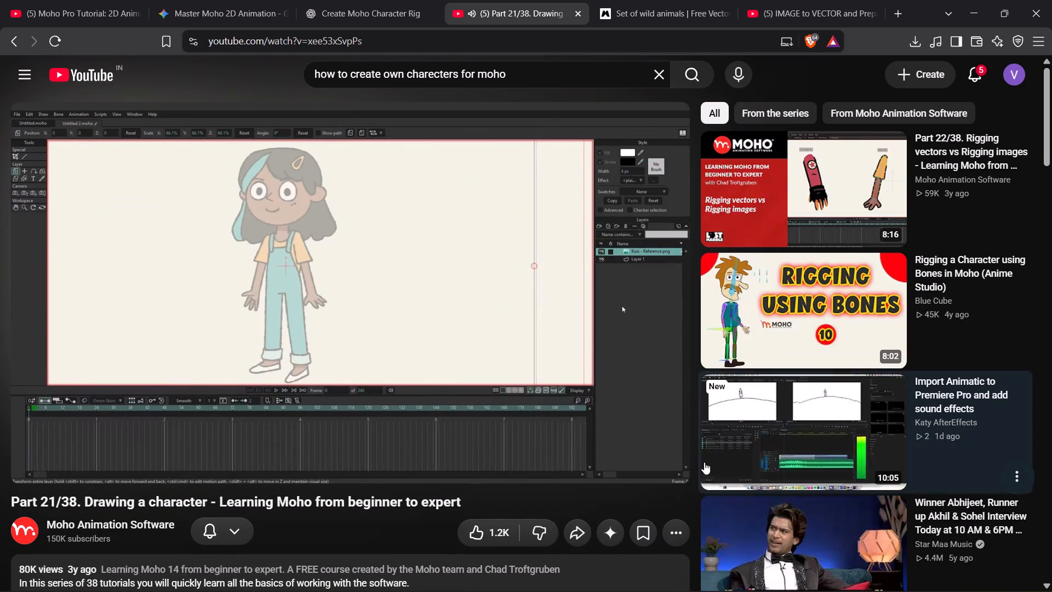
# Skim the tutorial's "Preparing color swatches" section in full screen, pause the video at 2:05 and leave full screen.
pyautogui.click(671, 467)
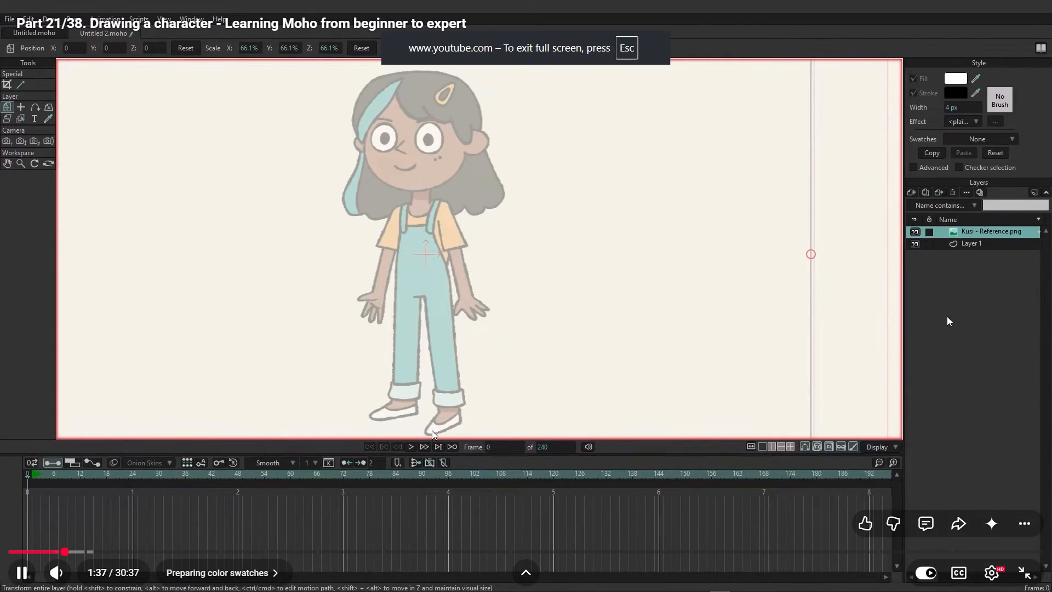
pyautogui.press('Right')
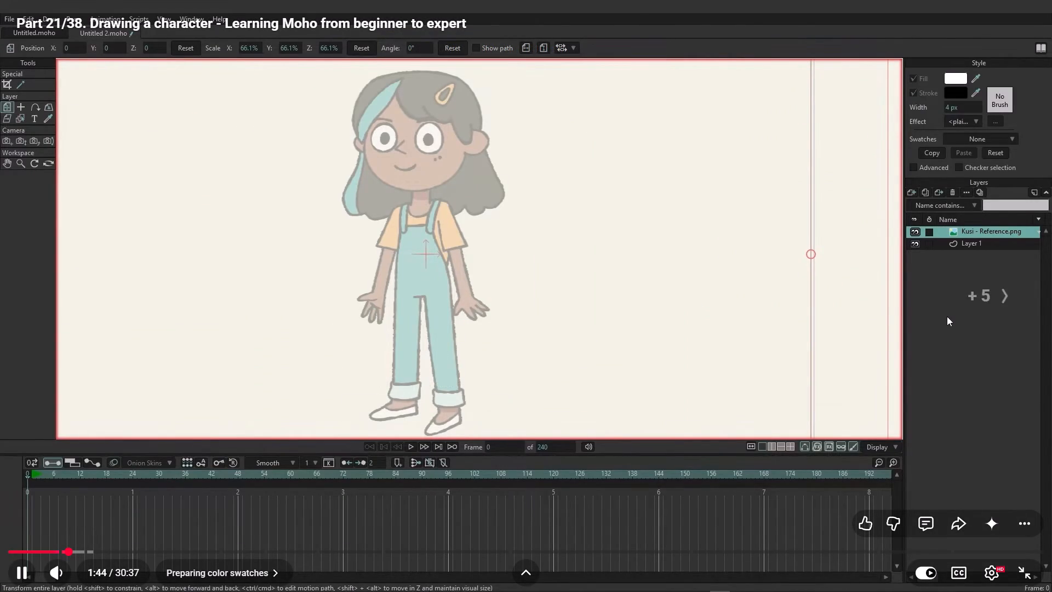
pyautogui.press('Right')
pyautogui.press('Right')
pyautogui.press('Right')
pyautogui.press('Right')
pyautogui.press('Right')
pyautogui.press('Right')
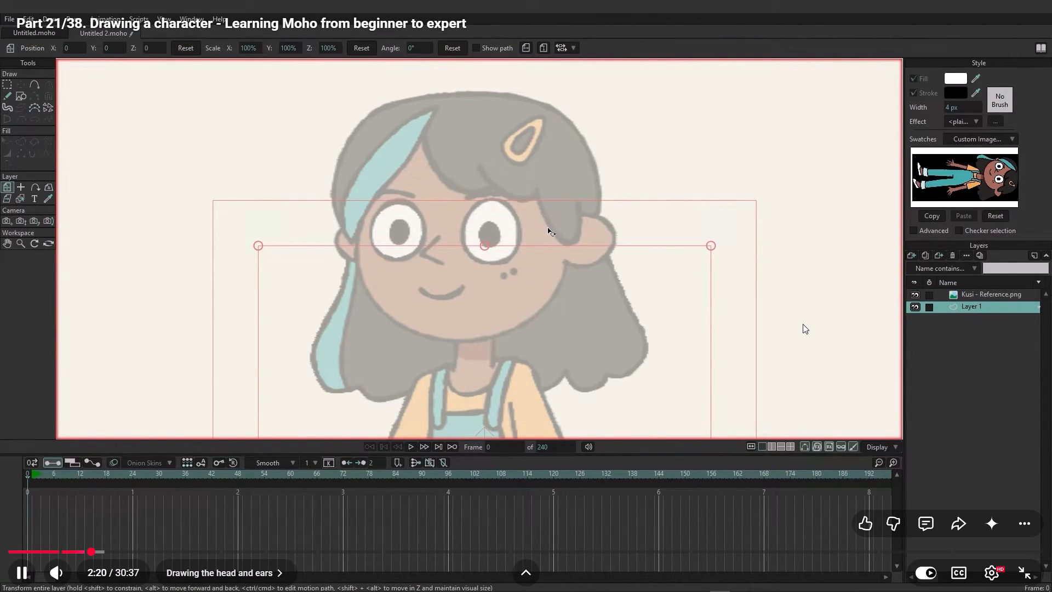
pyautogui.click(79, 547)
pyautogui.click(327, 350)
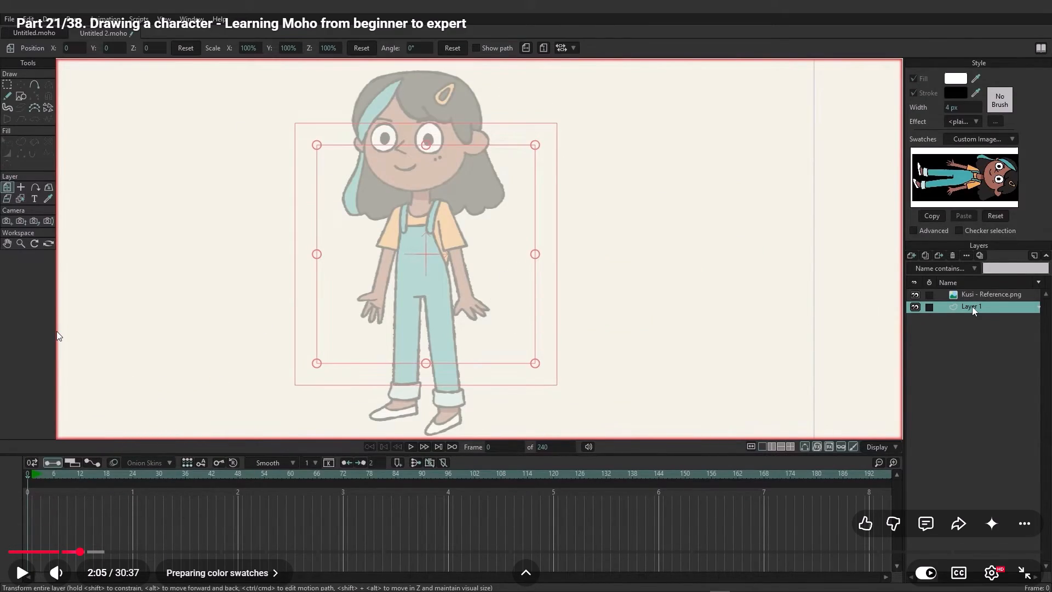
pyautogui.press('Escape')
pyautogui.press('super+x')
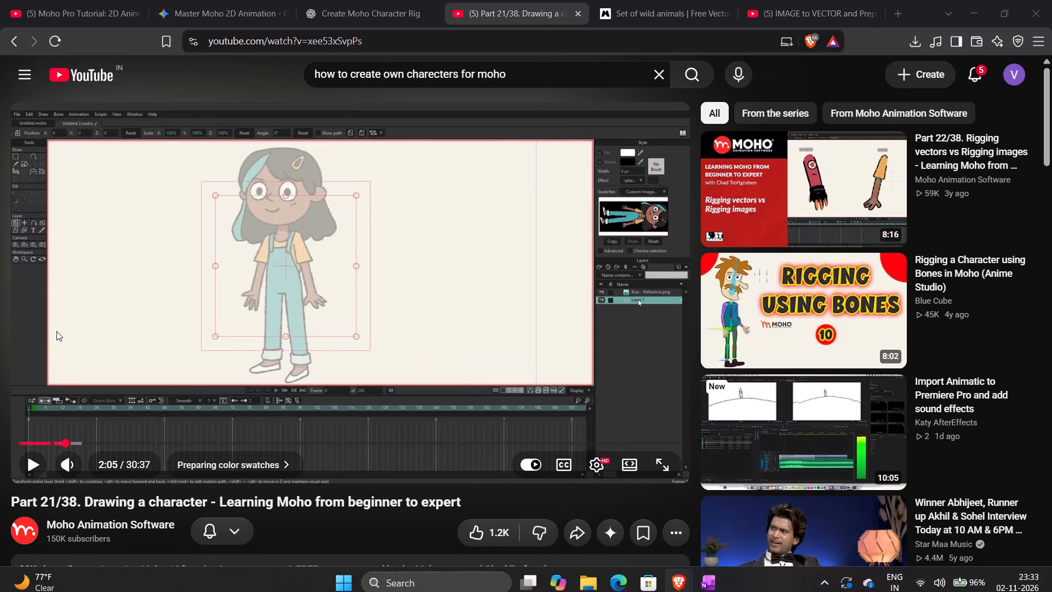